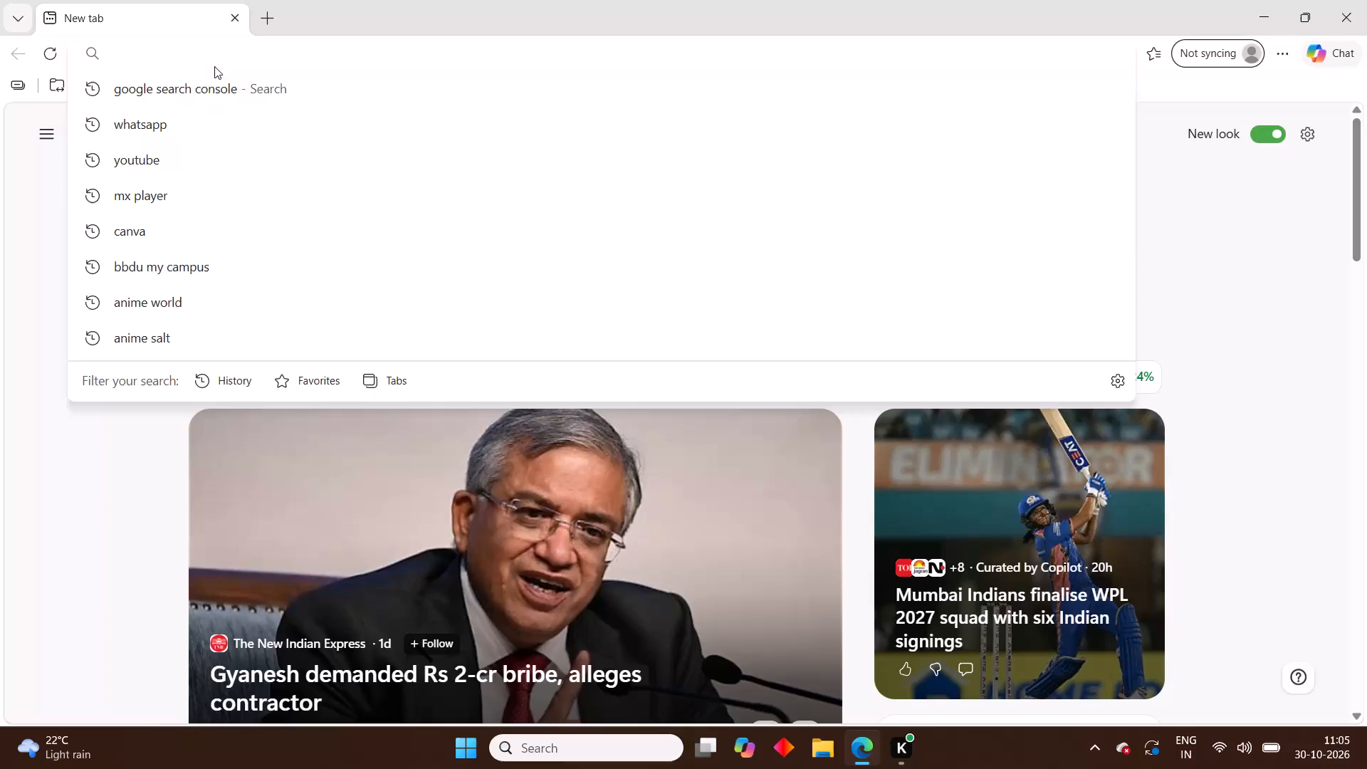
# Search the web for canva and open the official Canva website from the results.
pyautogui.click(150, 224)
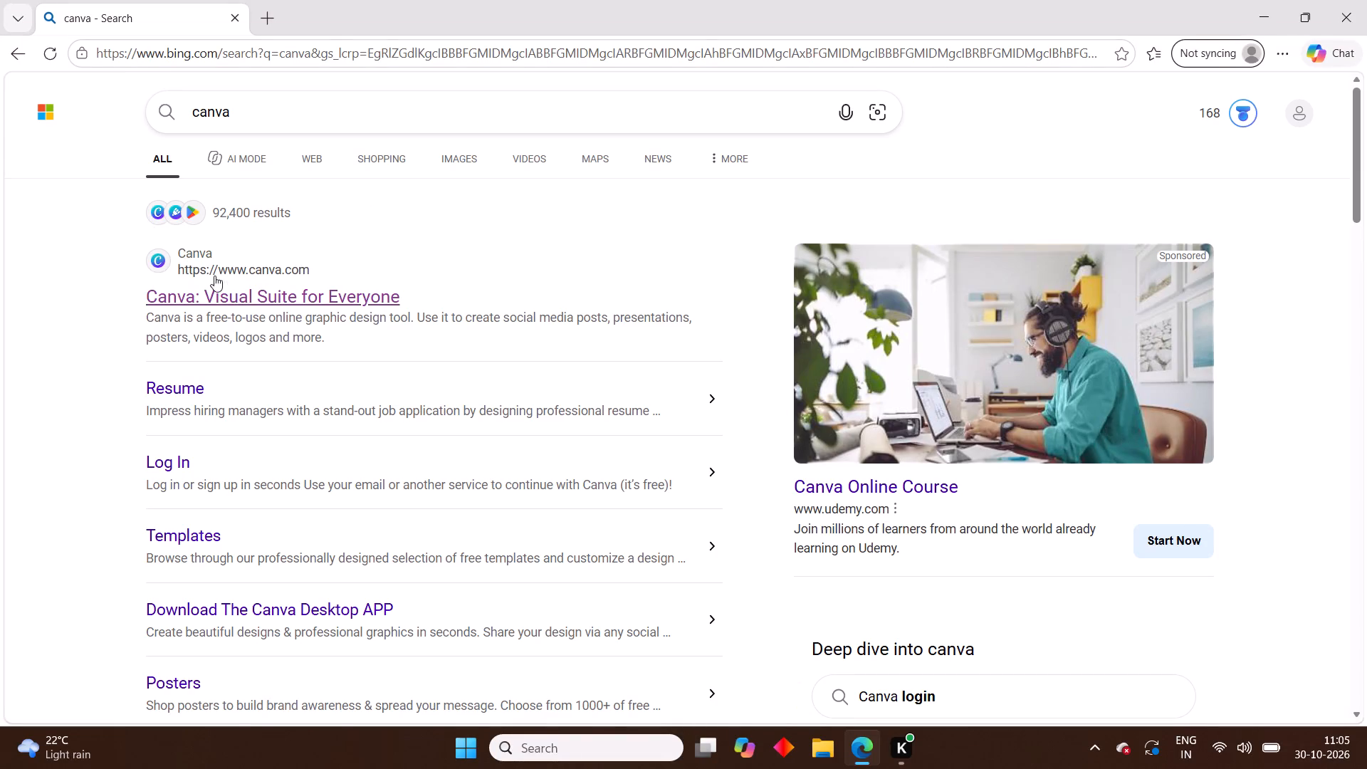
pyautogui.click(229, 294)
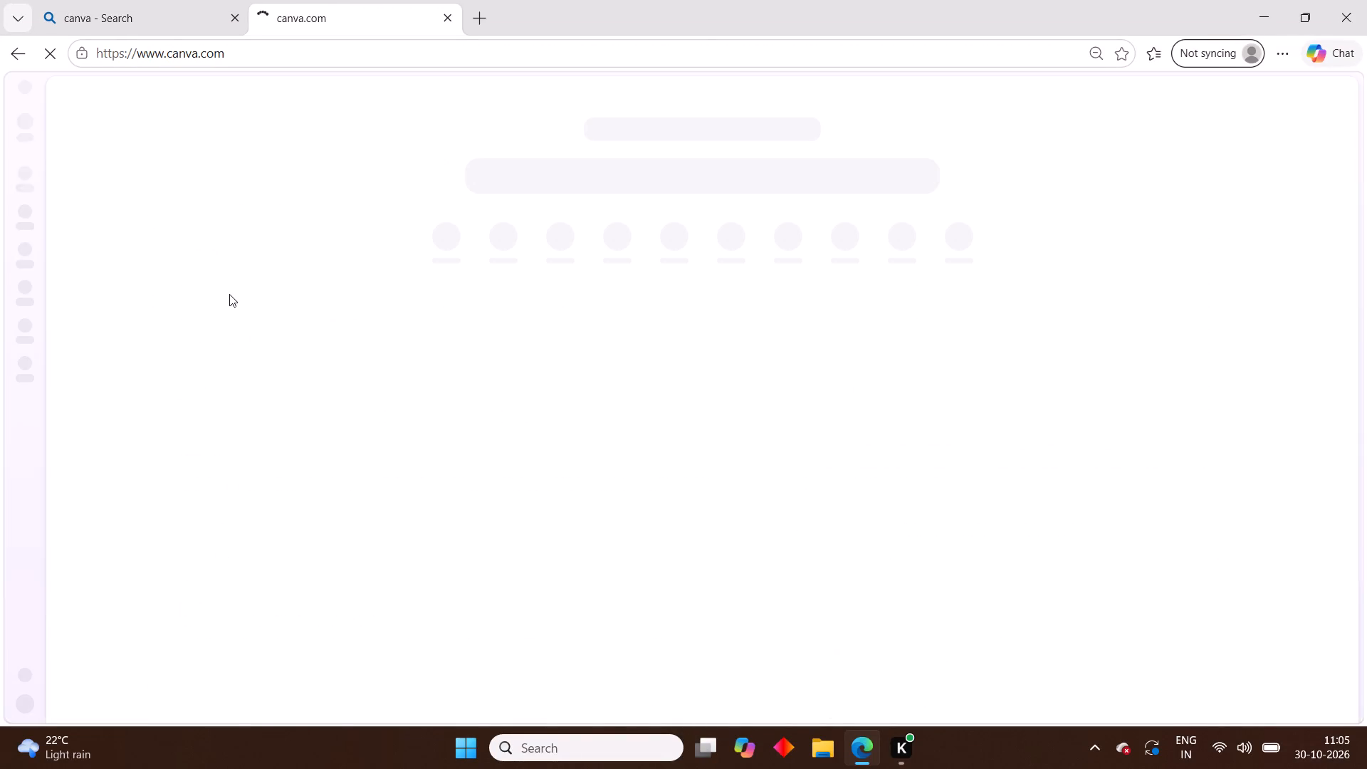
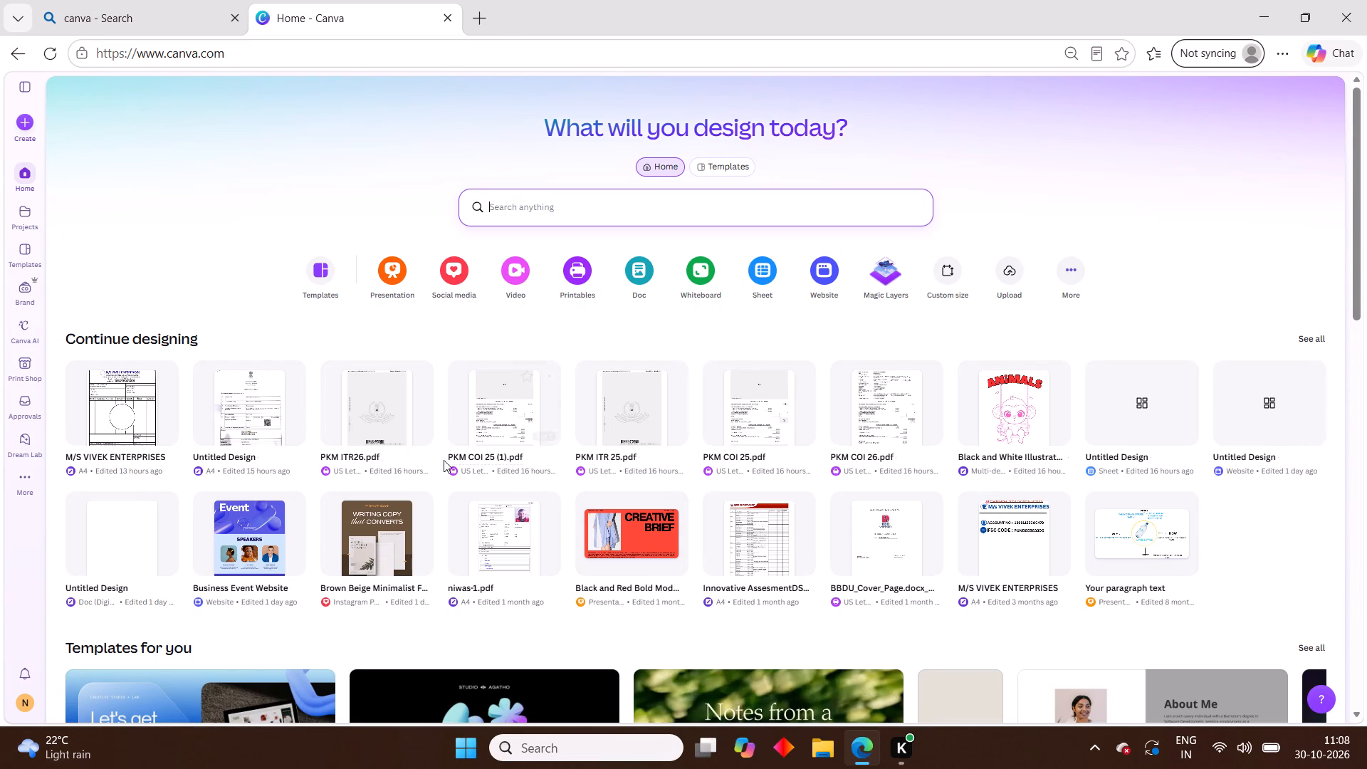
# Open the most recently edited M/S VIVEK ENTERPRISES A4 design from the recent designs.
pyautogui.click(120, 407)
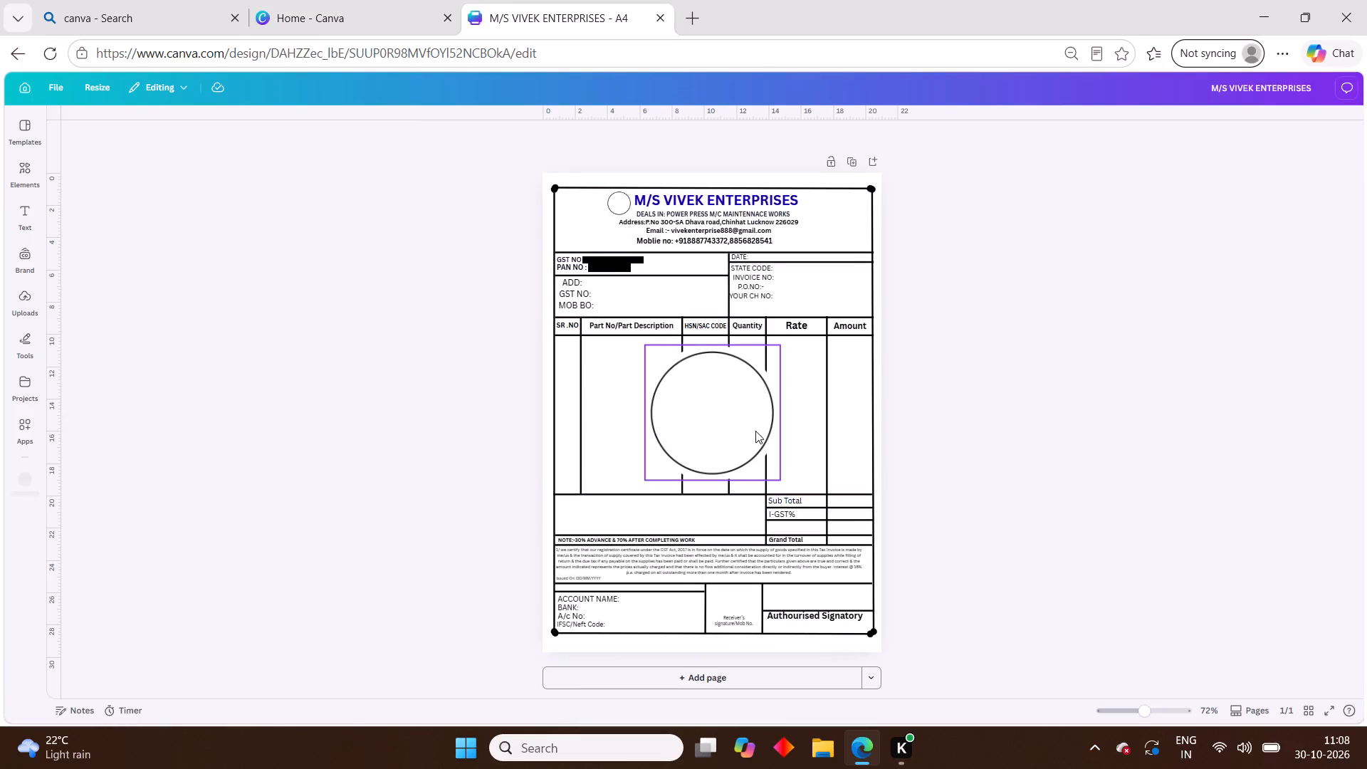
# Delete the large circle covering the middle of the invoice's item table.
pyautogui.click(755, 431)
pyautogui.click(730, 321)
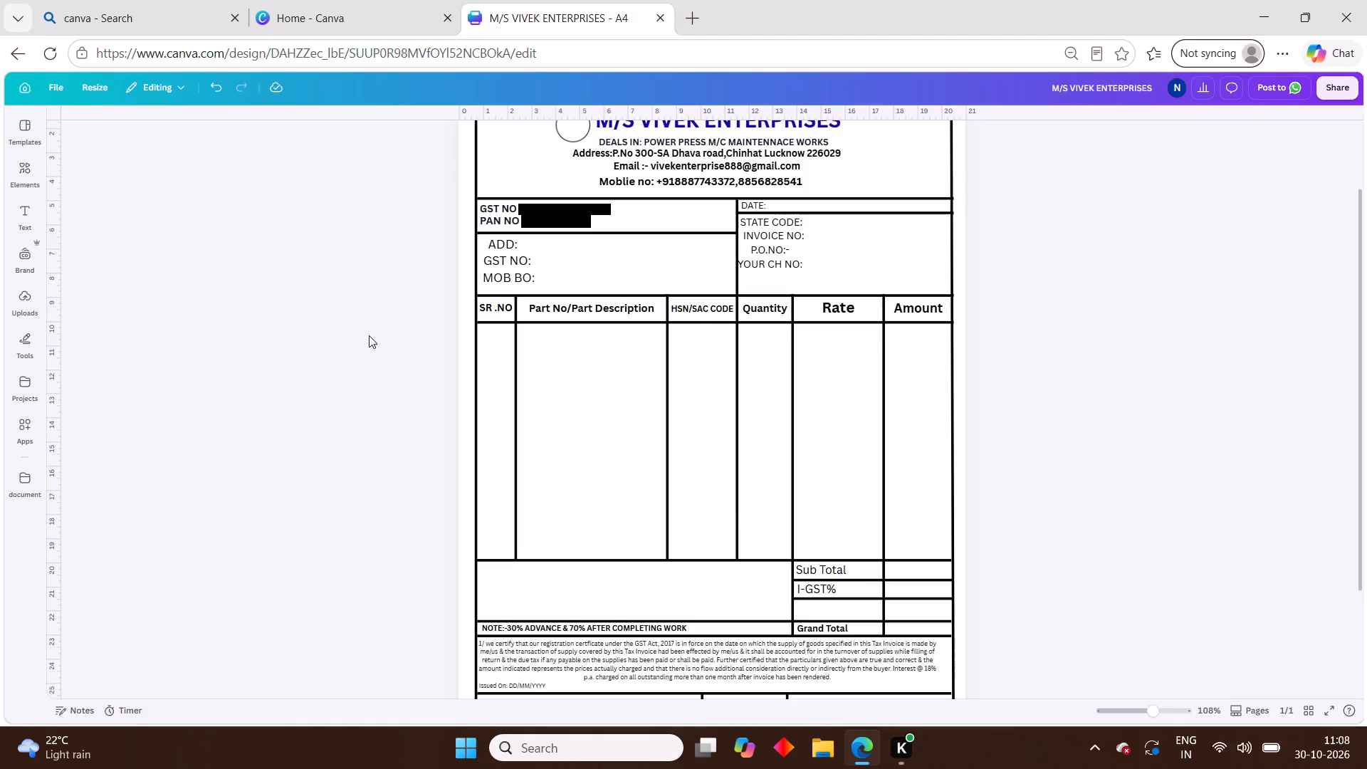
# Open a new browser tab and get its address bar ready for a web search.
pyautogui.click(691, 21)
pyautogui.click(566, 53)
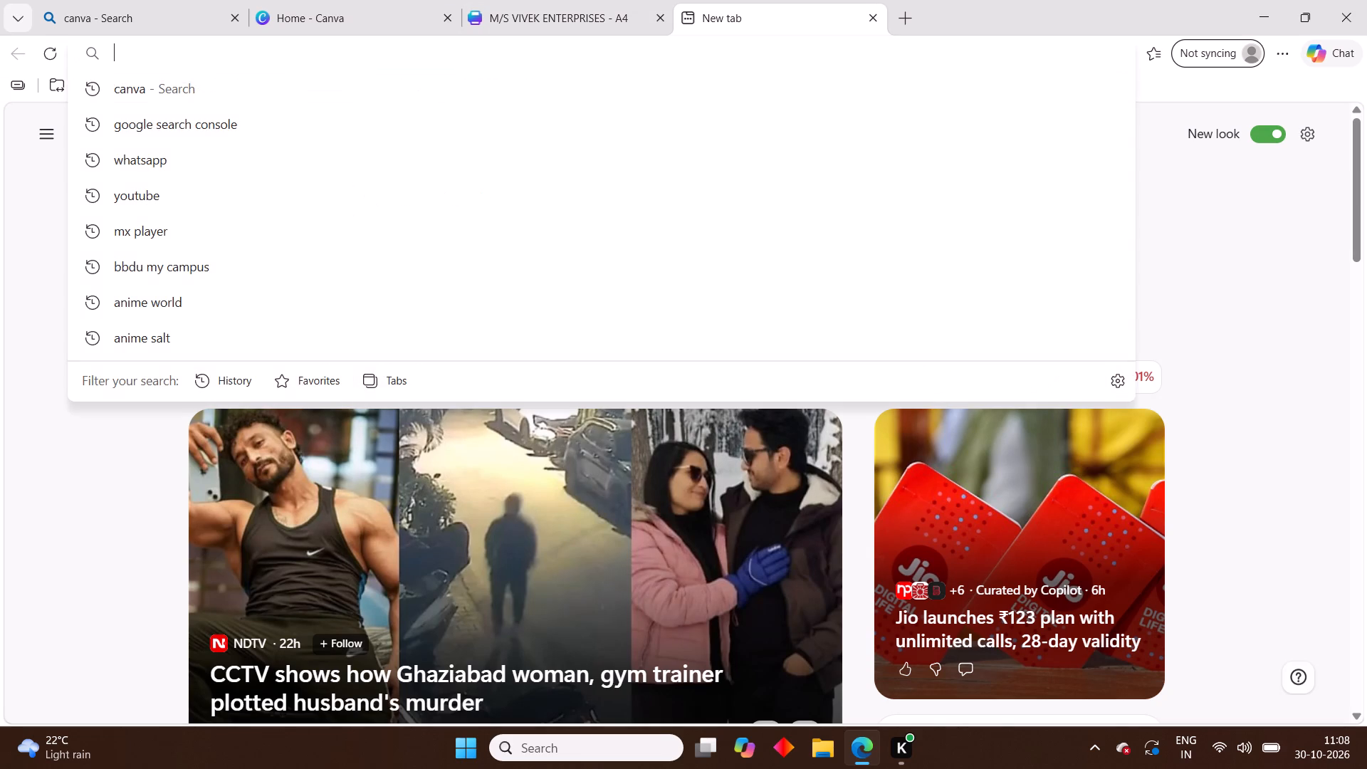
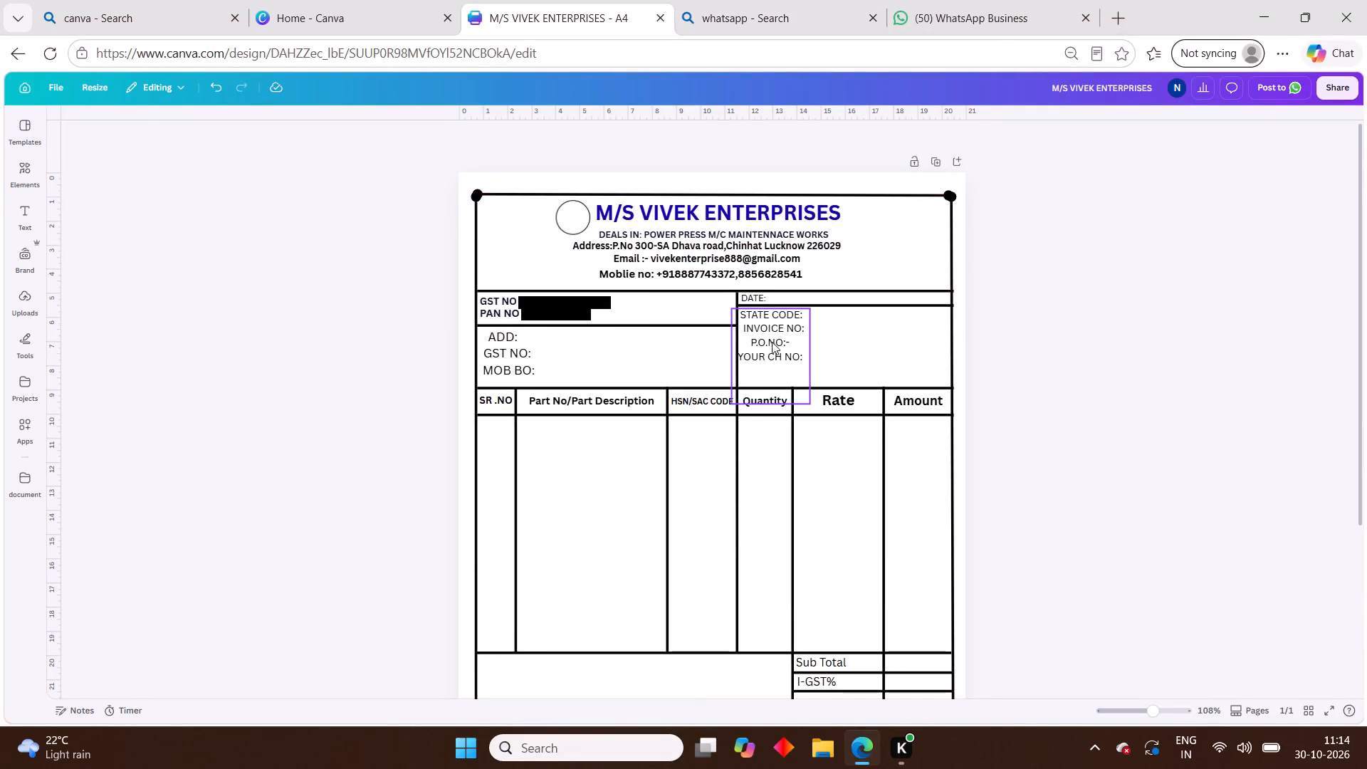
# Select the small circle beside the M/S VIVEK ENTERPRISES heading at the top of the invoice.
pyautogui.click(577, 216)
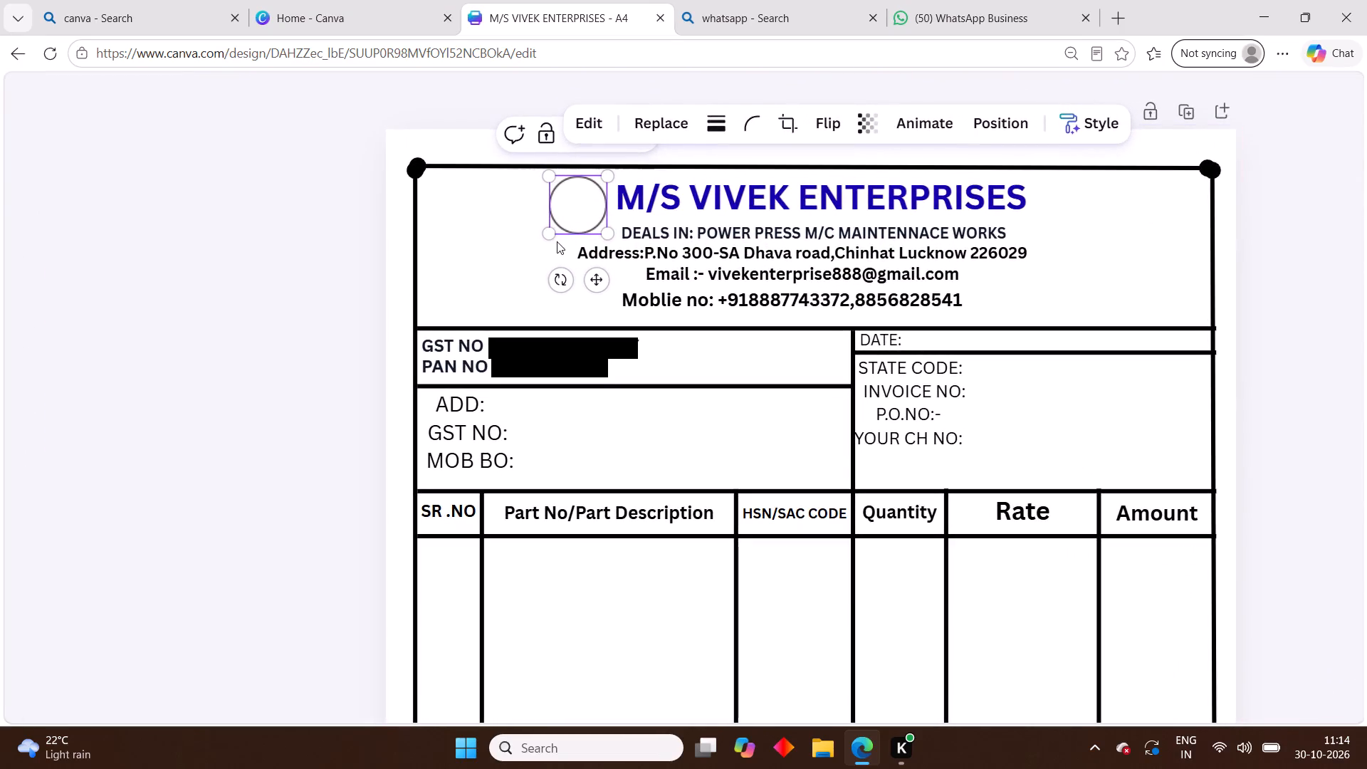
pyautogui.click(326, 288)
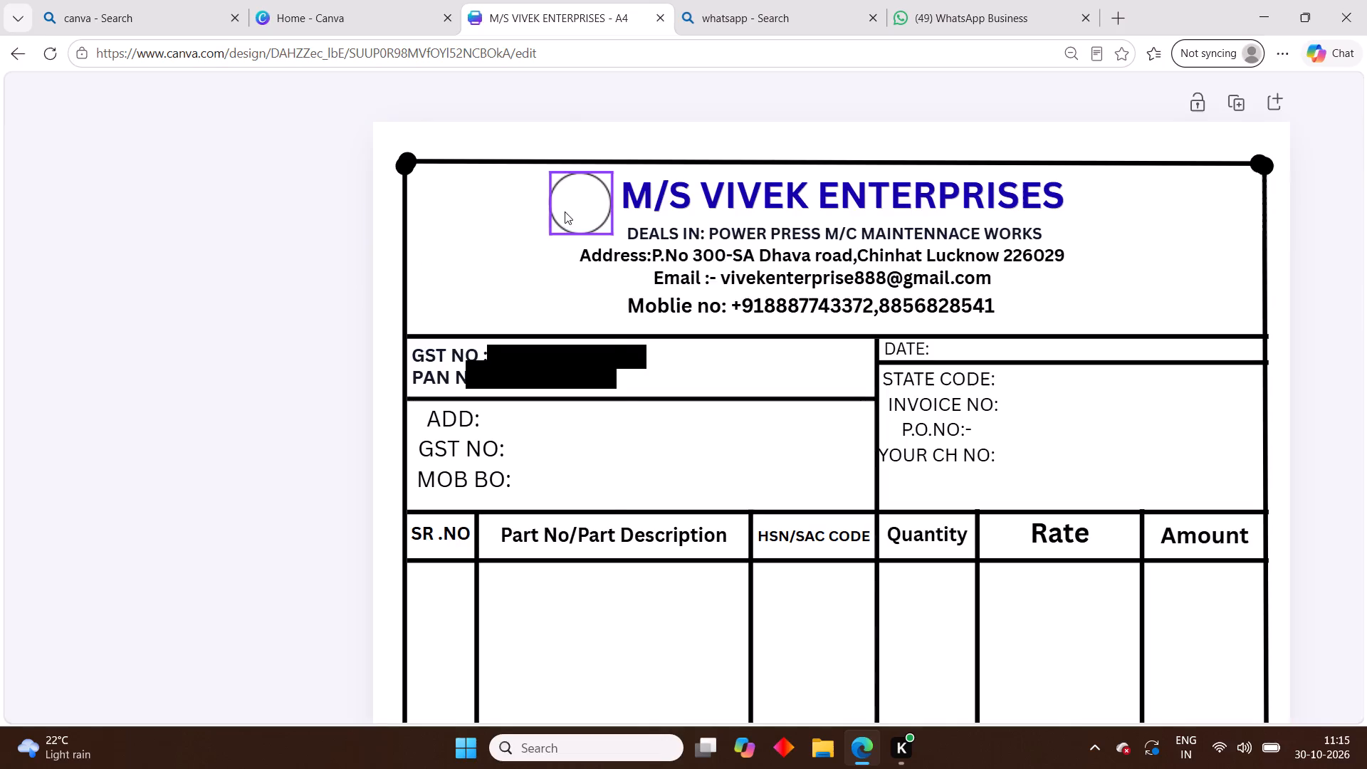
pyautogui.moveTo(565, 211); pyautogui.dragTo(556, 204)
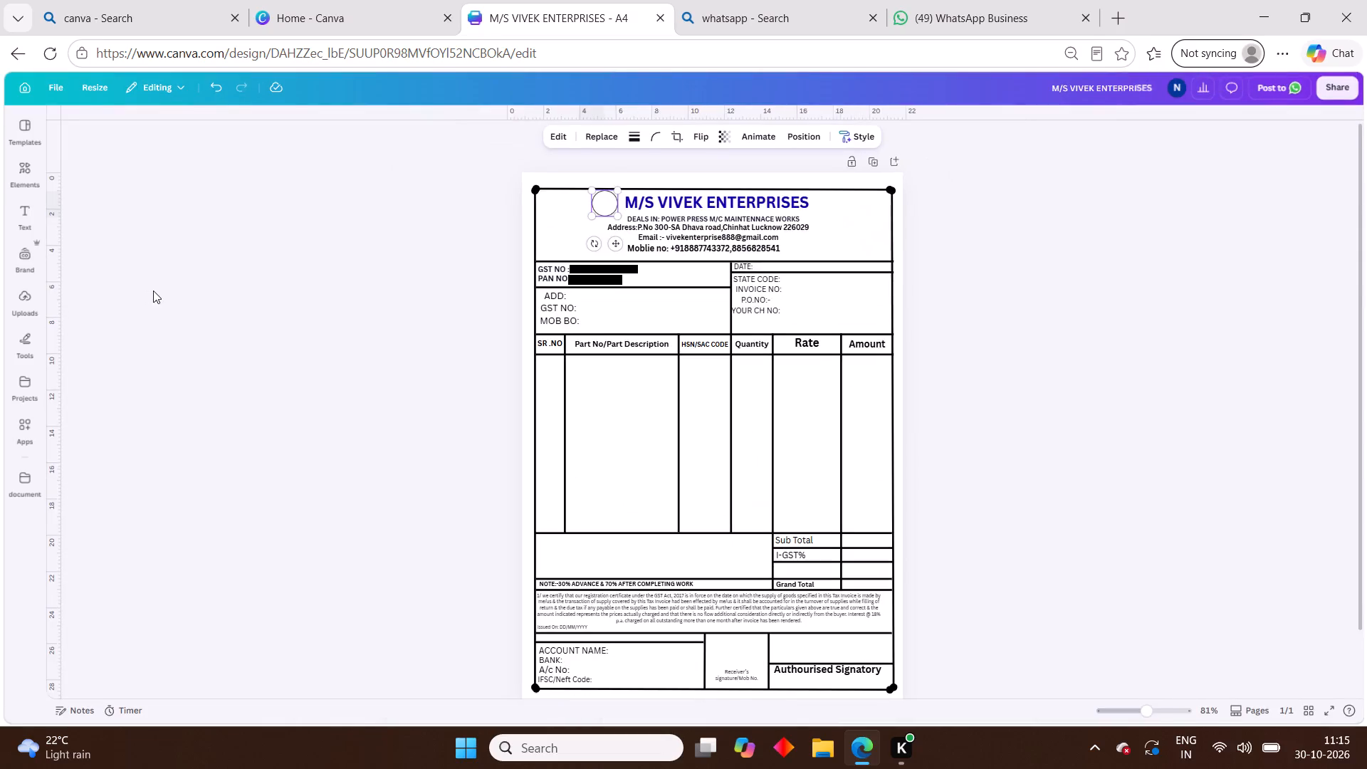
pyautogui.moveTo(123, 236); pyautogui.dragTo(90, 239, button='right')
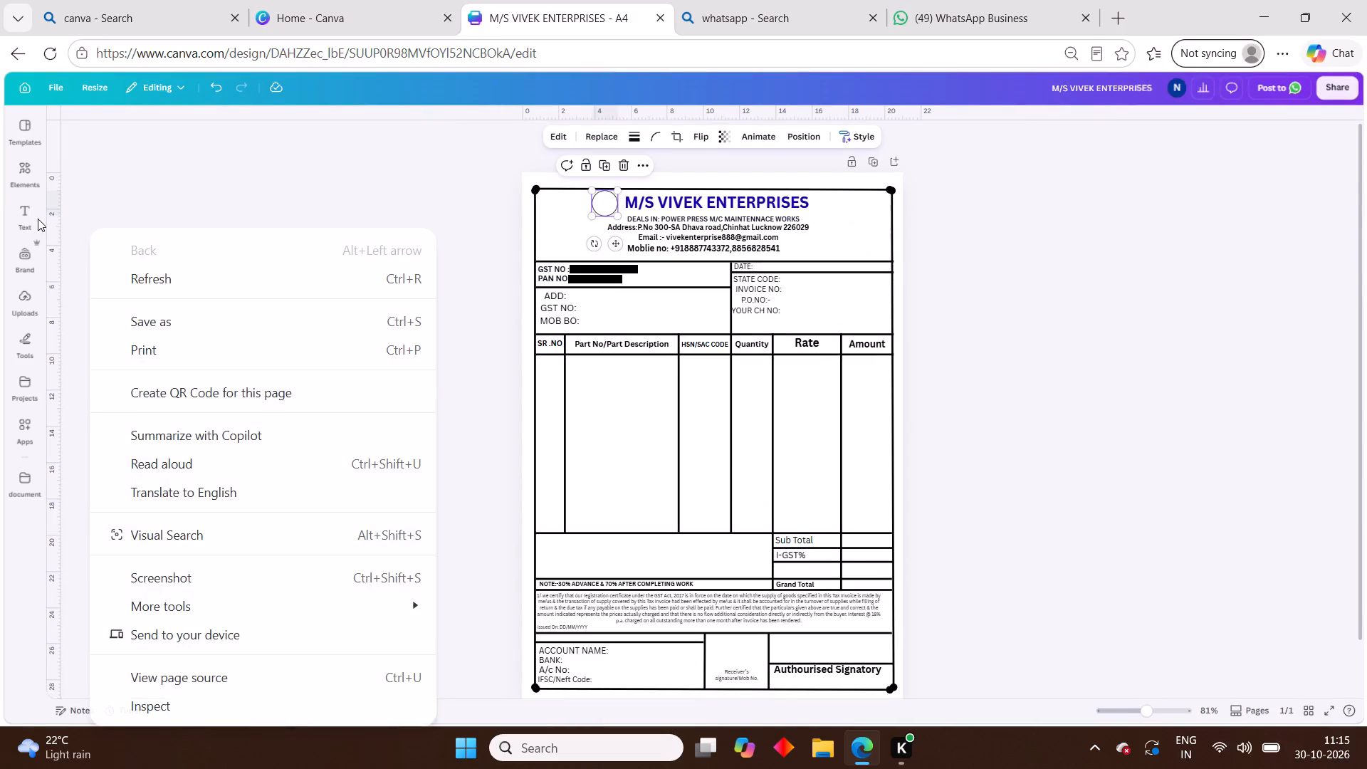
# Replace the small circle beside the company name by adding an outlined oval from the recommended elements and deleting the circle.
pyautogui.click(16, 166)
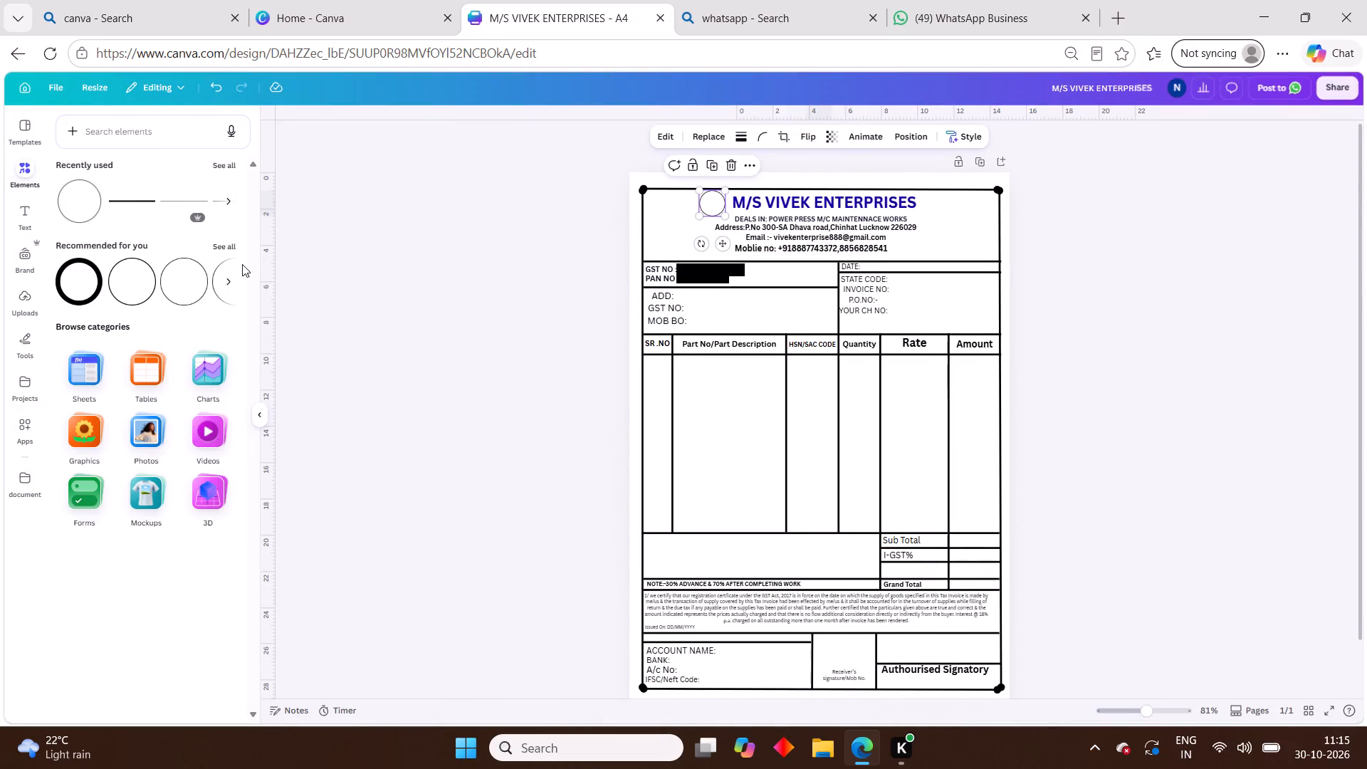
pyautogui.click(229, 249)
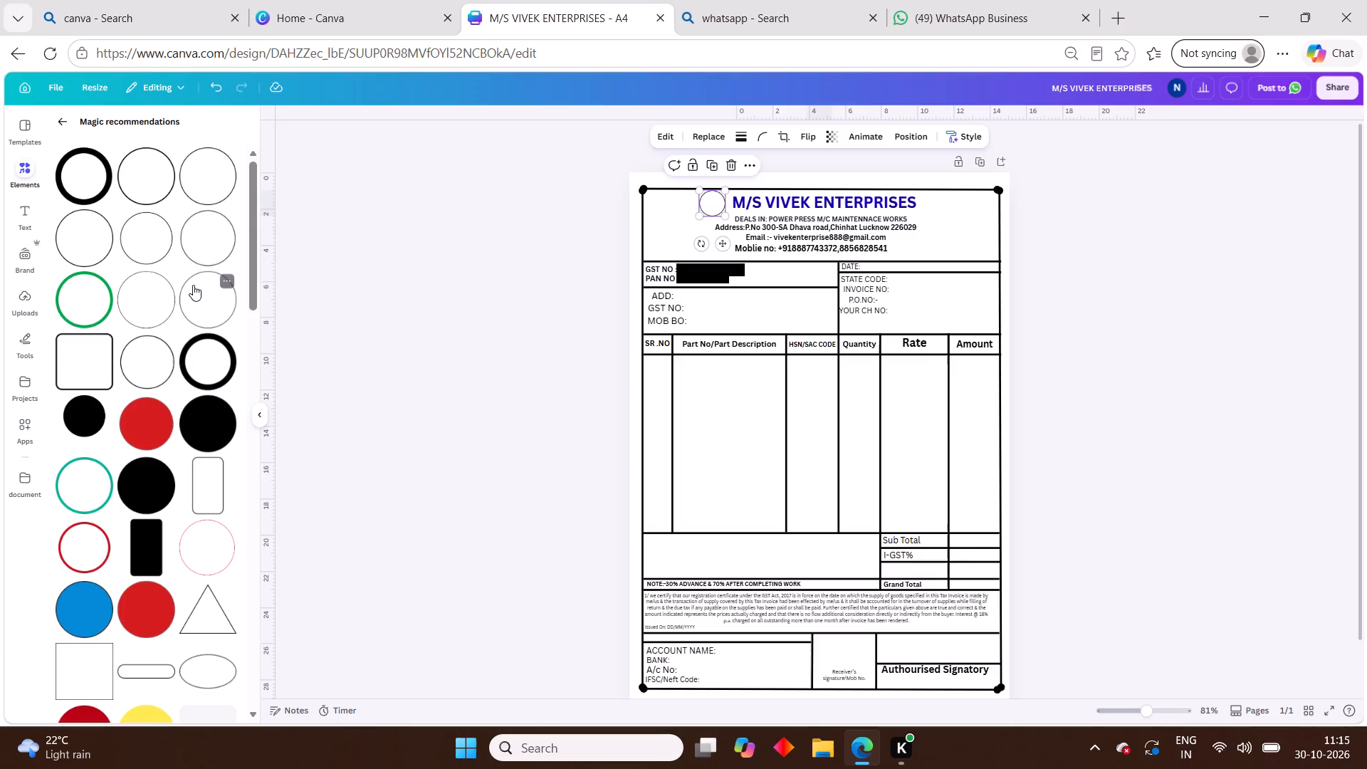
pyautogui.click(220, 674)
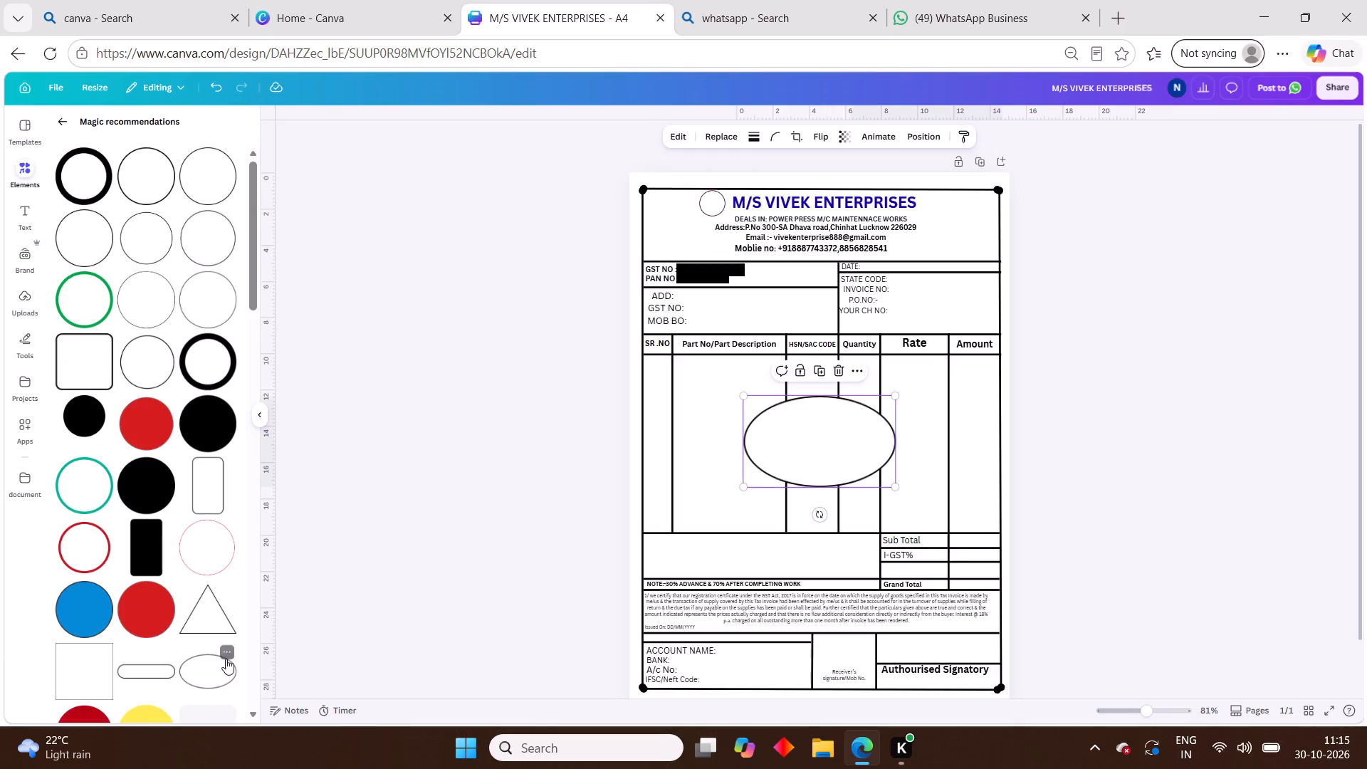
pyautogui.click(715, 204)
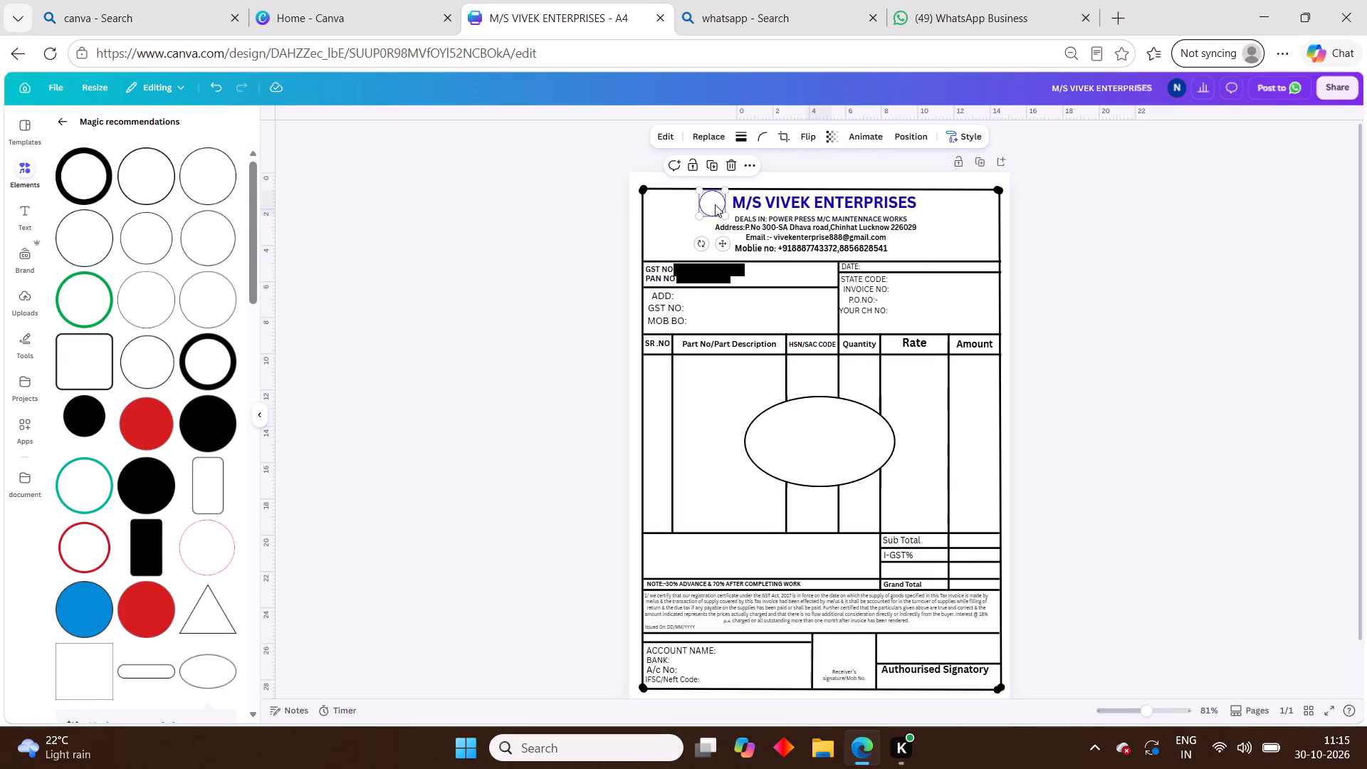
pyautogui.click(730, 171)
# Resize the oval to roughly half its inserted size and move it into the invoice header beside the company name.
pyautogui.click(806, 434)
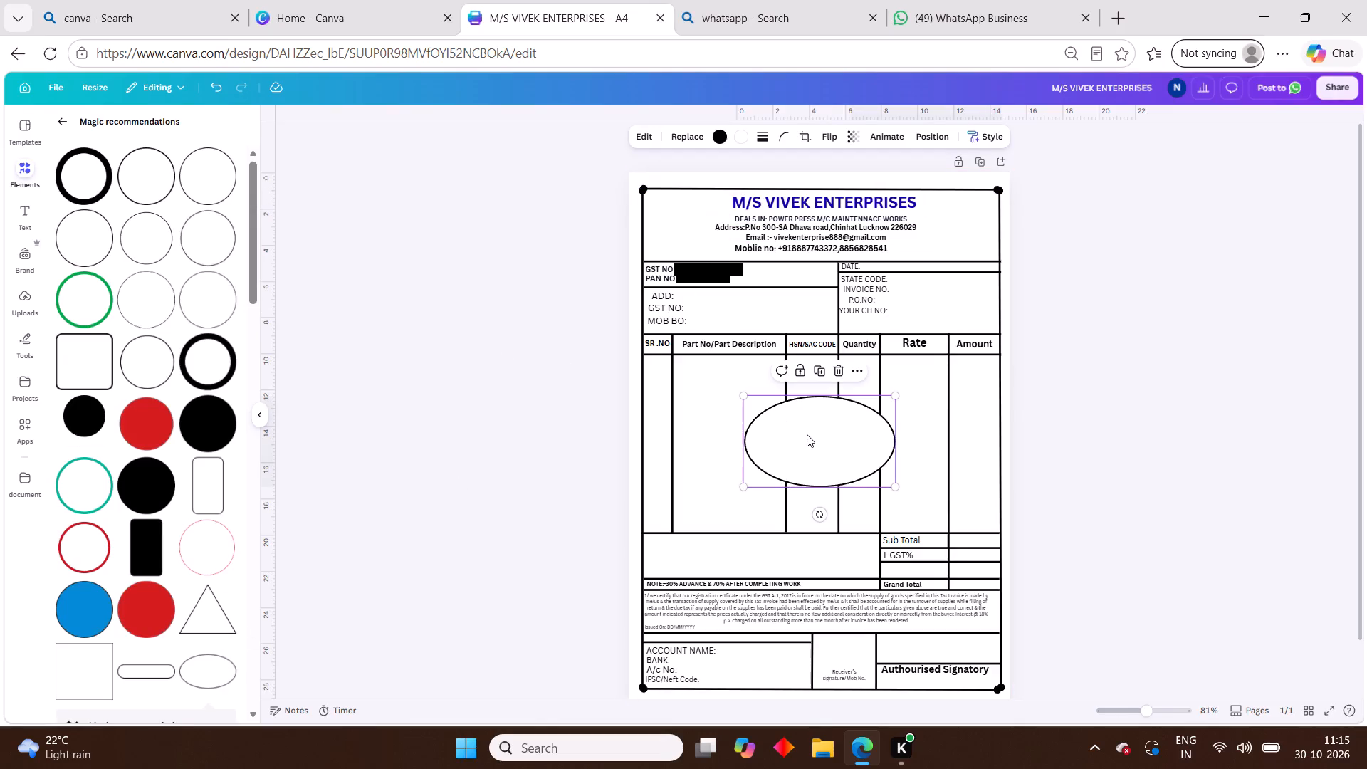
pyautogui.moveTo(891, 487); pyautogui.dragTo(895, 501)
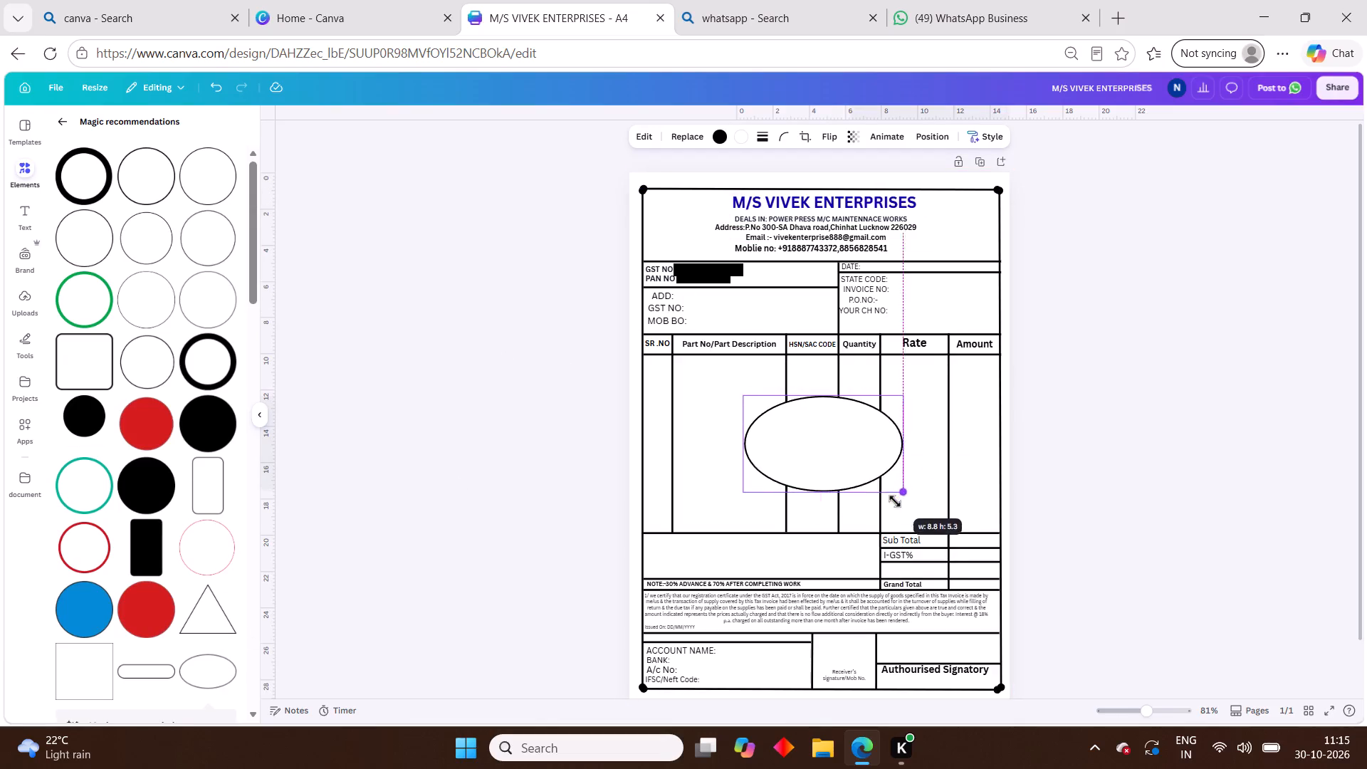
pyautogui.moveTo(895, 501); pyautogui.dragTo(898, 508)
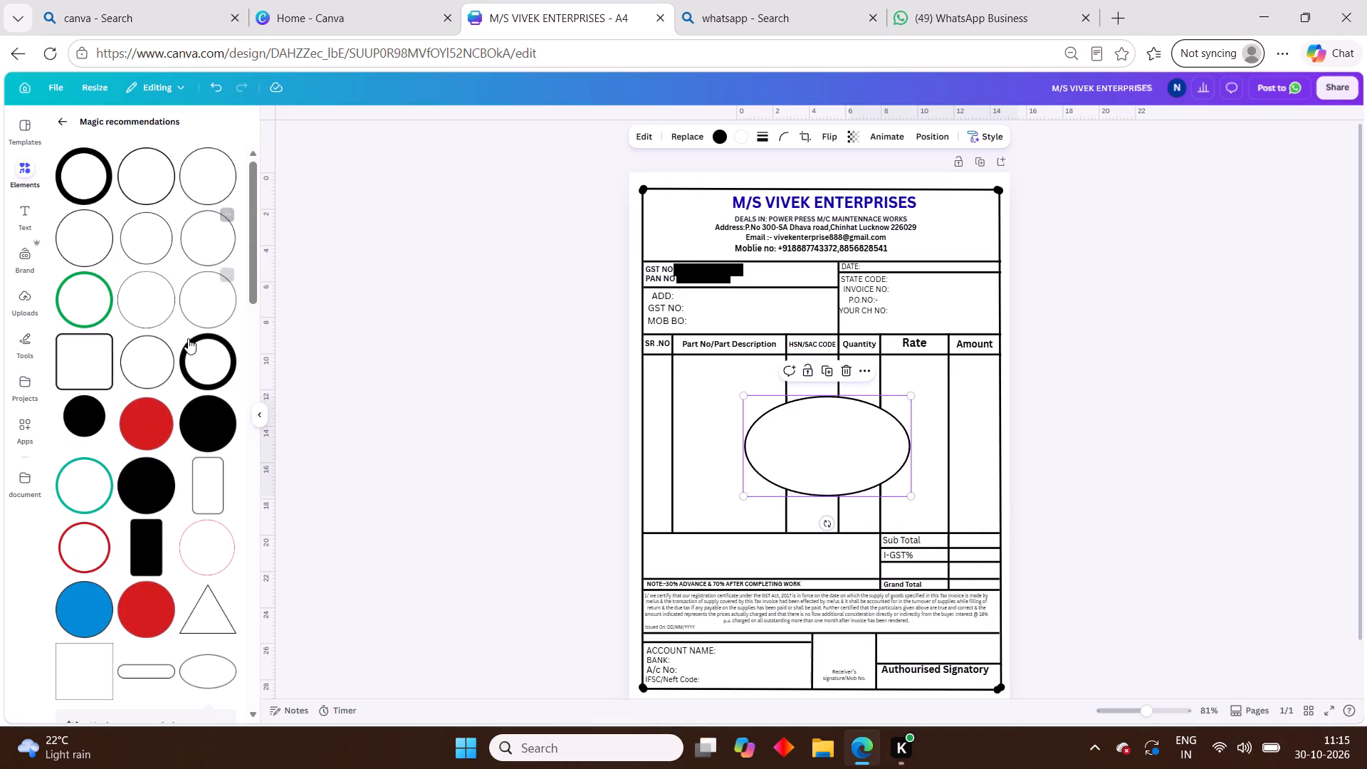
pyautogui.scroll(-2, 182, 392)
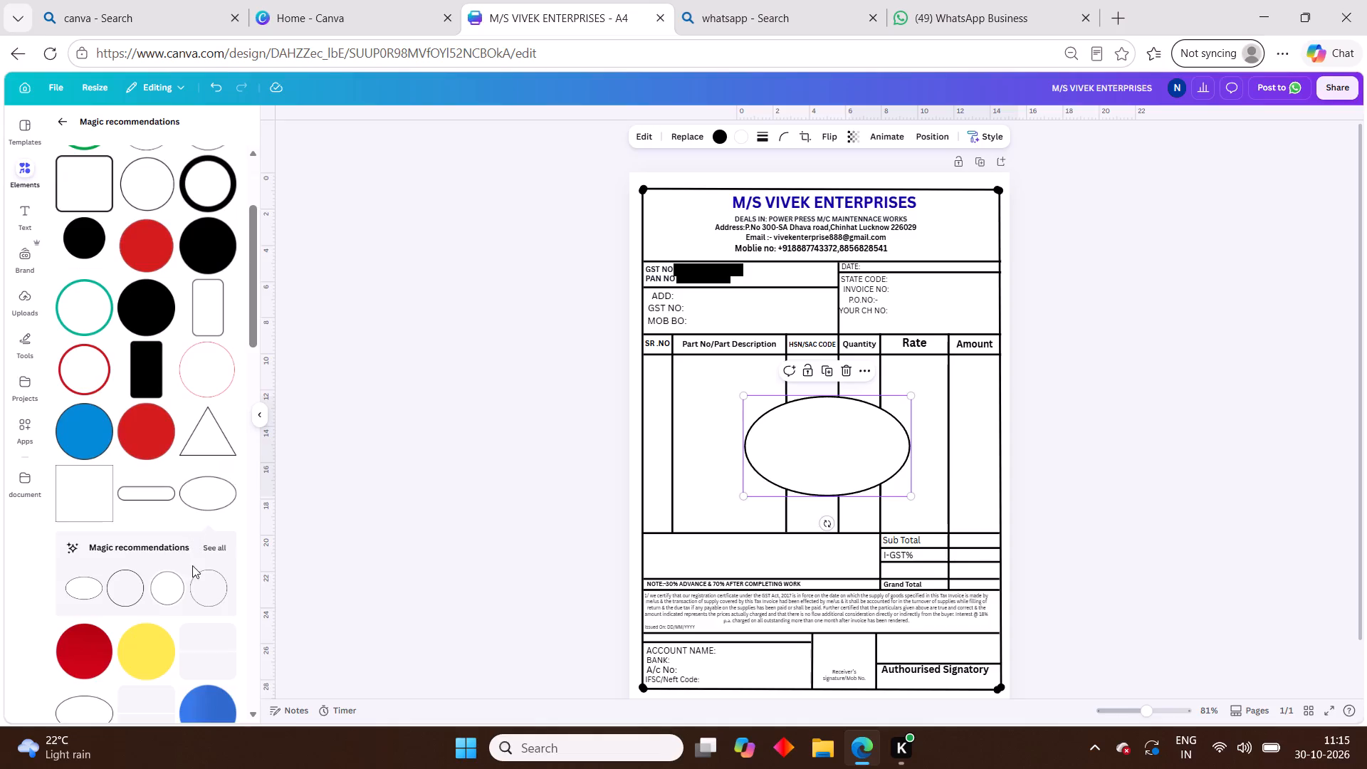
pyautogui.scroll(-1, 179, 595)
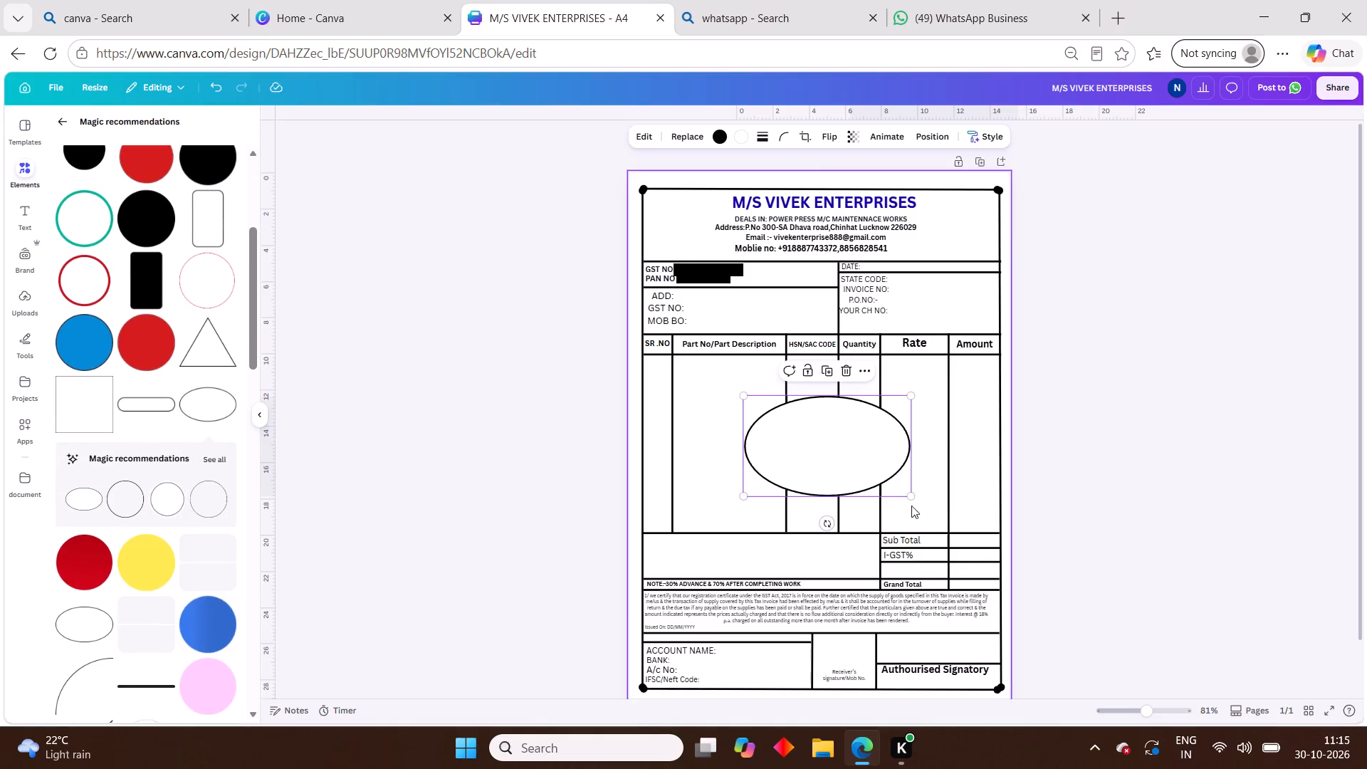
pyautogui.moveTo(912, 497); pyautogui.dragTo(848, 400)
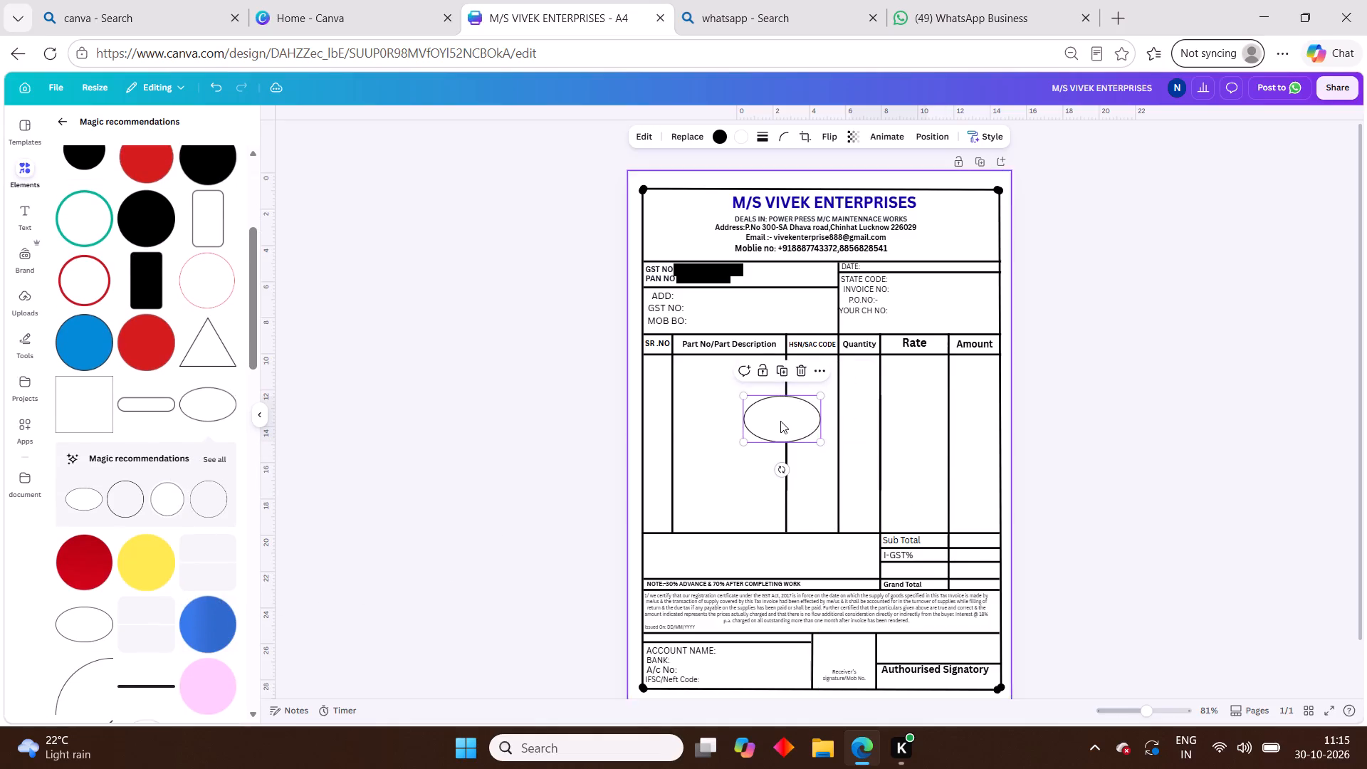
pyautogui.moveTo(780, 421); pyautogui.dragTo(706, 211)
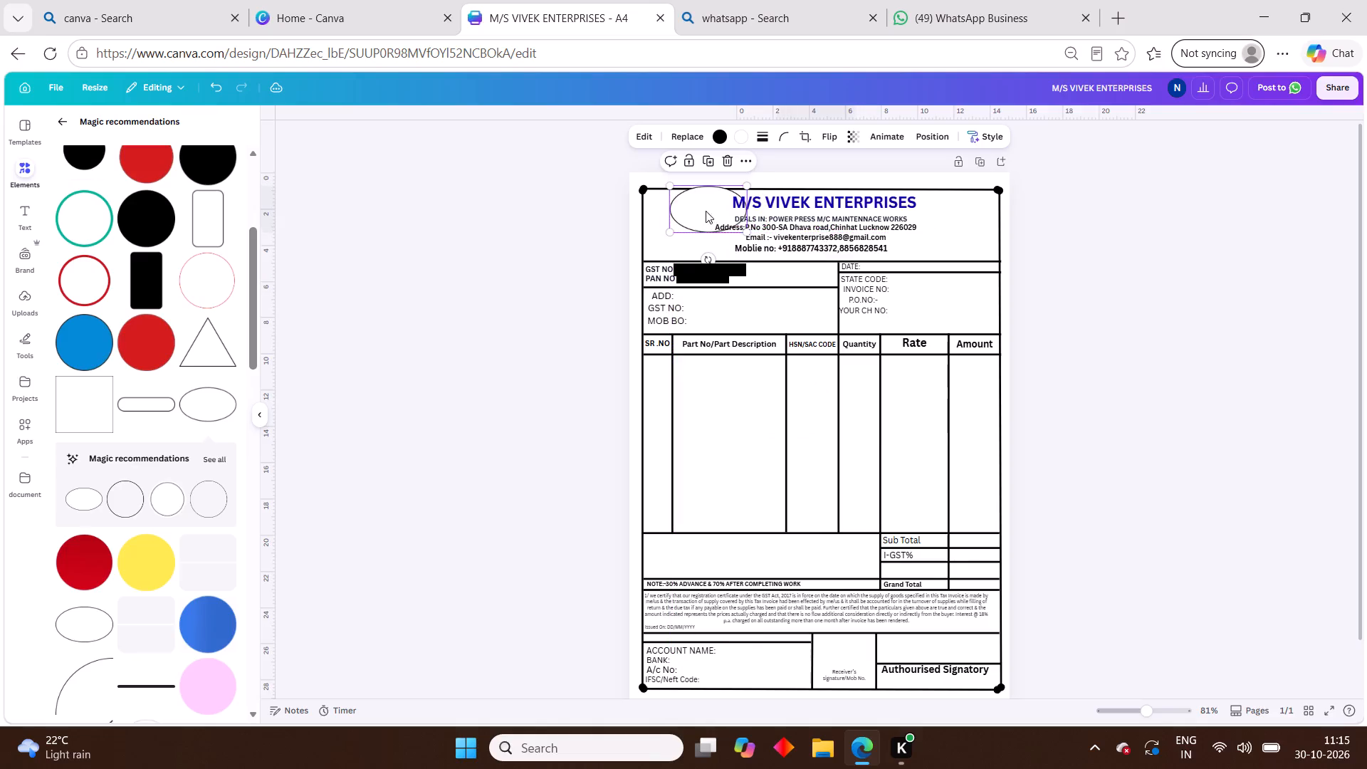
# Shrink the oval further and place it just left of the M/S VIVEK ENTERPRISES heading without overlapping the text.
pyautogui.click(945, 503)
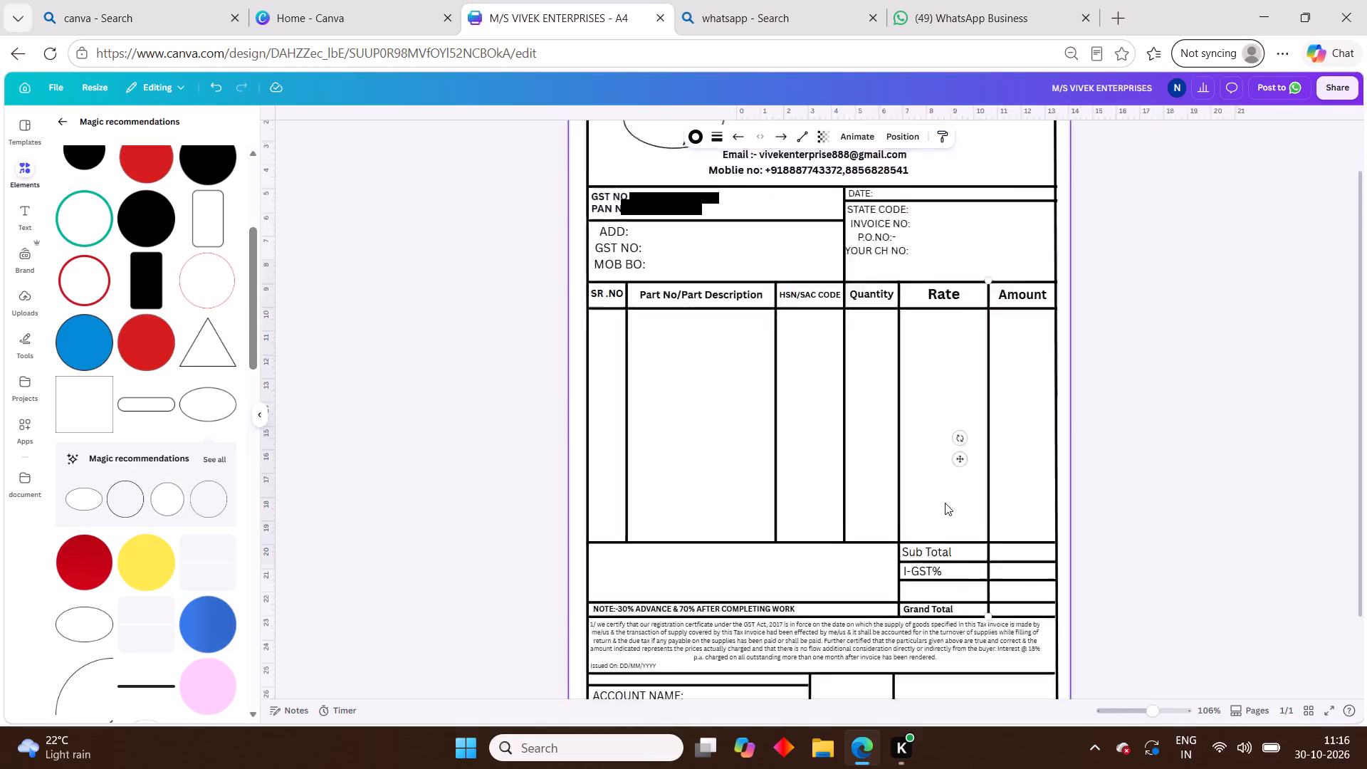
pyautogui.scroll(3, 945, 503)
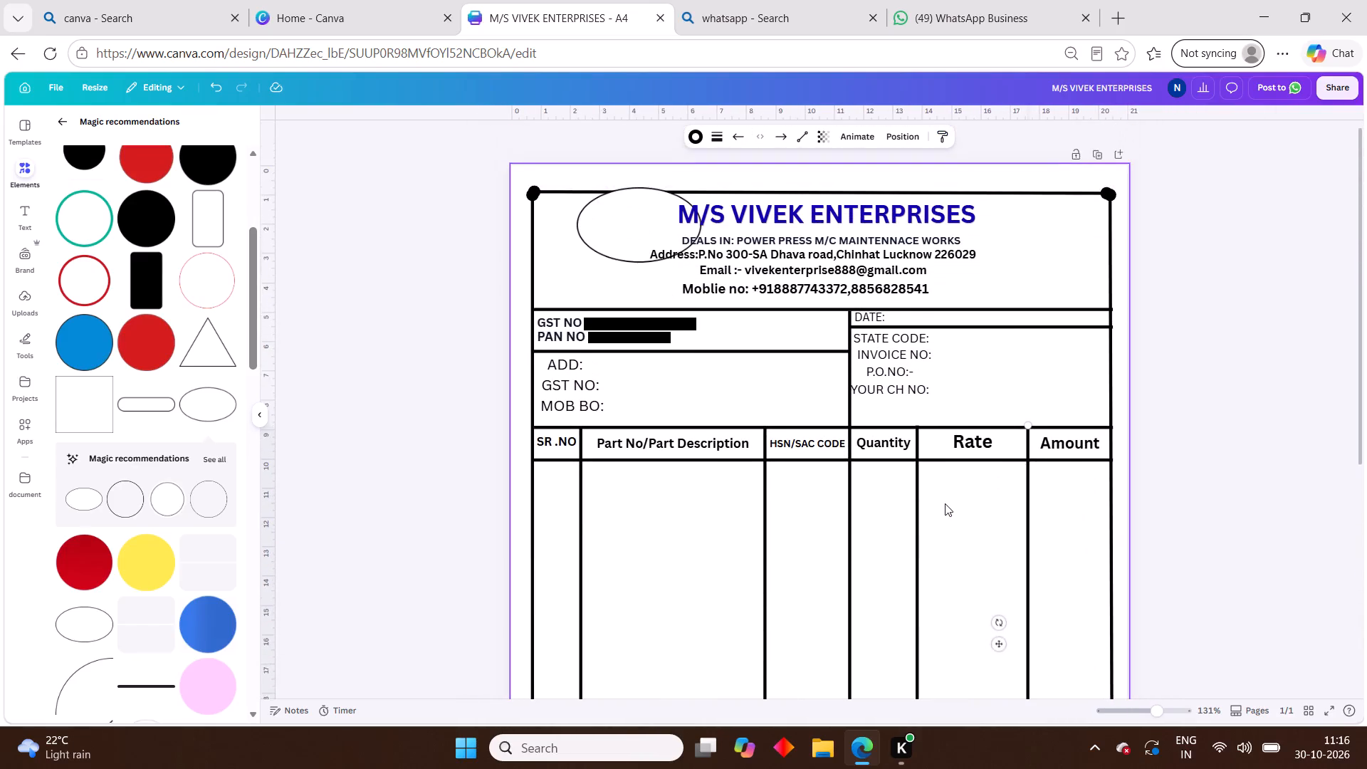
pyautogui.scroll(2, 945, 503)
pyautogui.click(620, 238)
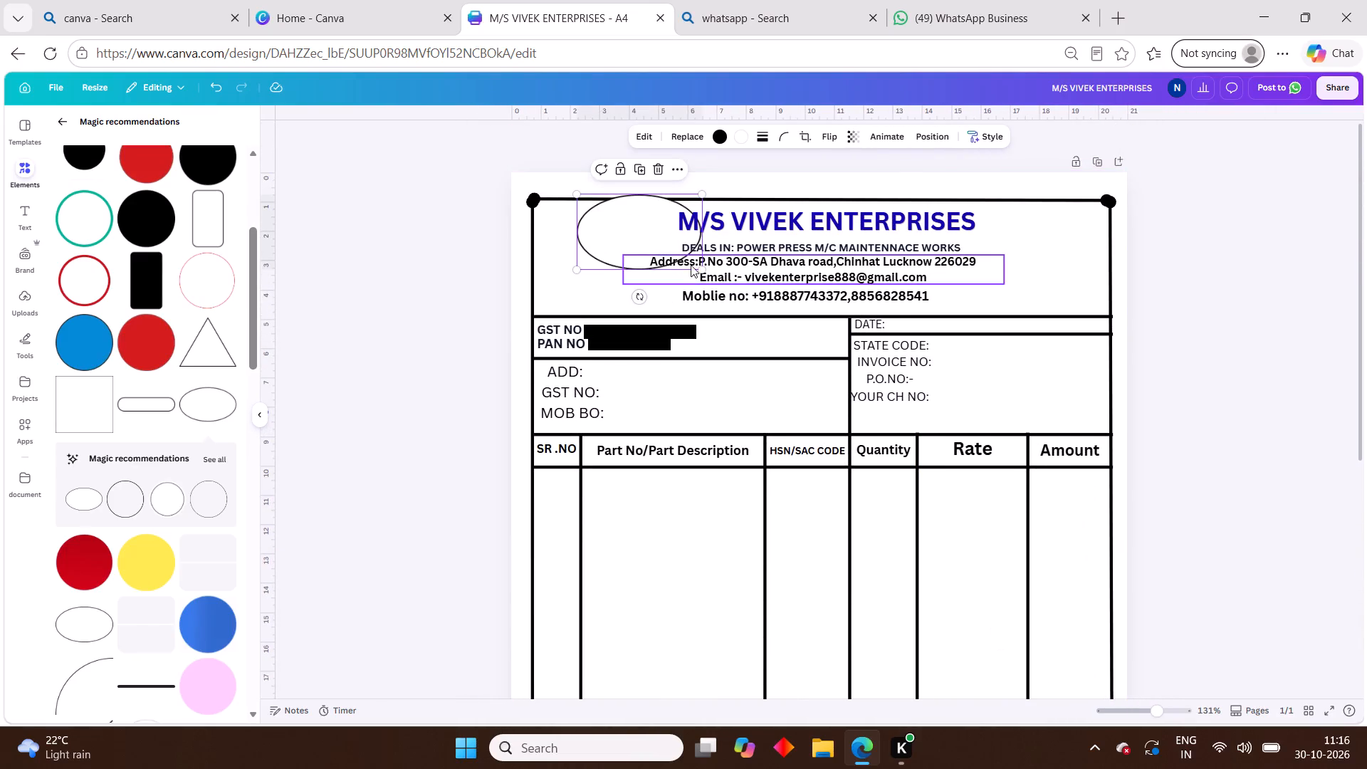
pyautogui.moveTo(703, 270); pyautogui.dragTo(670, 246)
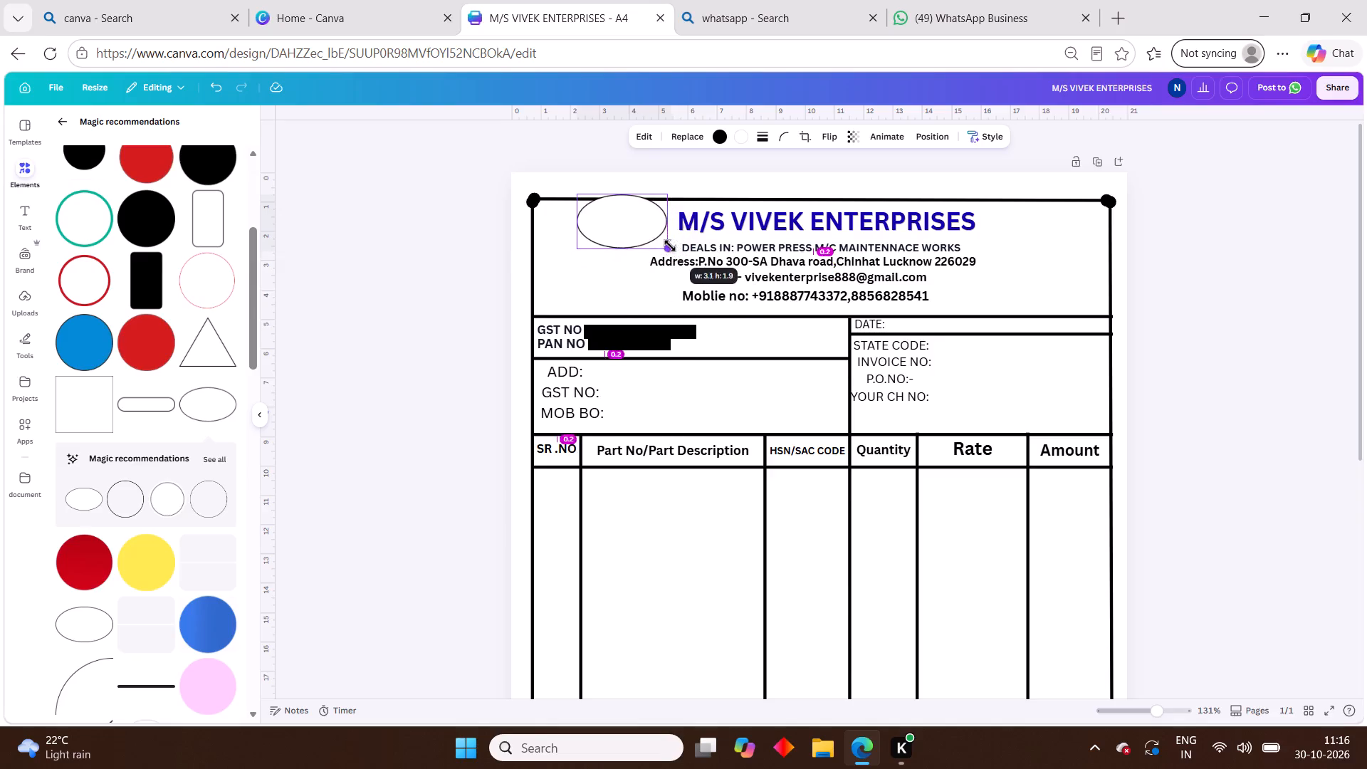
pyautogui.moveTo(670, 246); pyautogui.dragTo(631, 233)
pyautogui.moveTo(606, 198); pyautogui.dragTo(614, 206)
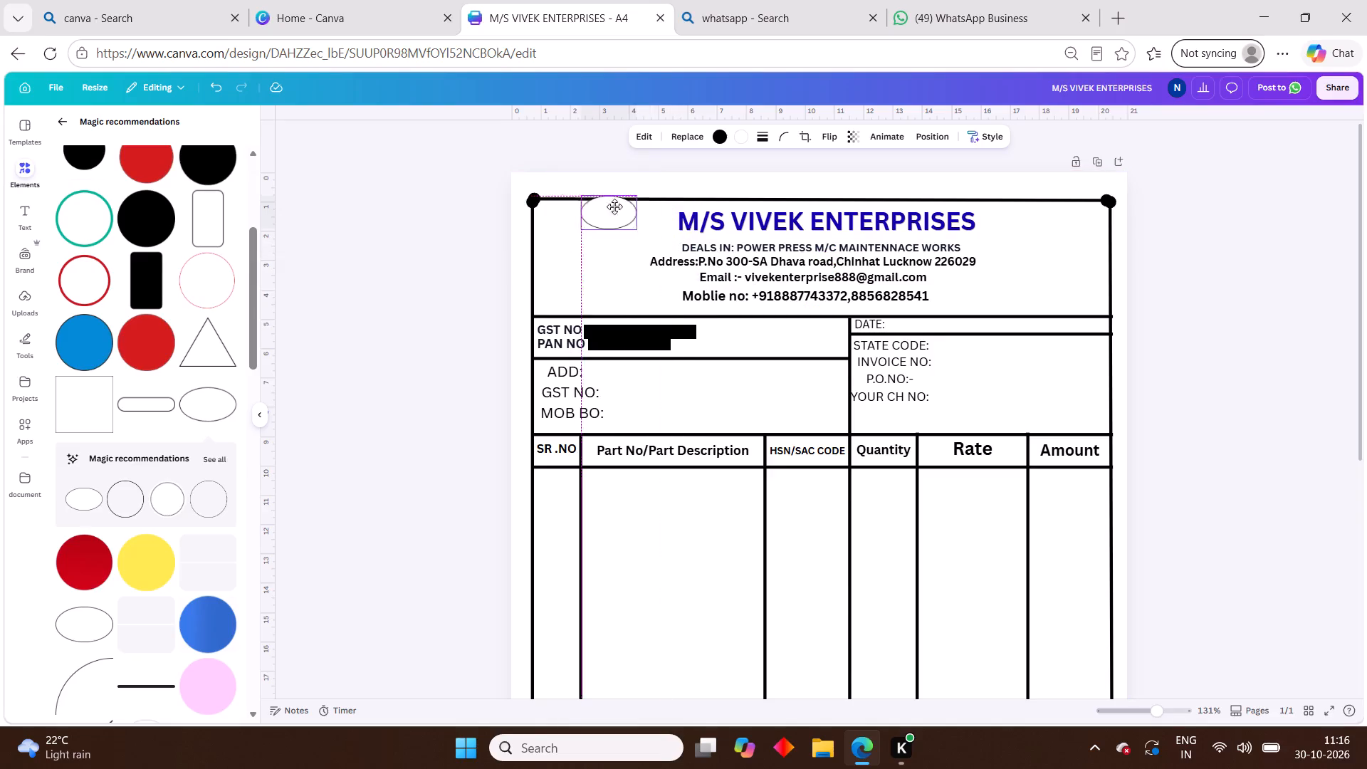
pyautogui.moveTo(614, 206); pyautogui.dragTo(644, 209)
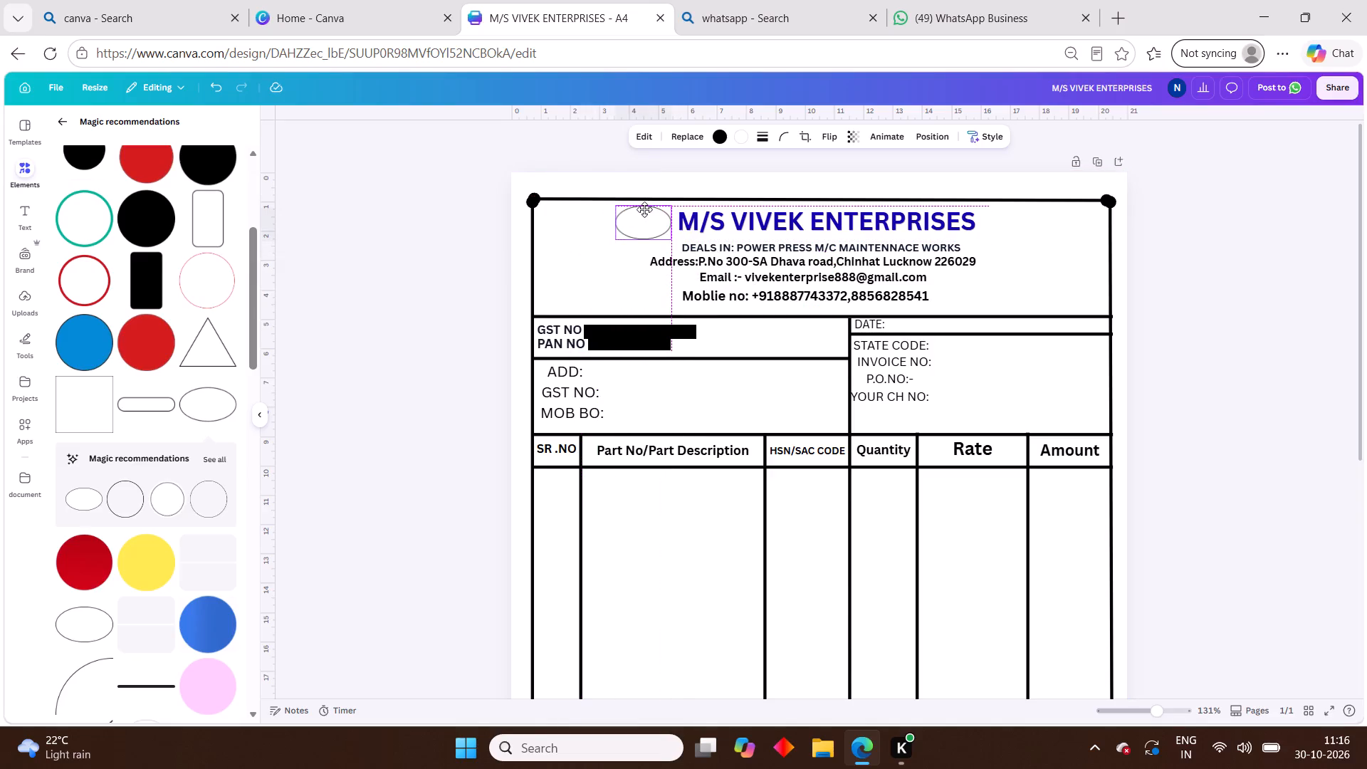
pyautogui.moveTo(644, 209); pyautogui.dragTo(649, 208)
# Recolour the oval's outline dark blue to match the company name.
pyautogui.click(717, 139)
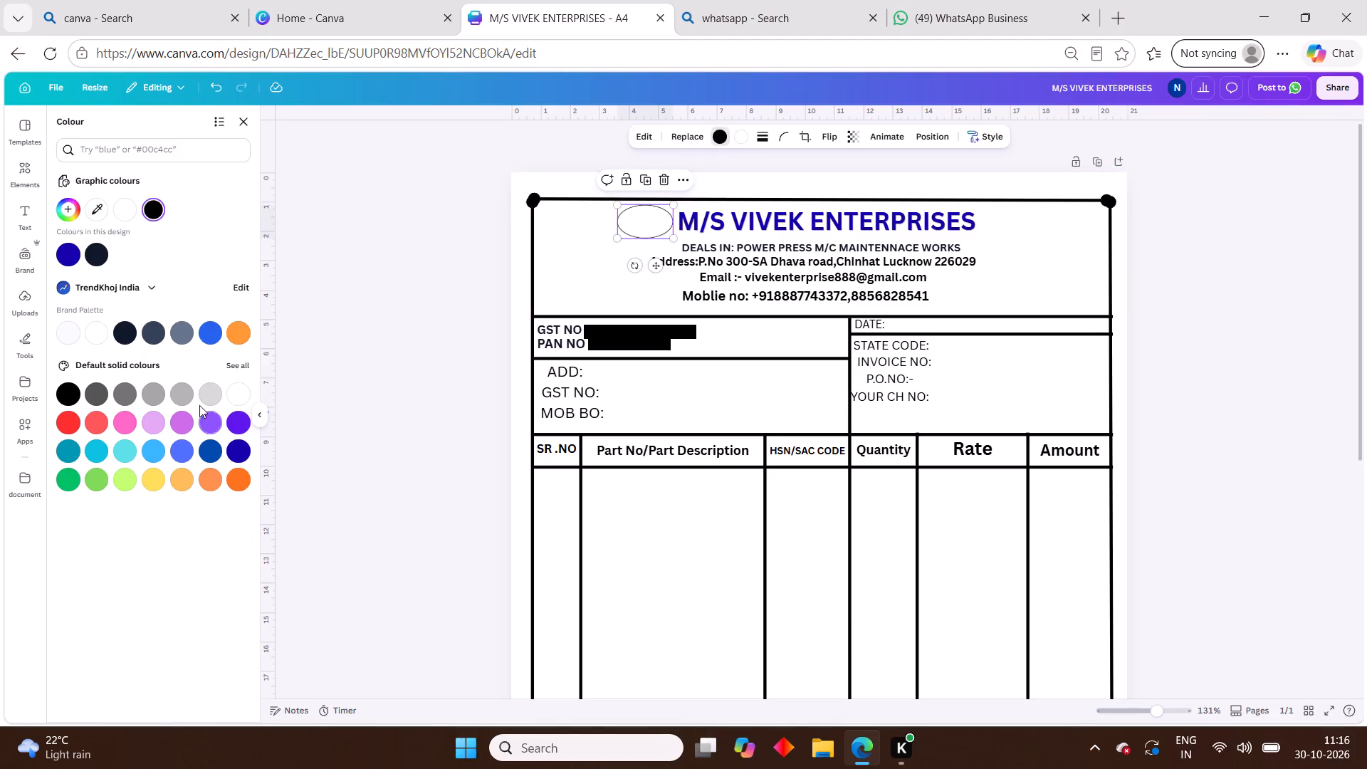
pyautogui.click(216, 414)
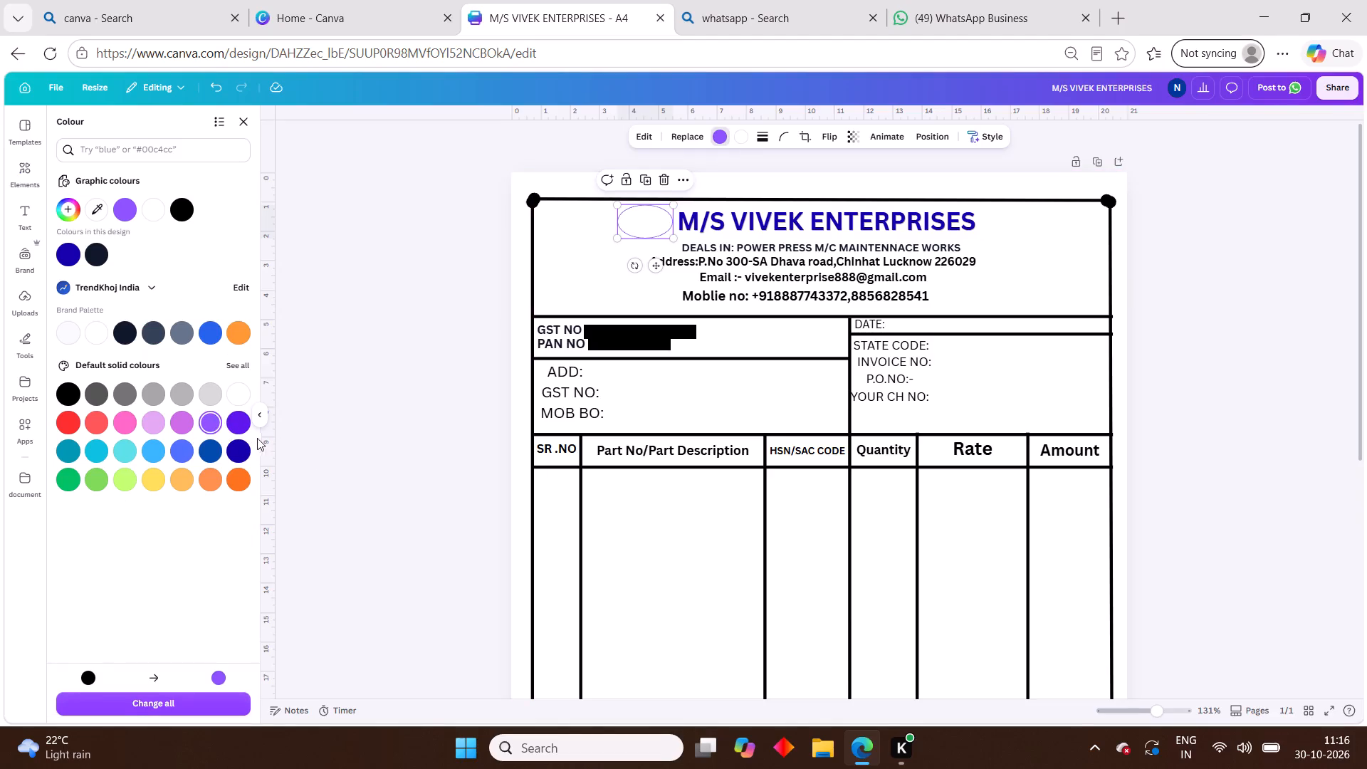
pyautogui.click(242, 451)
pyautogui.click(288, 439)
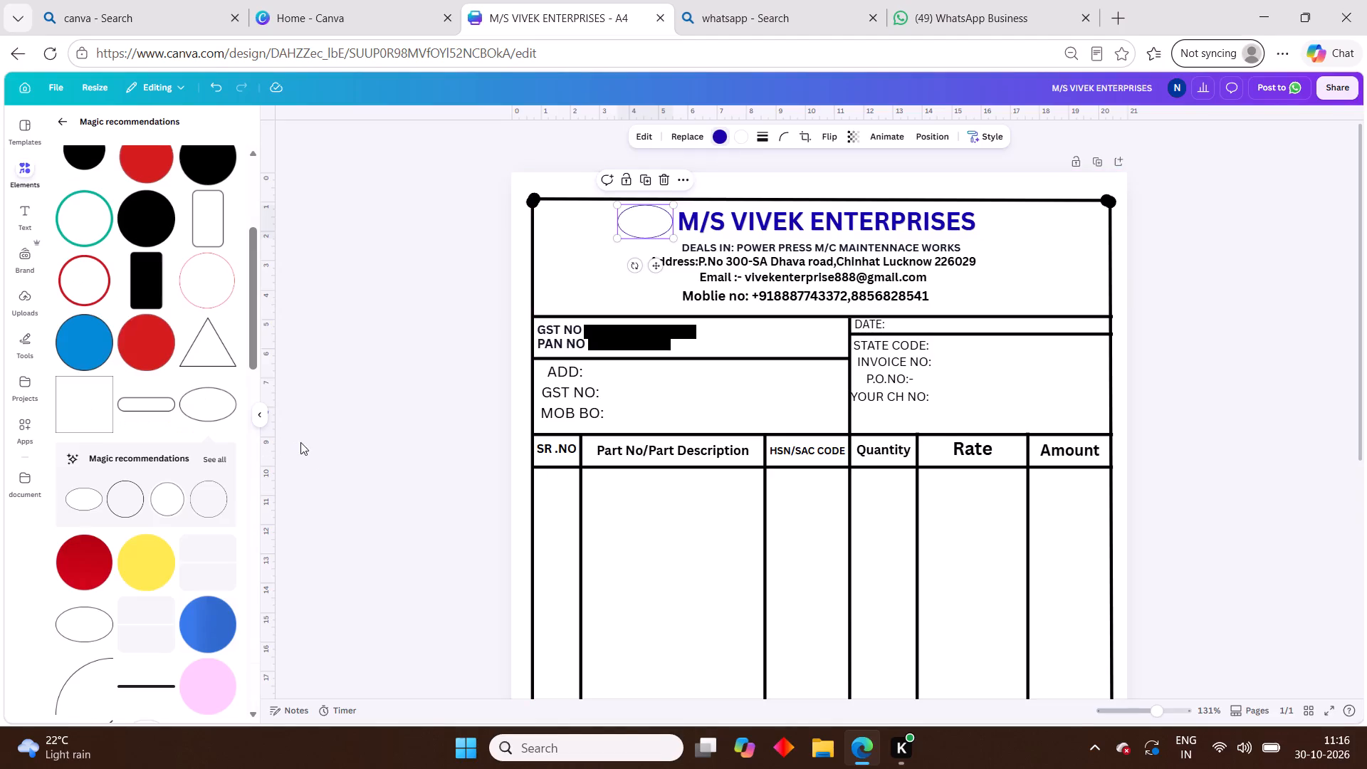
pyautogui.click(361, 451)
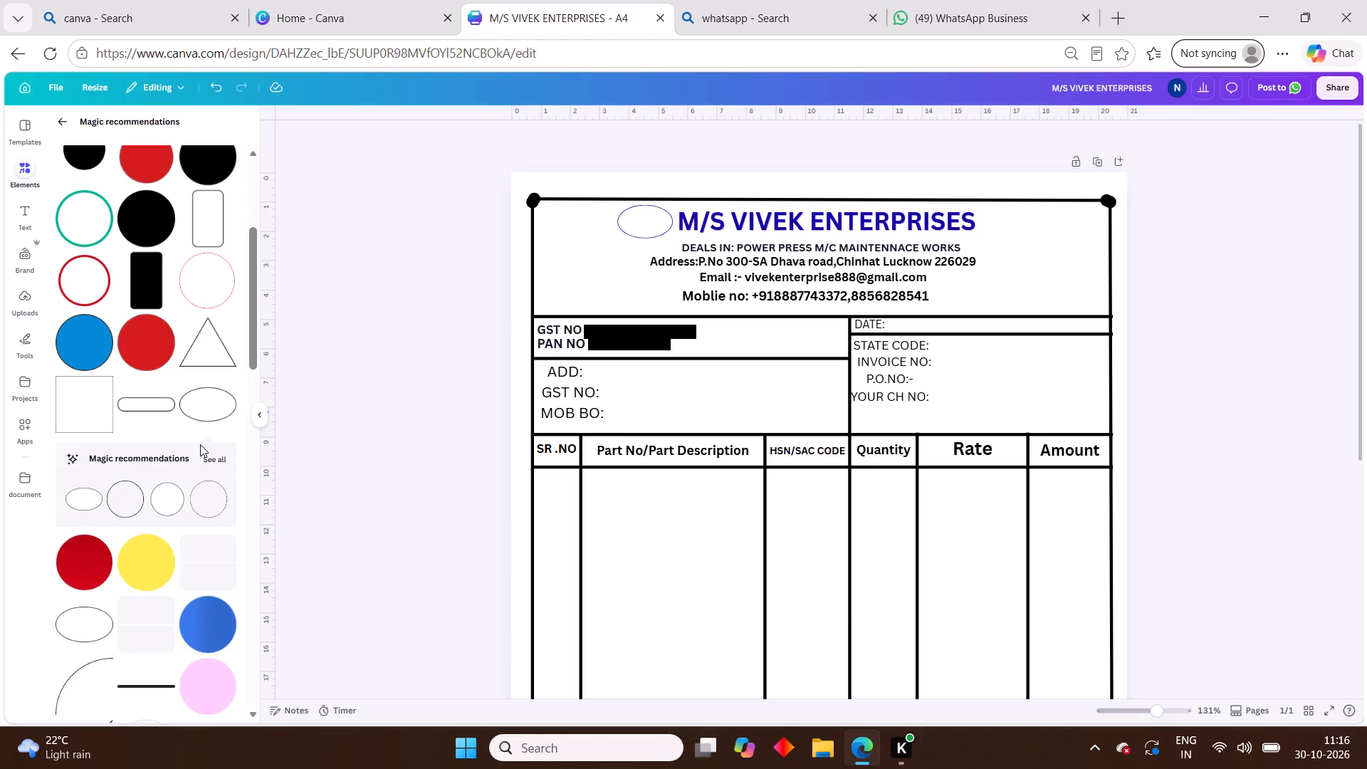
# Add a heading text box containing the letter V.
pyautogui.click(26, 222)
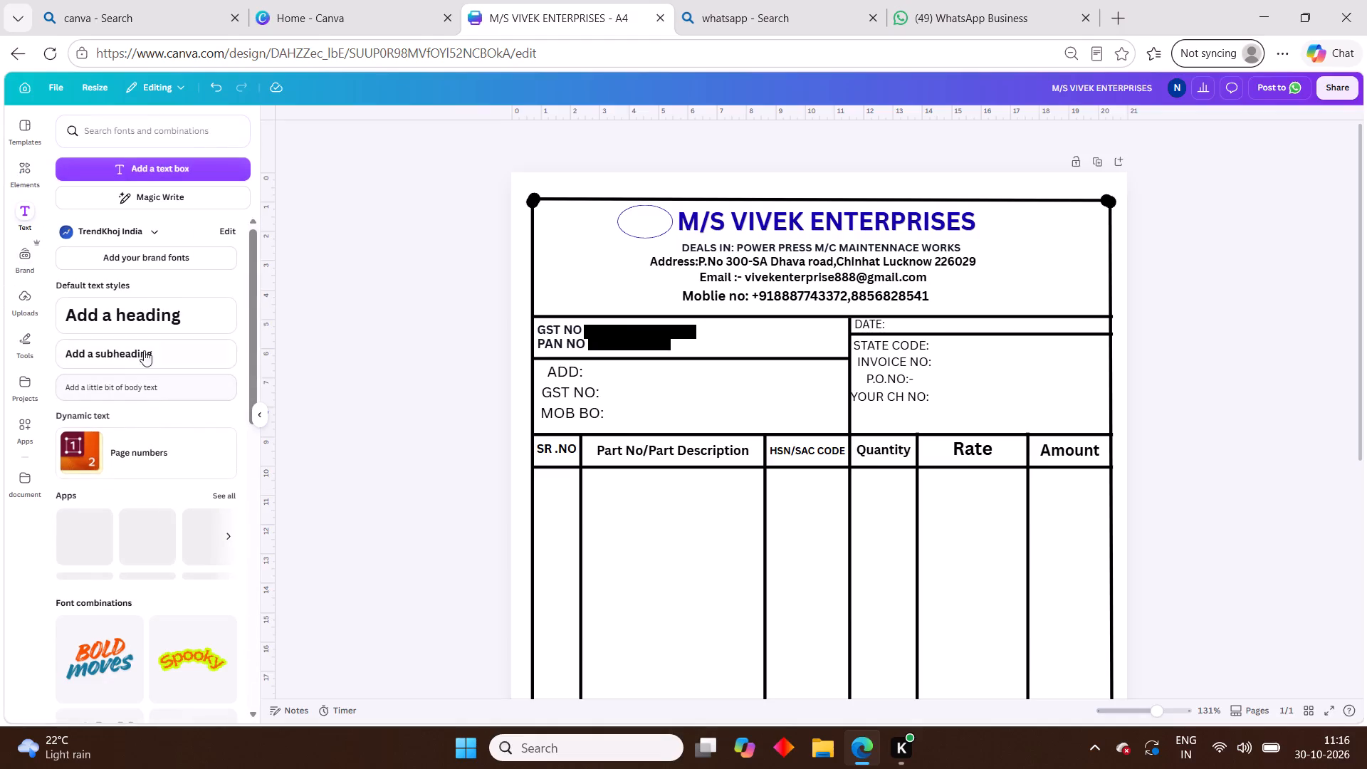
pyautogui.click(143, 312)
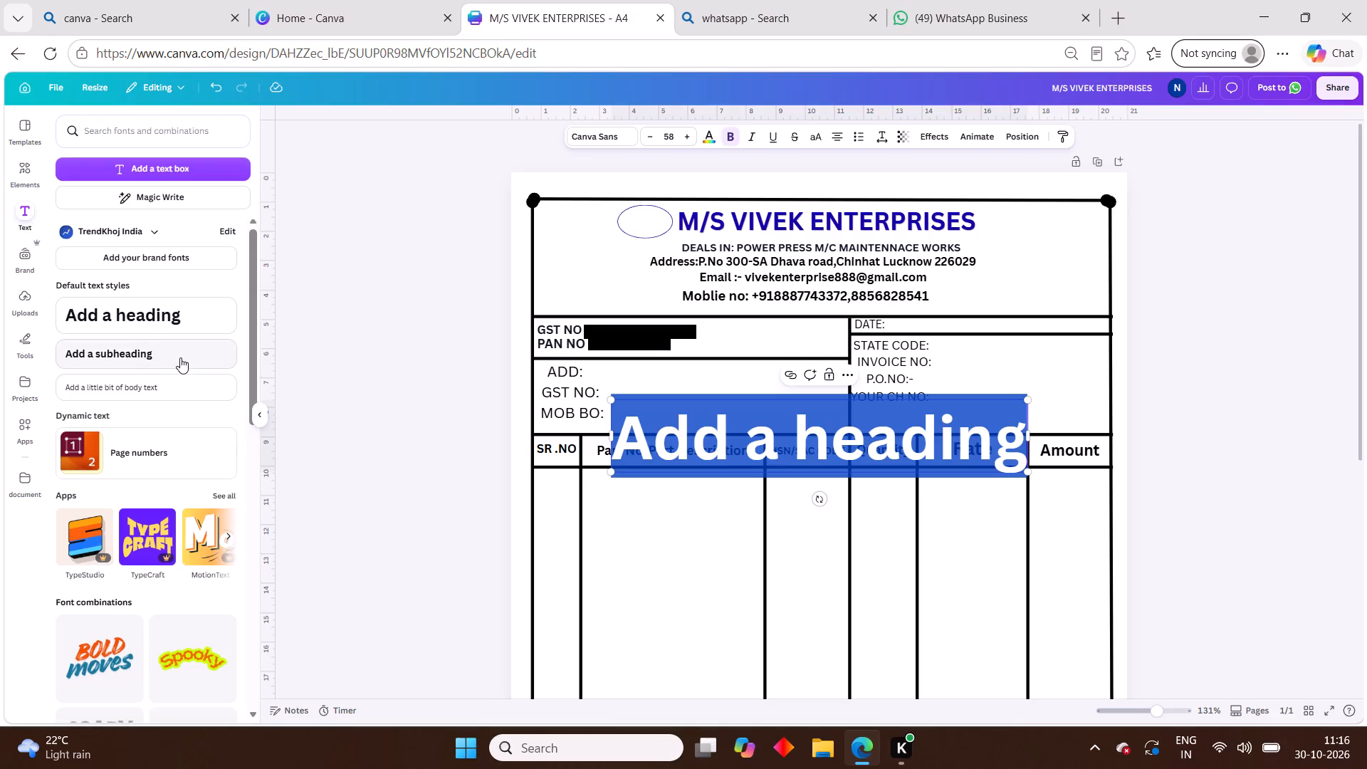
pyautogui.hotkey('shift', 'v')
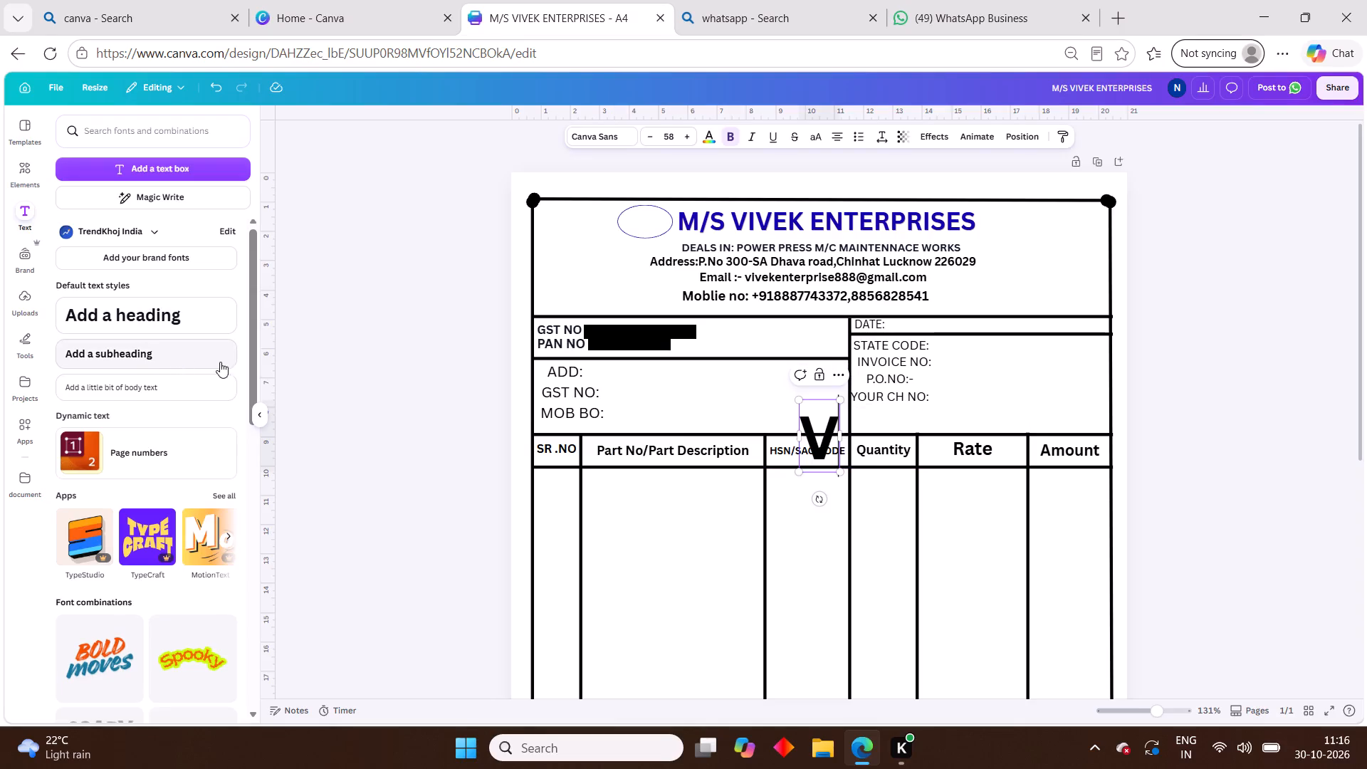
pyautogui.click(1149, 386)
# Move the V into the oval, scale it to font size 29 and centre it, widening its text box to about 0.8.
pyautogui.moveTo(812, 446); pyautogui.dragTo(649, 244)
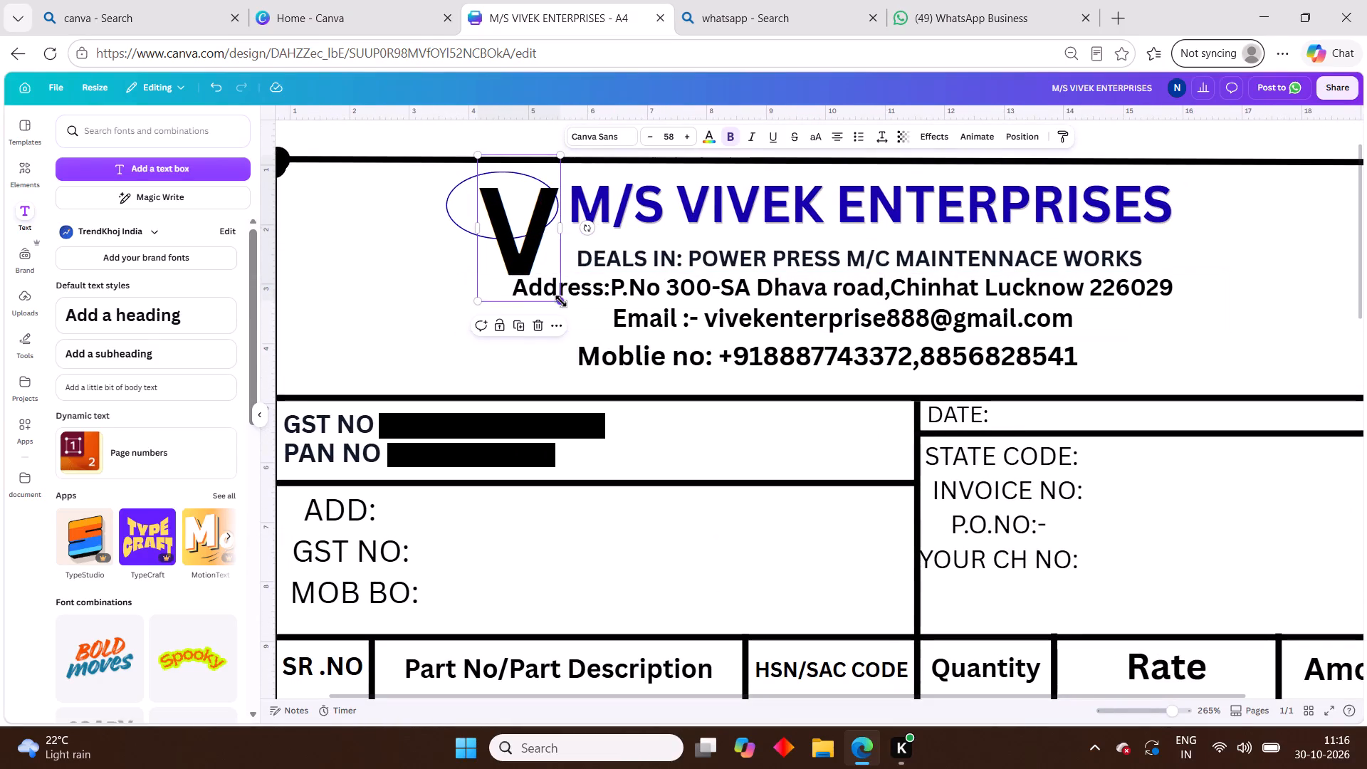
pyautogui.moveTo(561, 301); pyautogui.dragTo(519, 224)
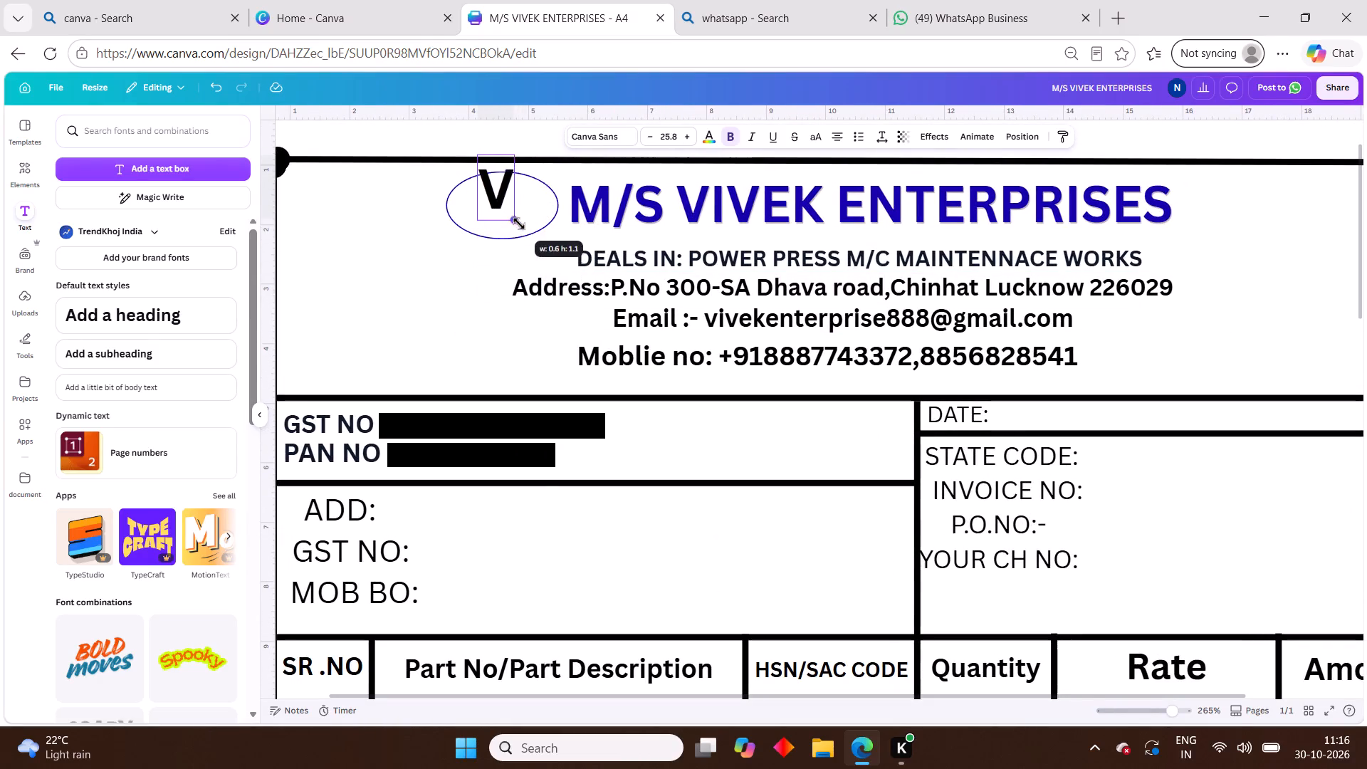
pyautogui.moveTo(519, 224); pyautogui.dragTo(520, 225)
pyautogui.moveTo(501, 194); pyautogui.dragTo(500, 208)
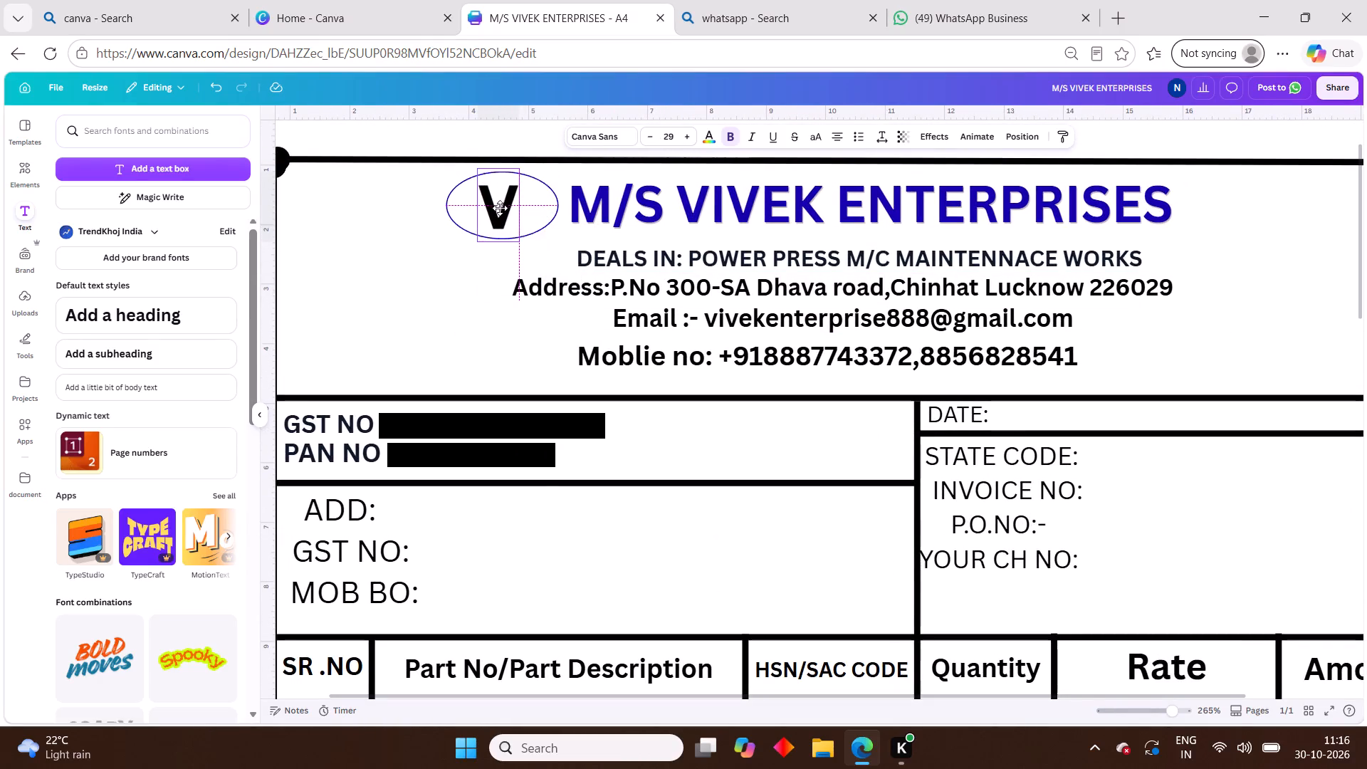
pyautogui.moveTo(500, 208); pyautogui.dragTo(502, 204)
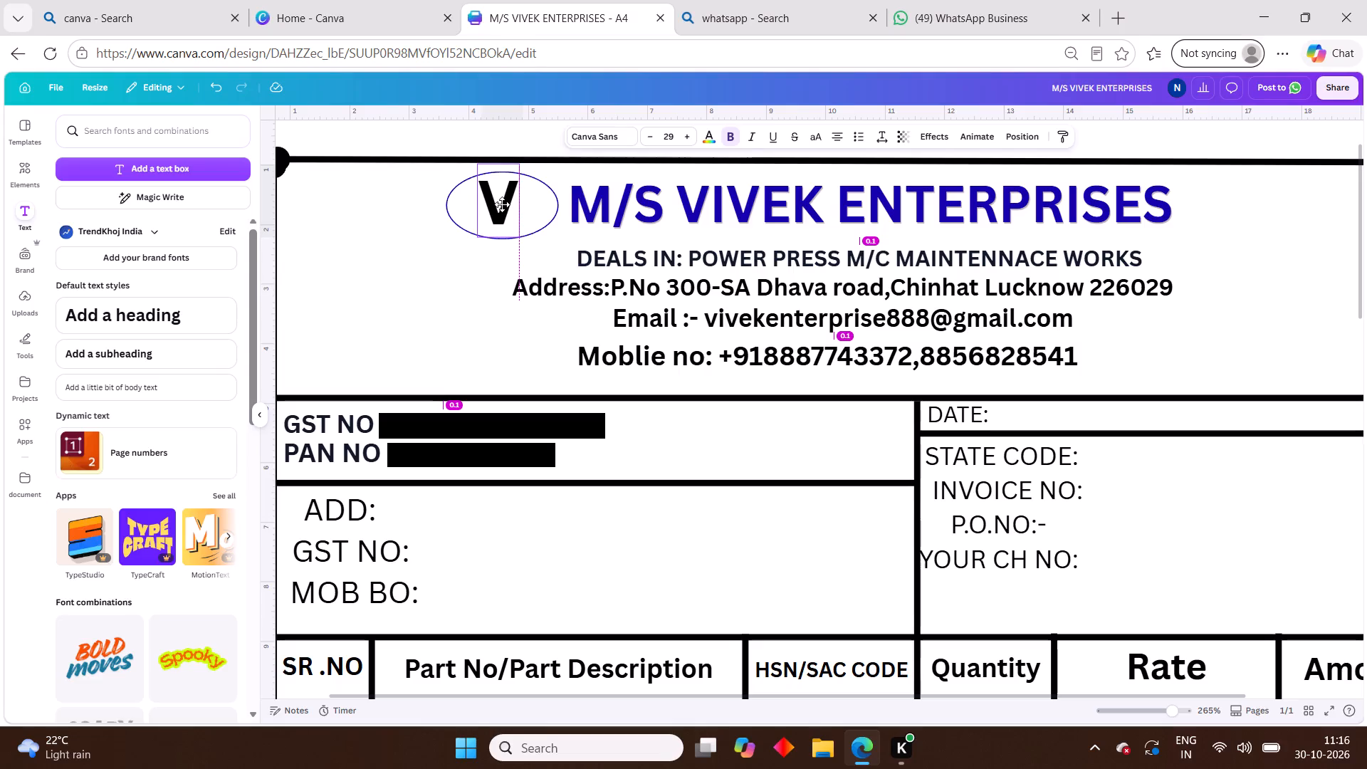
pyautogui.moveTo(502, 204); pyautogui.dragTo(501, 206)
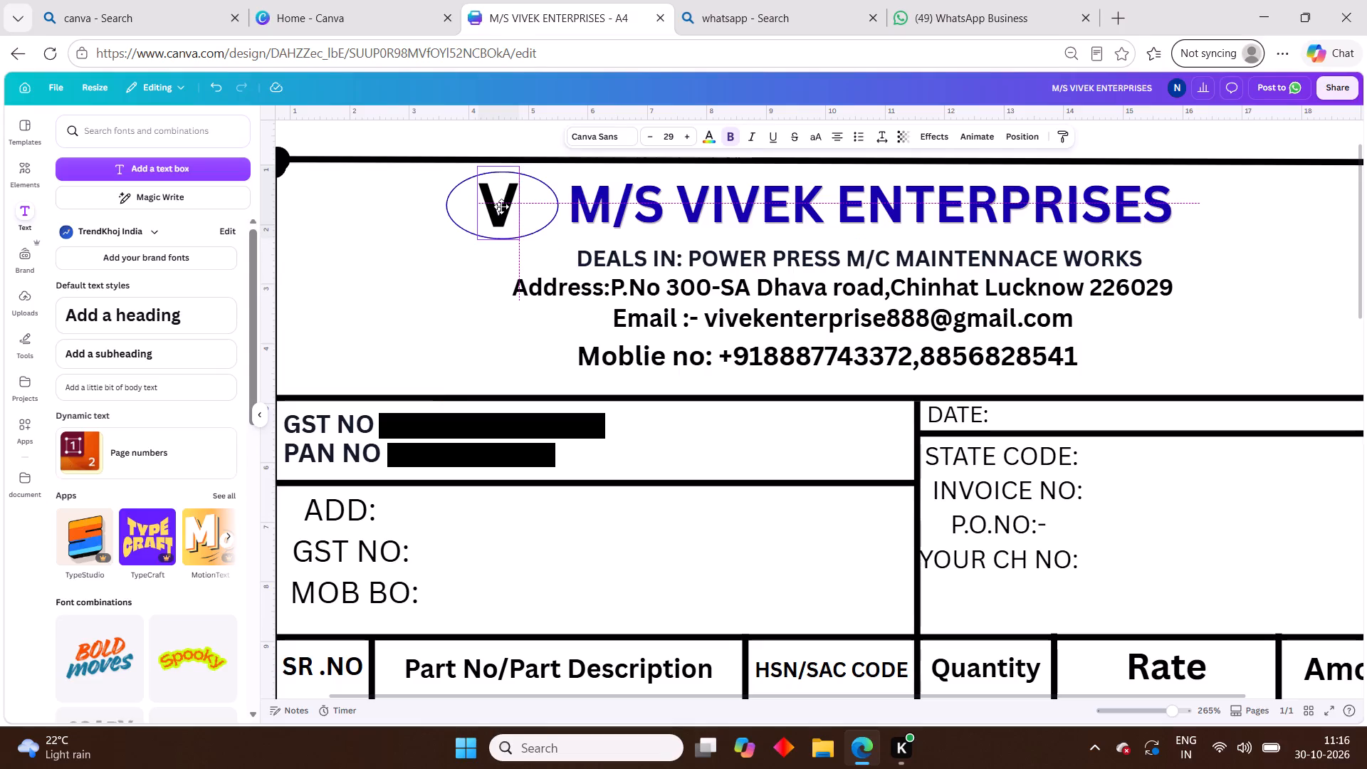
pyautogui.moveTo(501, 206); pyautogui.dragTo(501, 208)
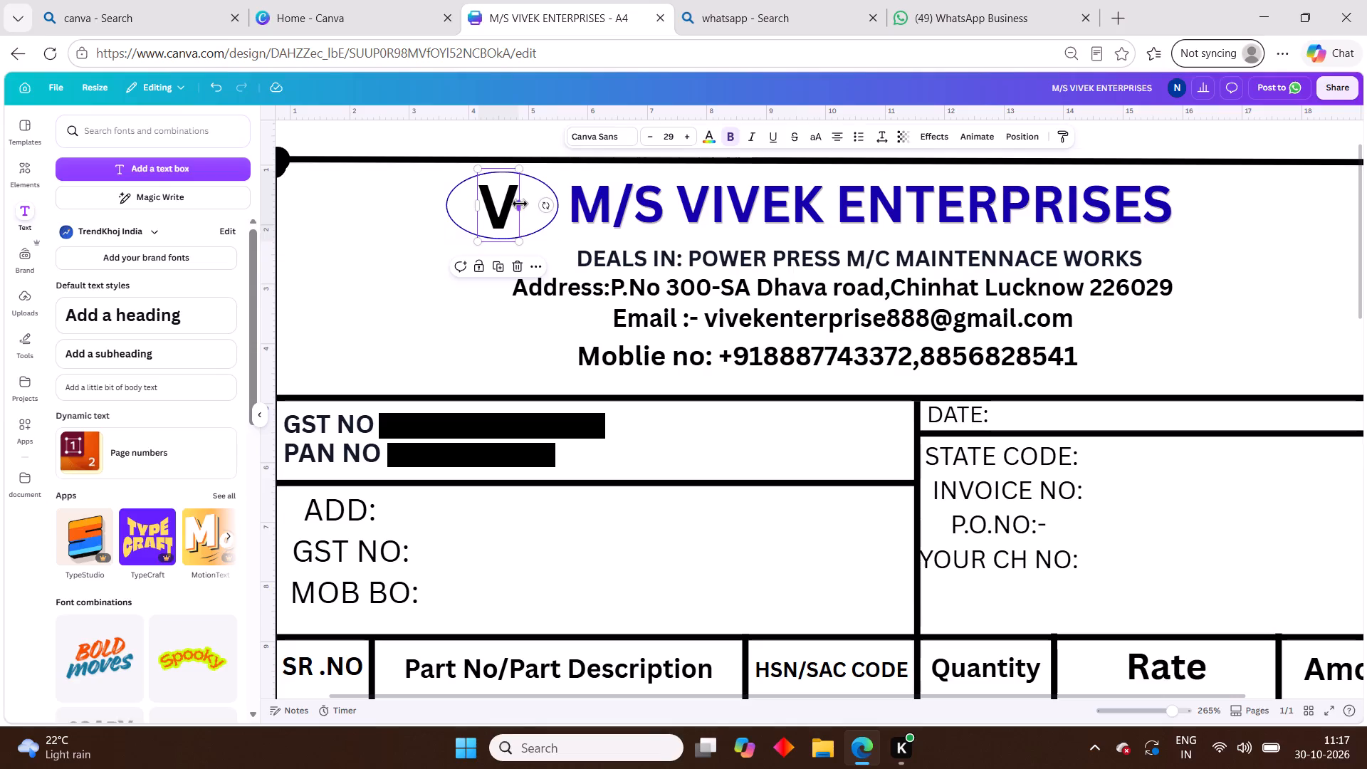
pyautogui.moveTo(520, 204); pyautogui.dragTo(527, 204)
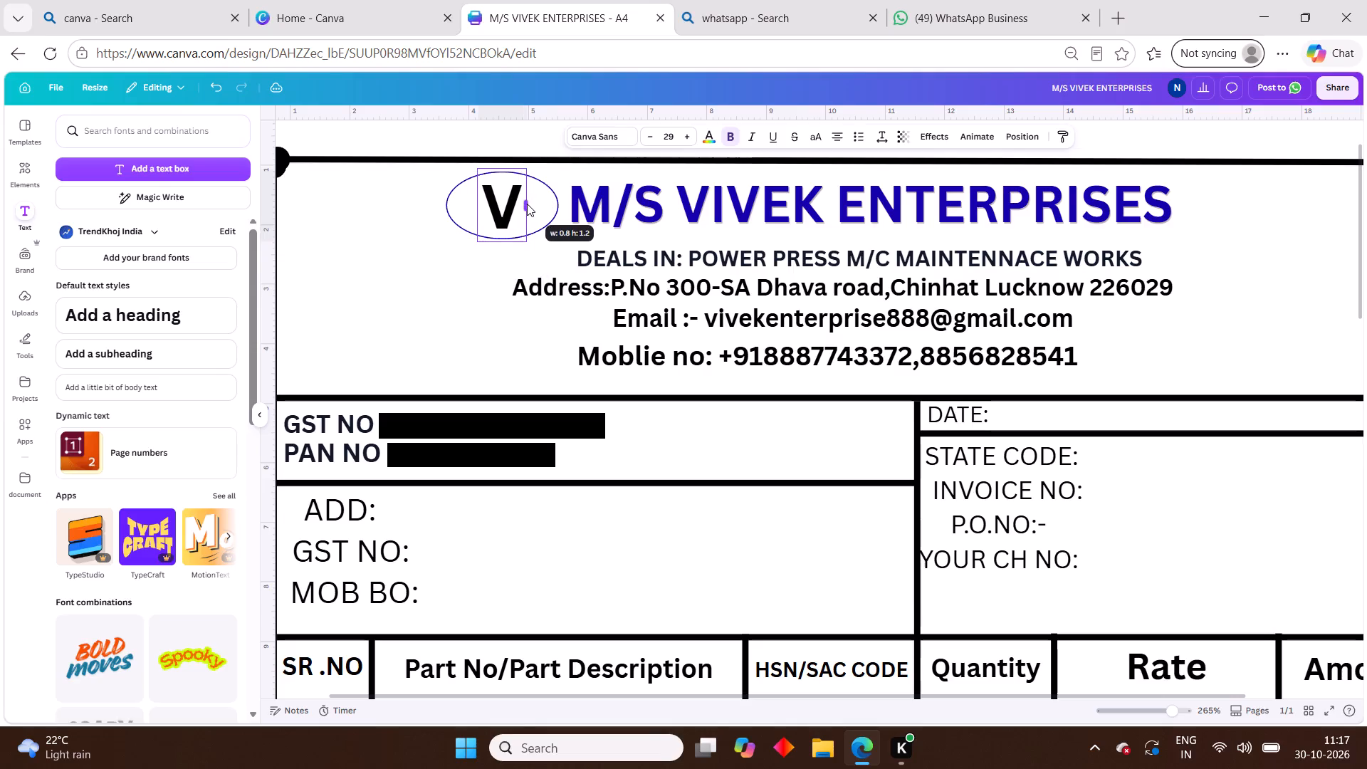
pyautogui.moveTo(527, 204); pyautogui.dragTo(526, 204)
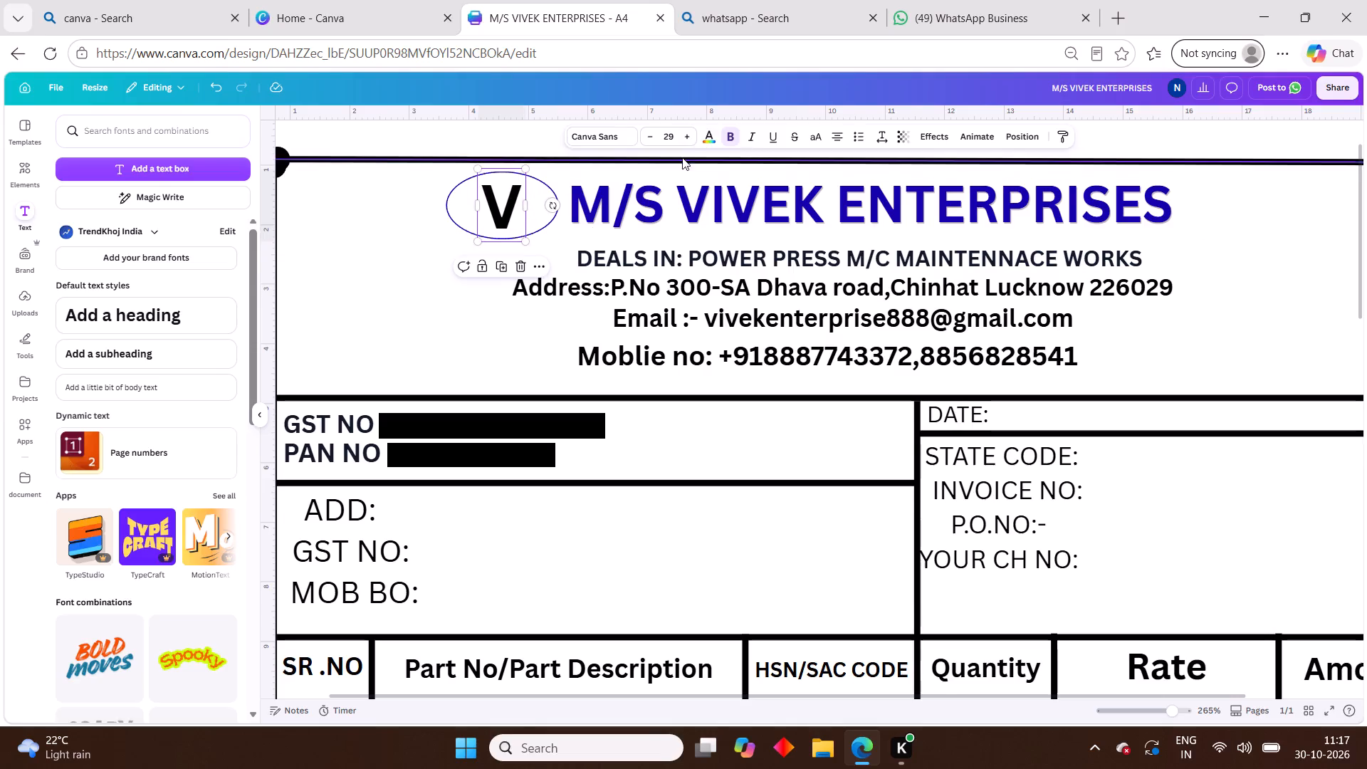
# Italicise the V inside the oval.
pyautogui.click(749, 140)
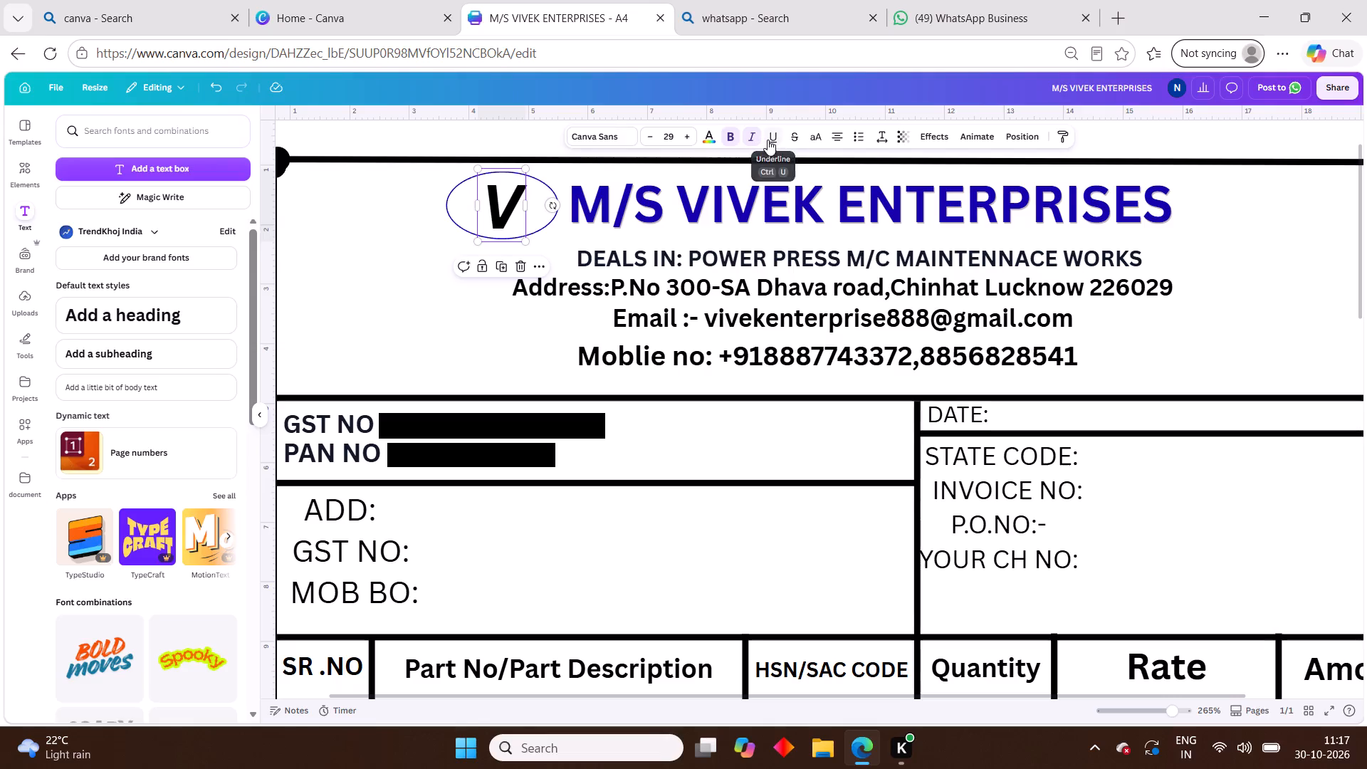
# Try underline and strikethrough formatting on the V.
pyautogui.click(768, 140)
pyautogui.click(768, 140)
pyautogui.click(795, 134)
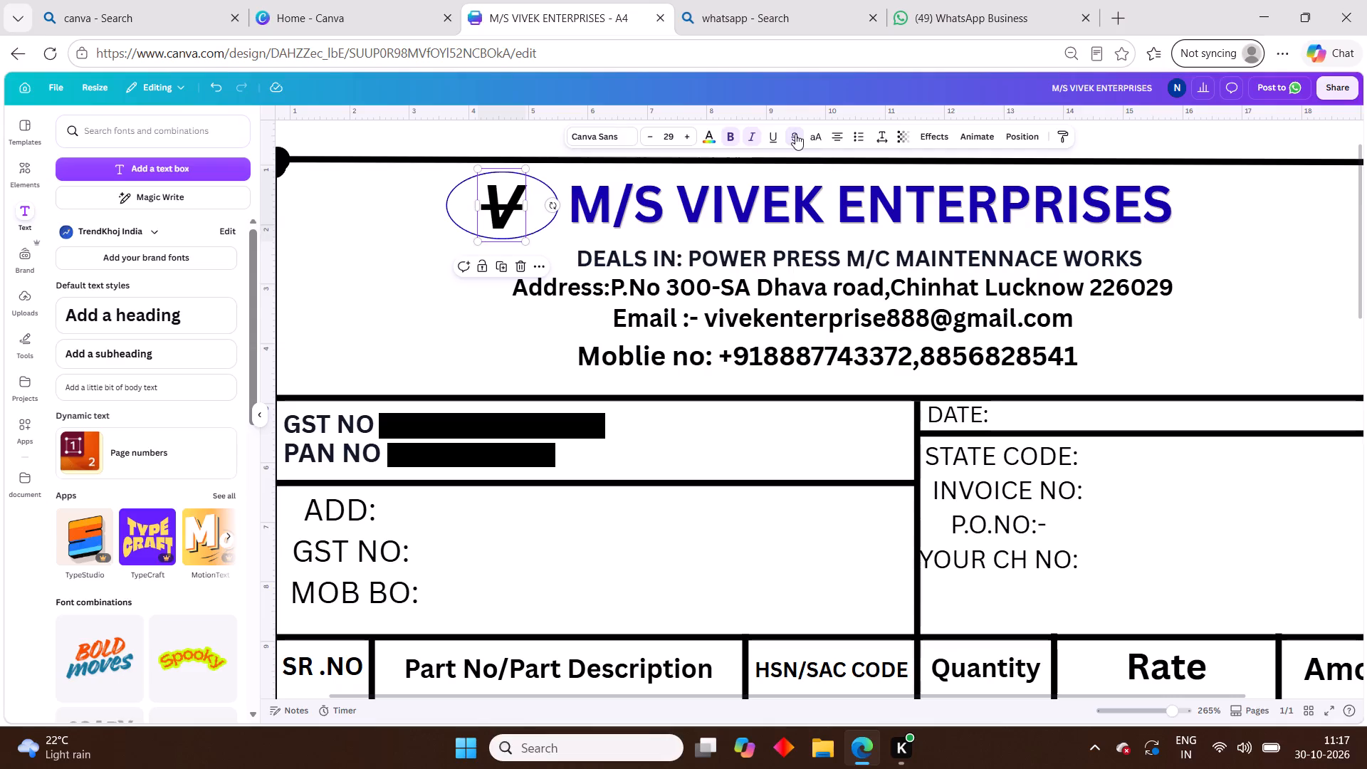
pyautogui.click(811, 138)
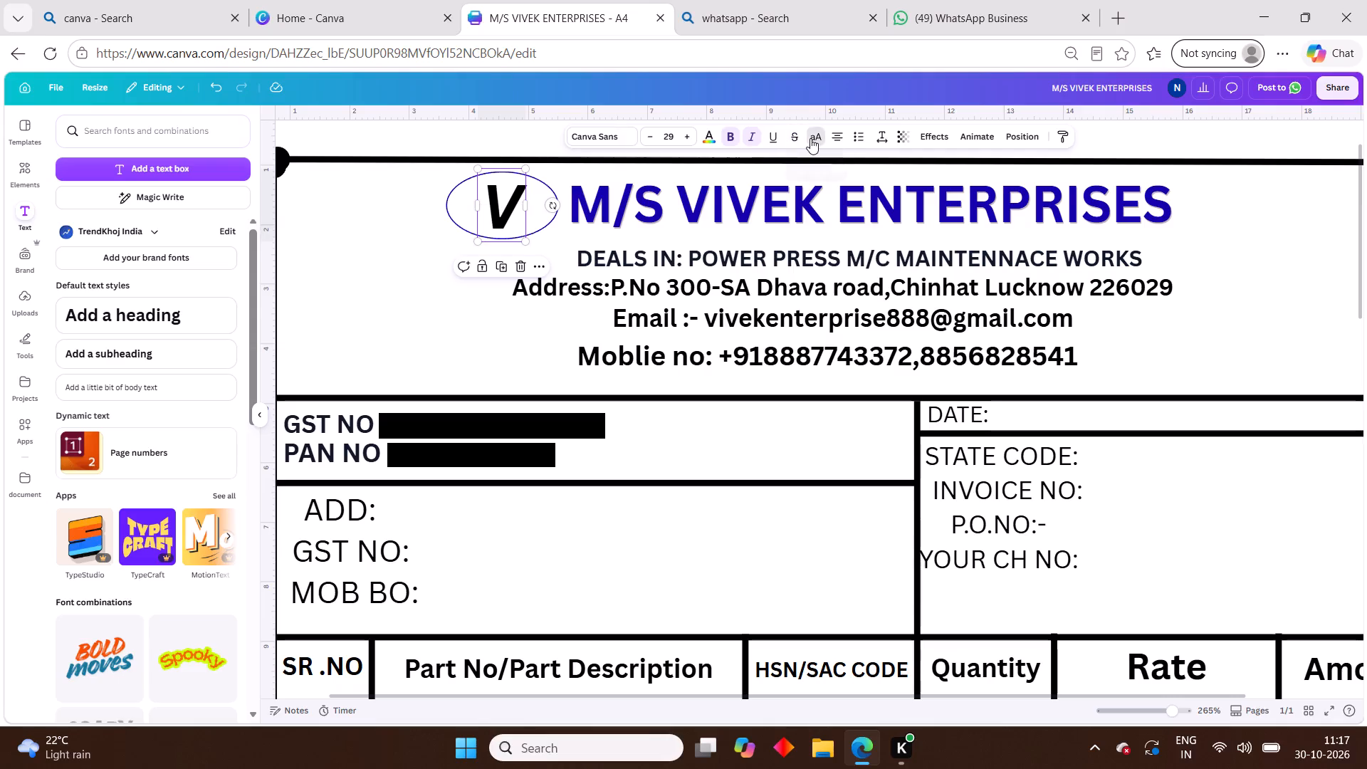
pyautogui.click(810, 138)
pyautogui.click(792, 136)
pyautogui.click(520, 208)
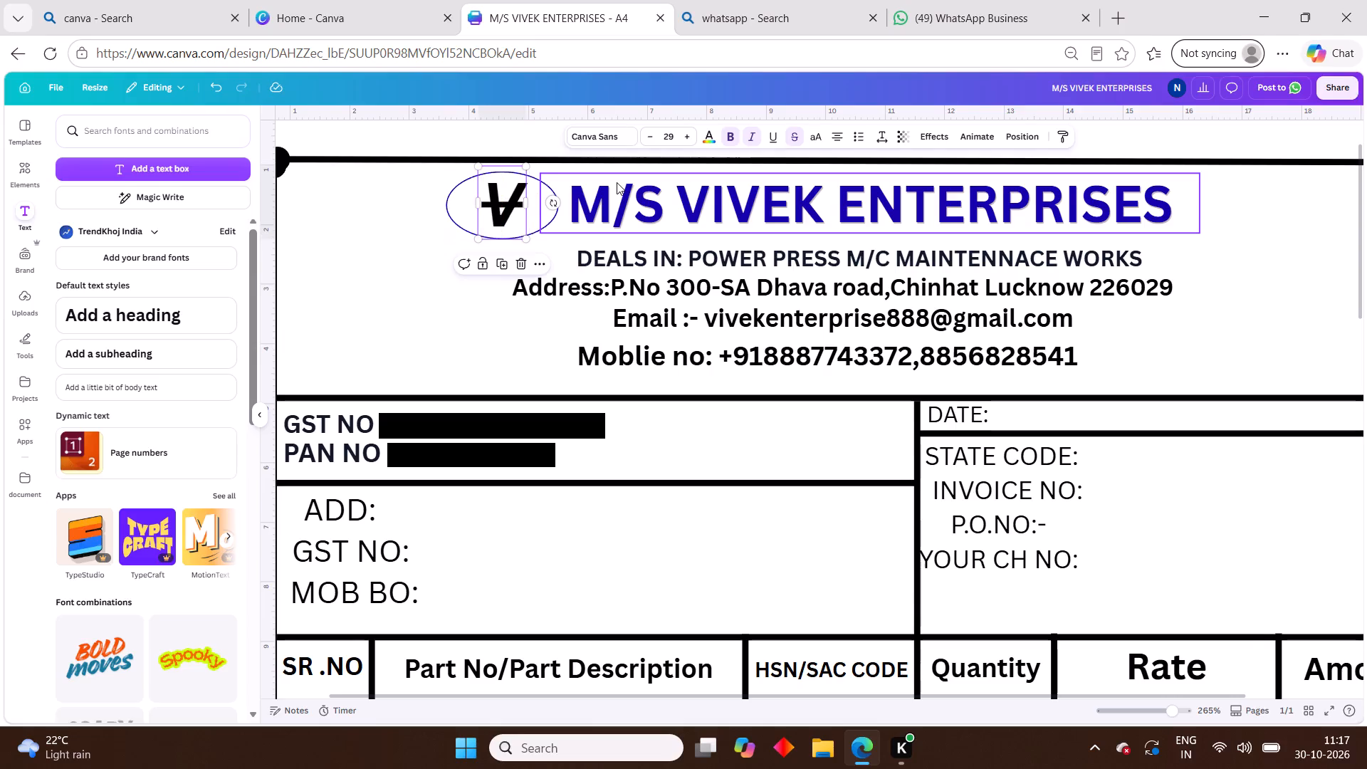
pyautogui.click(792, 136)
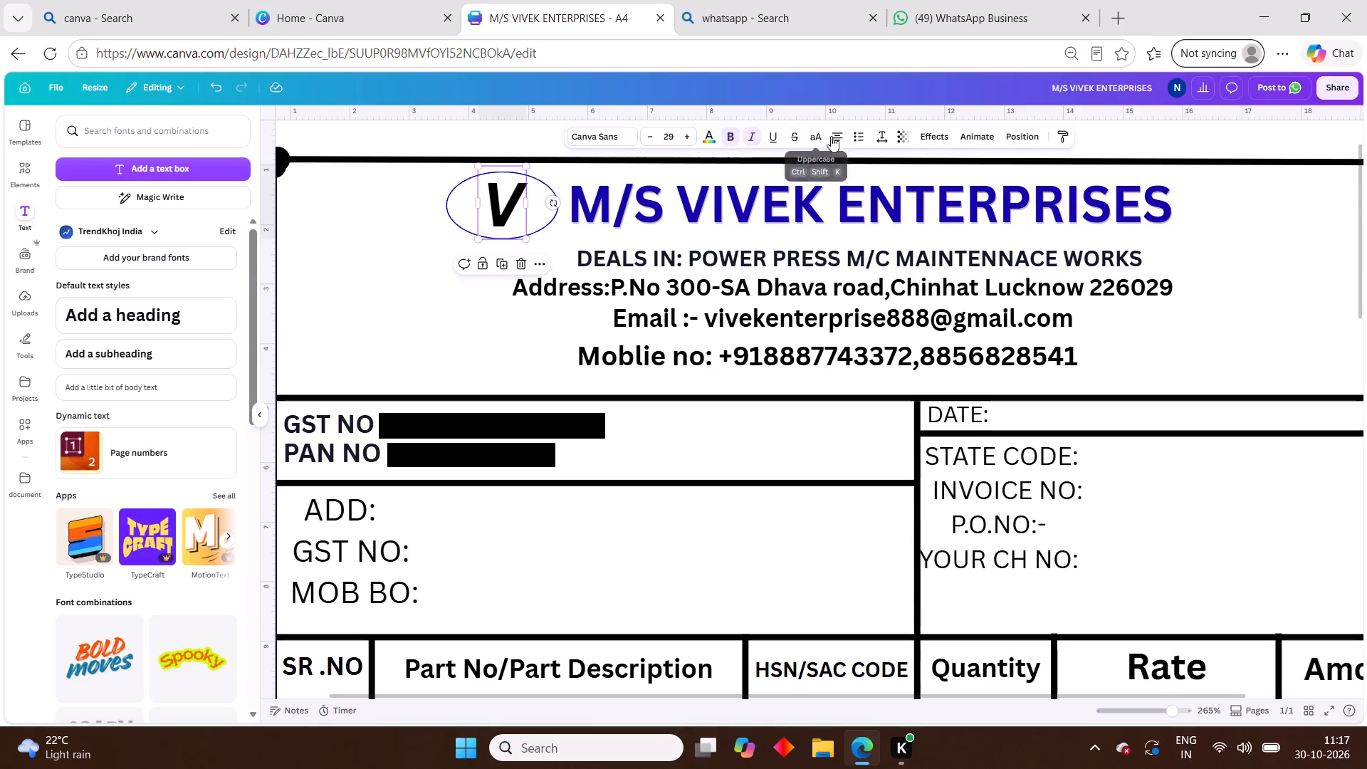
# Left-align the V within its text box.
pyautogui.click(839, 137)
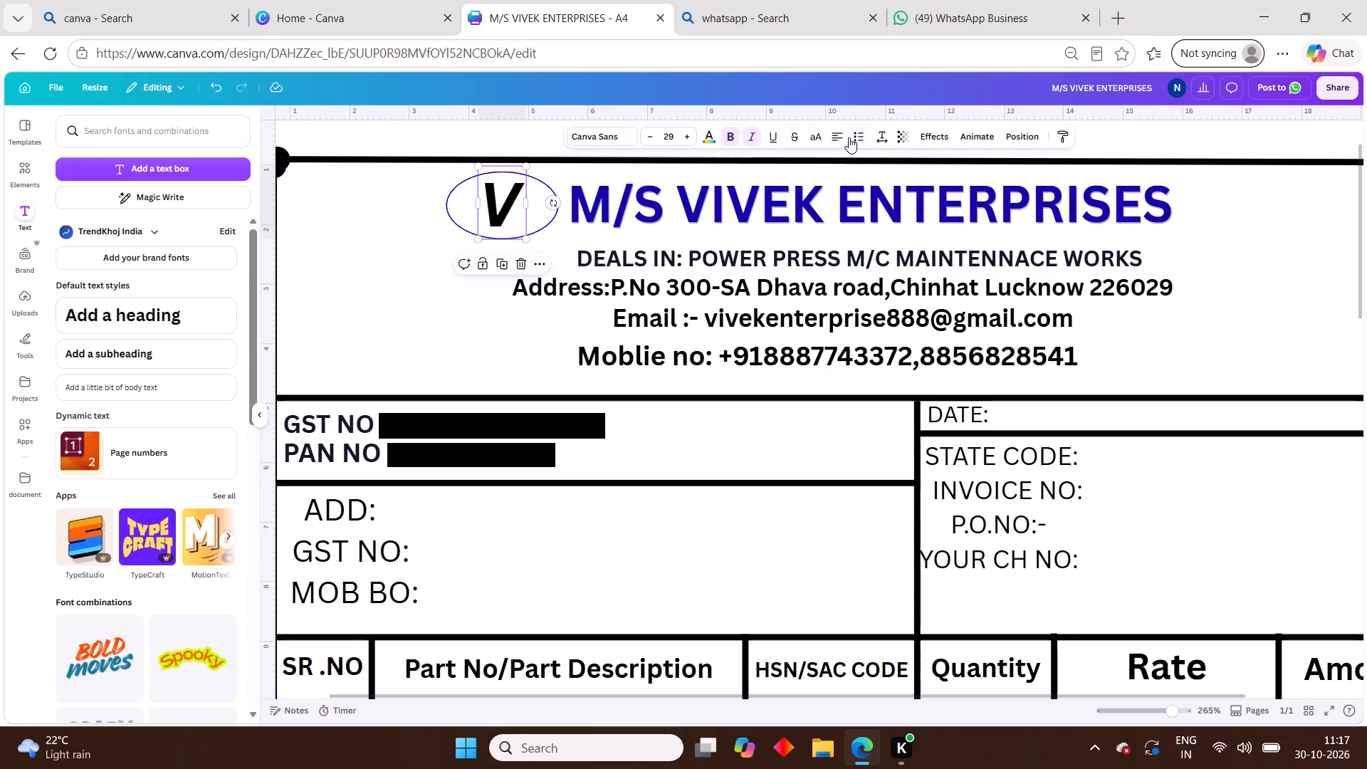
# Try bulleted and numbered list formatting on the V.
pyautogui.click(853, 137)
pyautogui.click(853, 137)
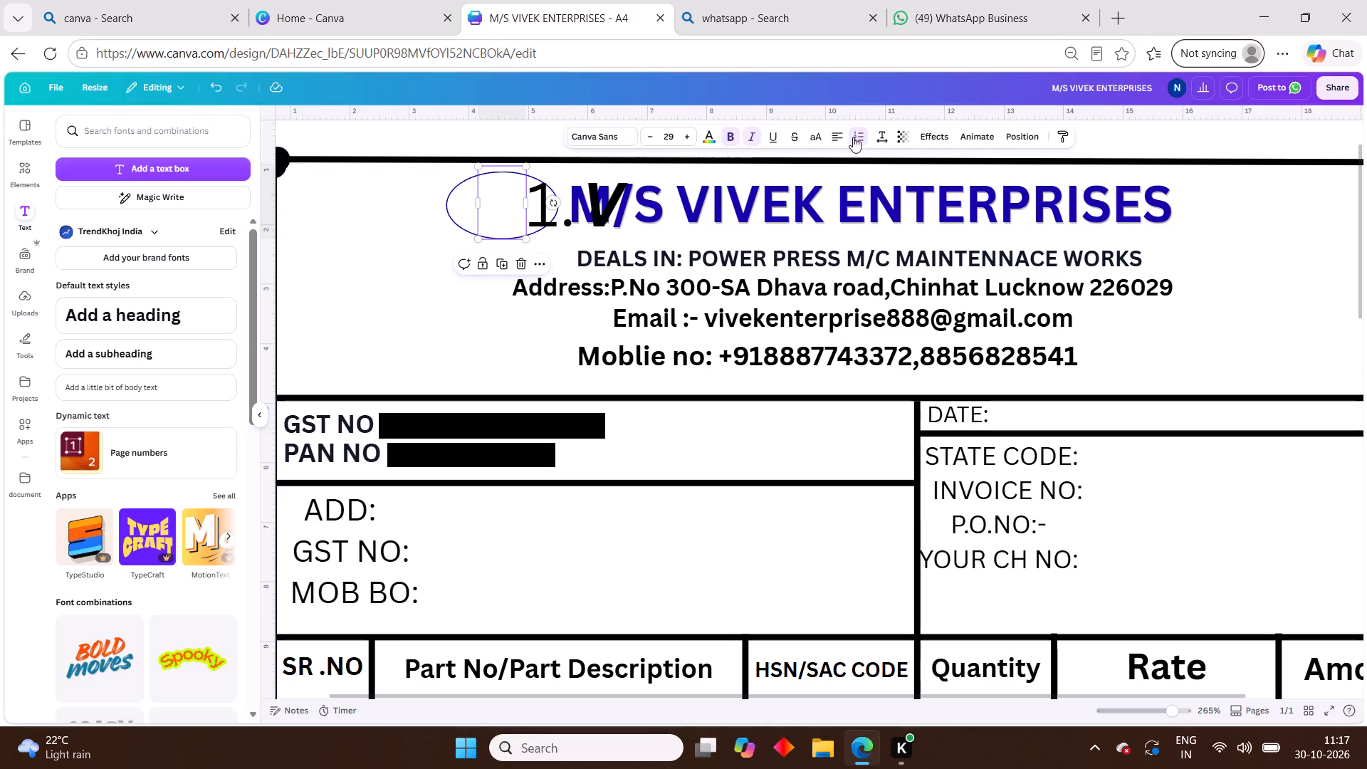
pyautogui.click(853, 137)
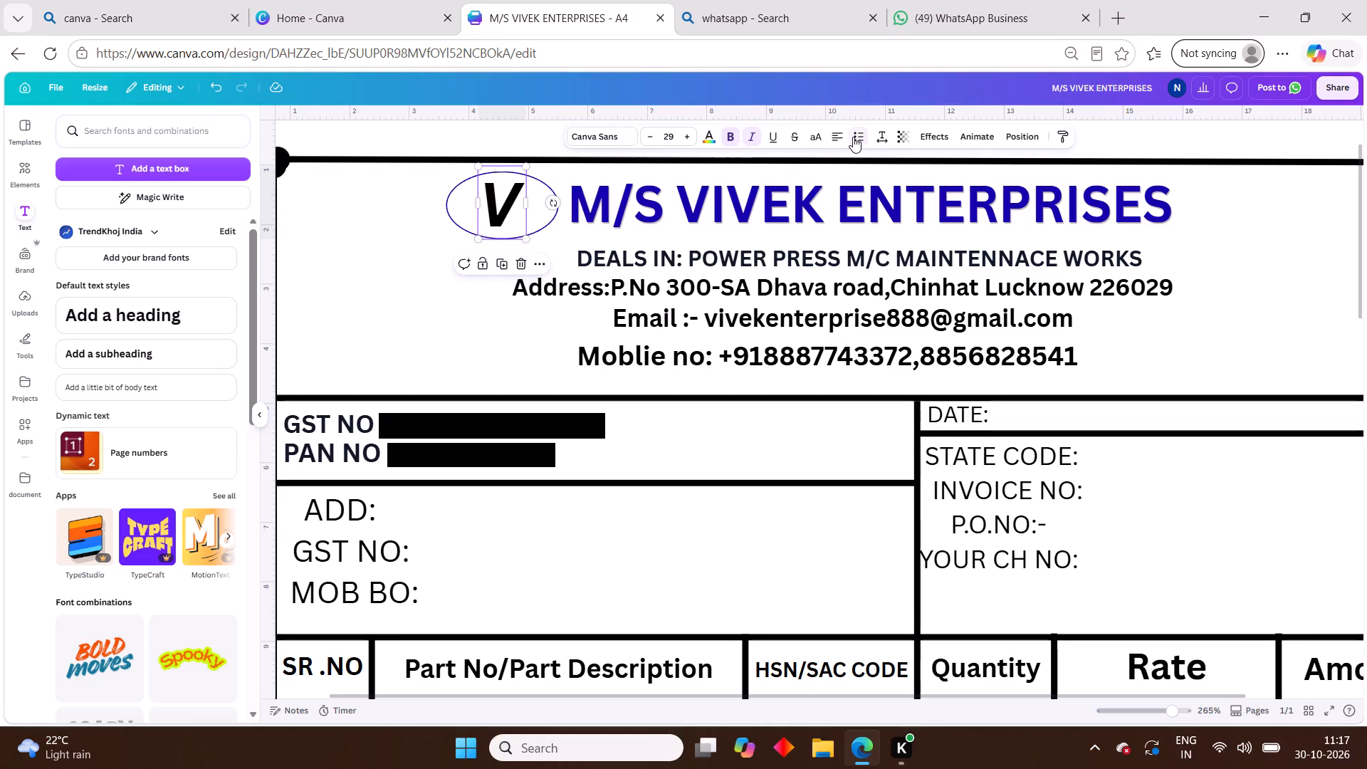
# Set the V's letter spacing to 53 and its line spacing to 1.48.
pyautogui.click(879, 137)
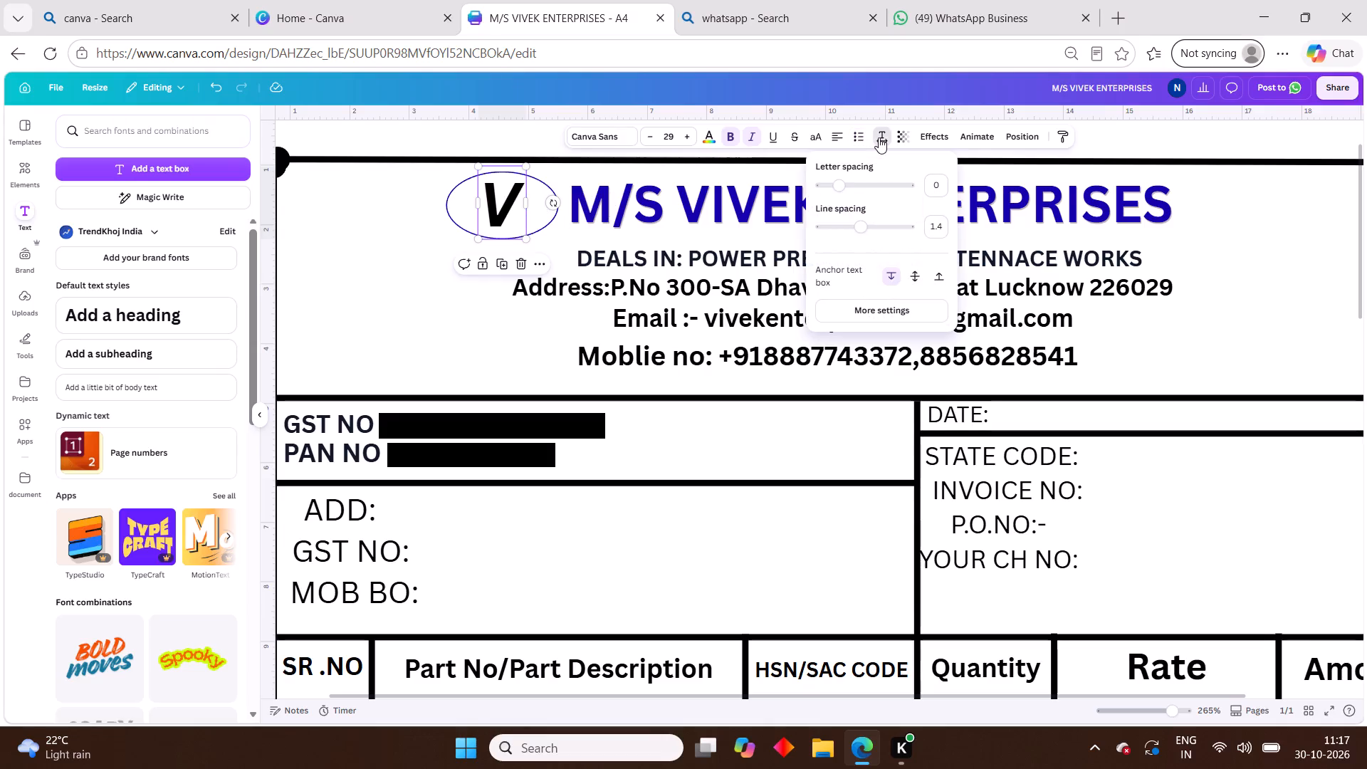
pyautogui.click(841, 181)
pyautogui.click(861, 224)
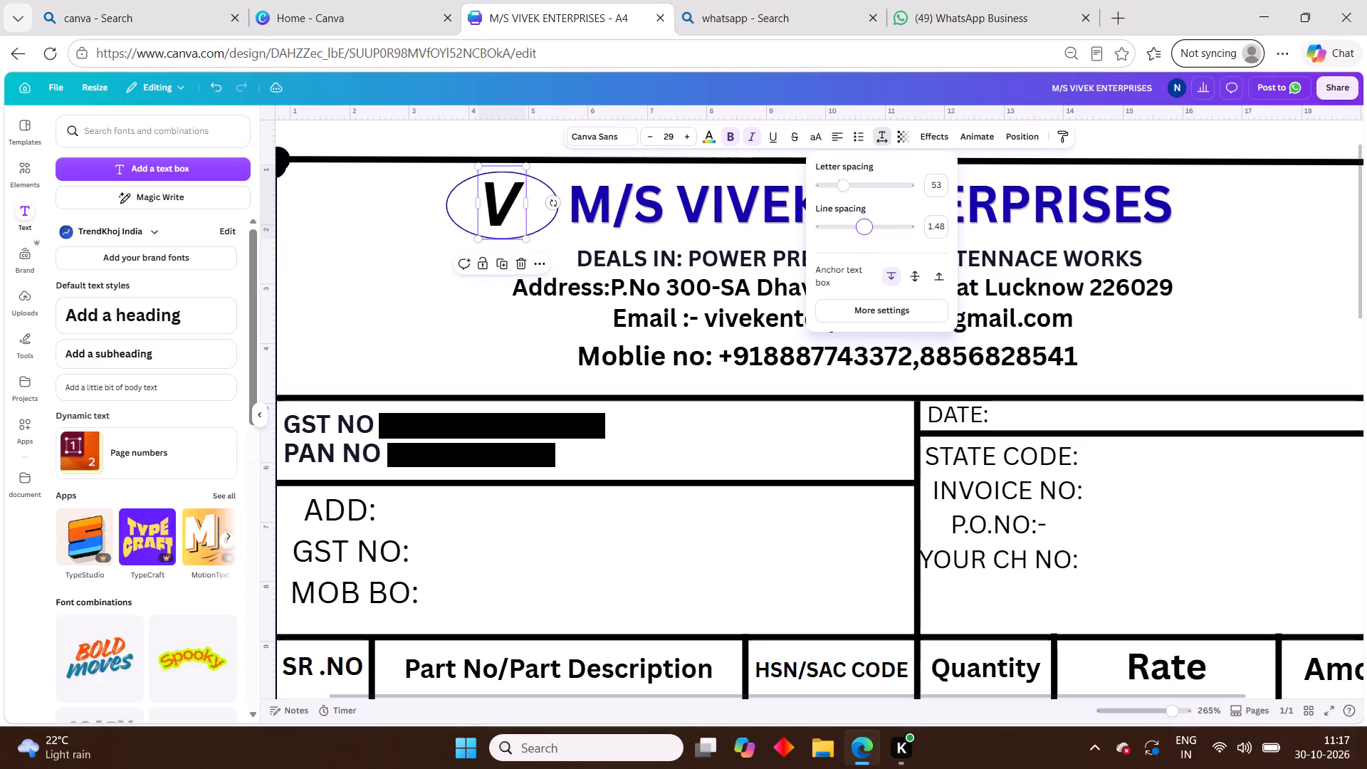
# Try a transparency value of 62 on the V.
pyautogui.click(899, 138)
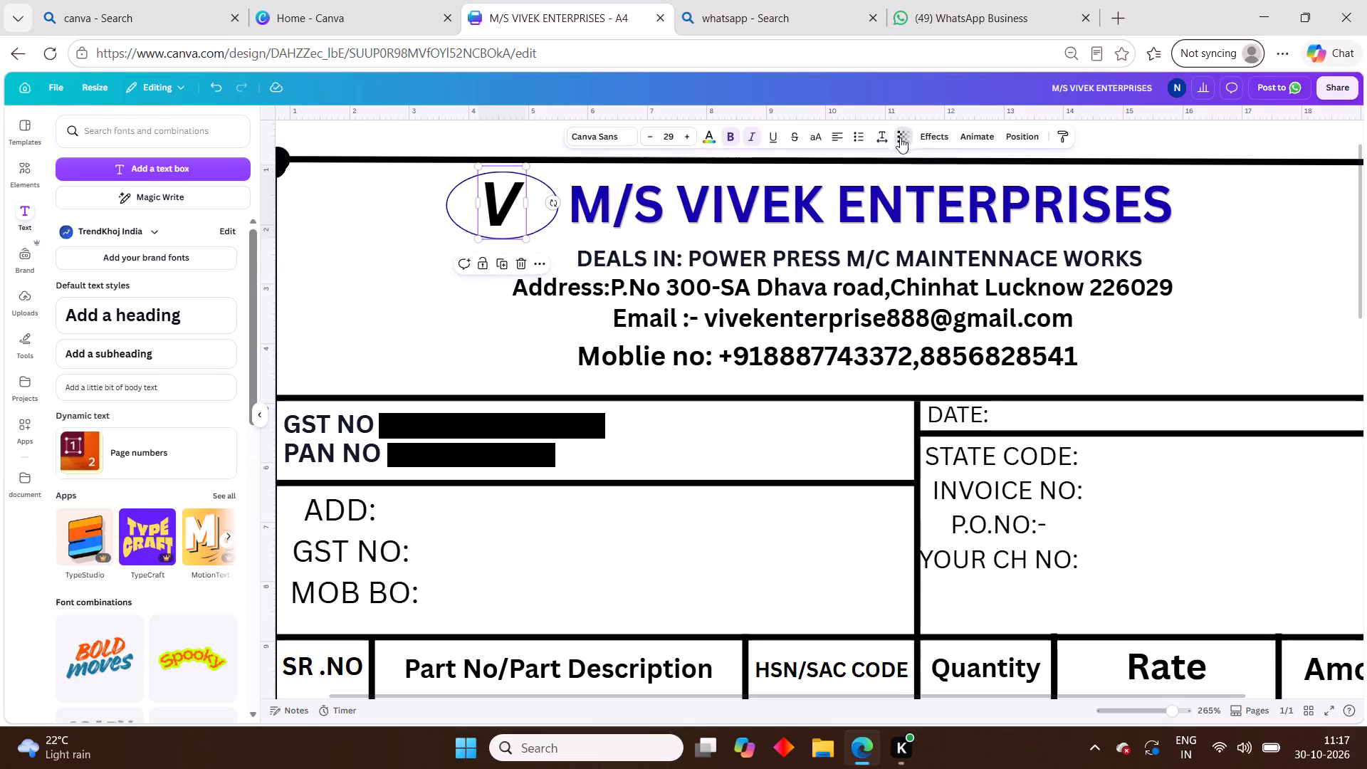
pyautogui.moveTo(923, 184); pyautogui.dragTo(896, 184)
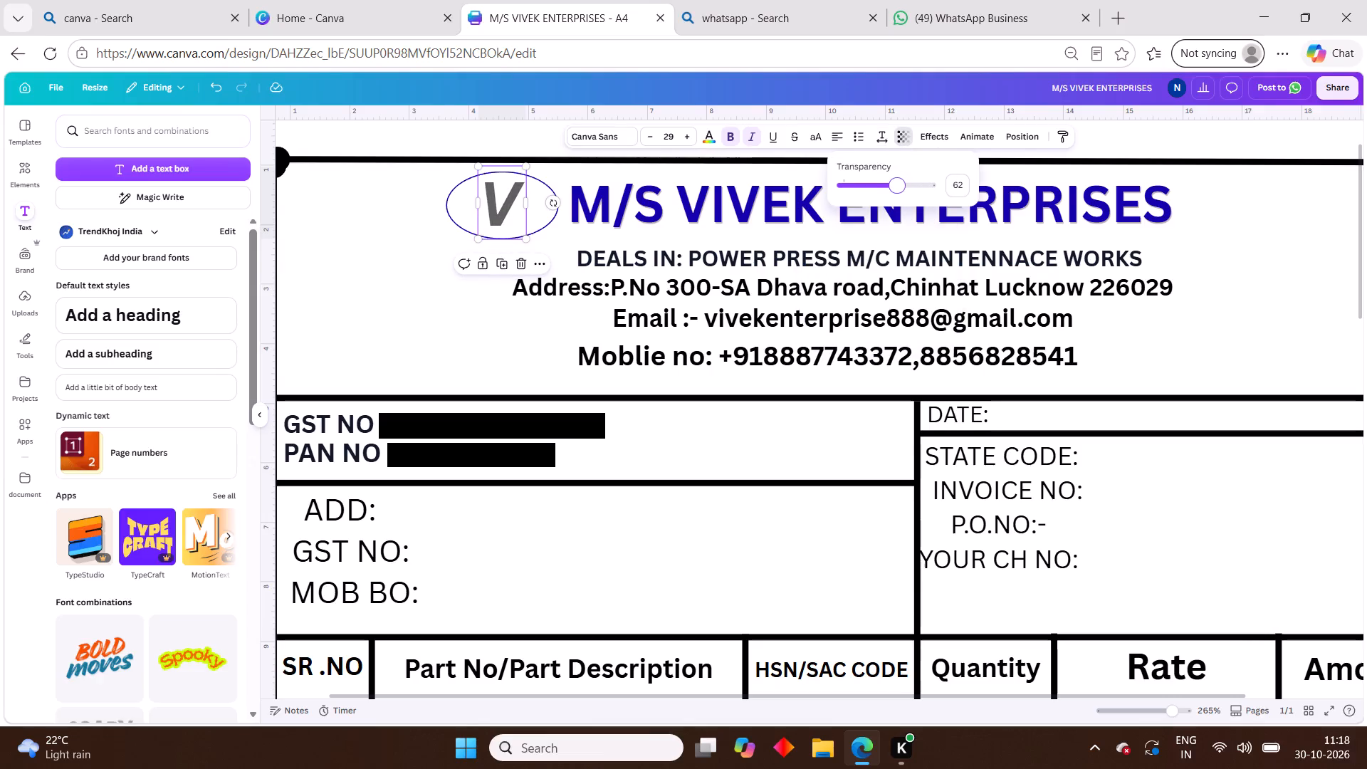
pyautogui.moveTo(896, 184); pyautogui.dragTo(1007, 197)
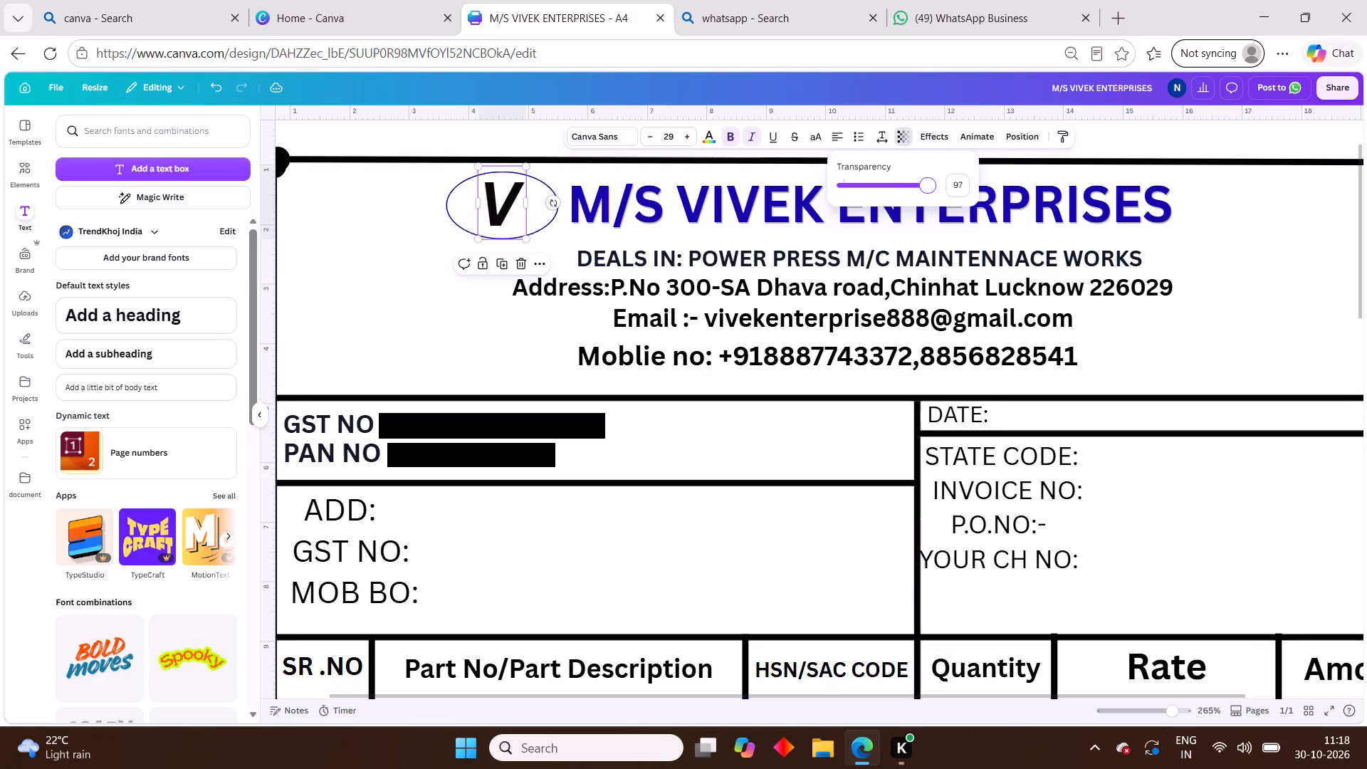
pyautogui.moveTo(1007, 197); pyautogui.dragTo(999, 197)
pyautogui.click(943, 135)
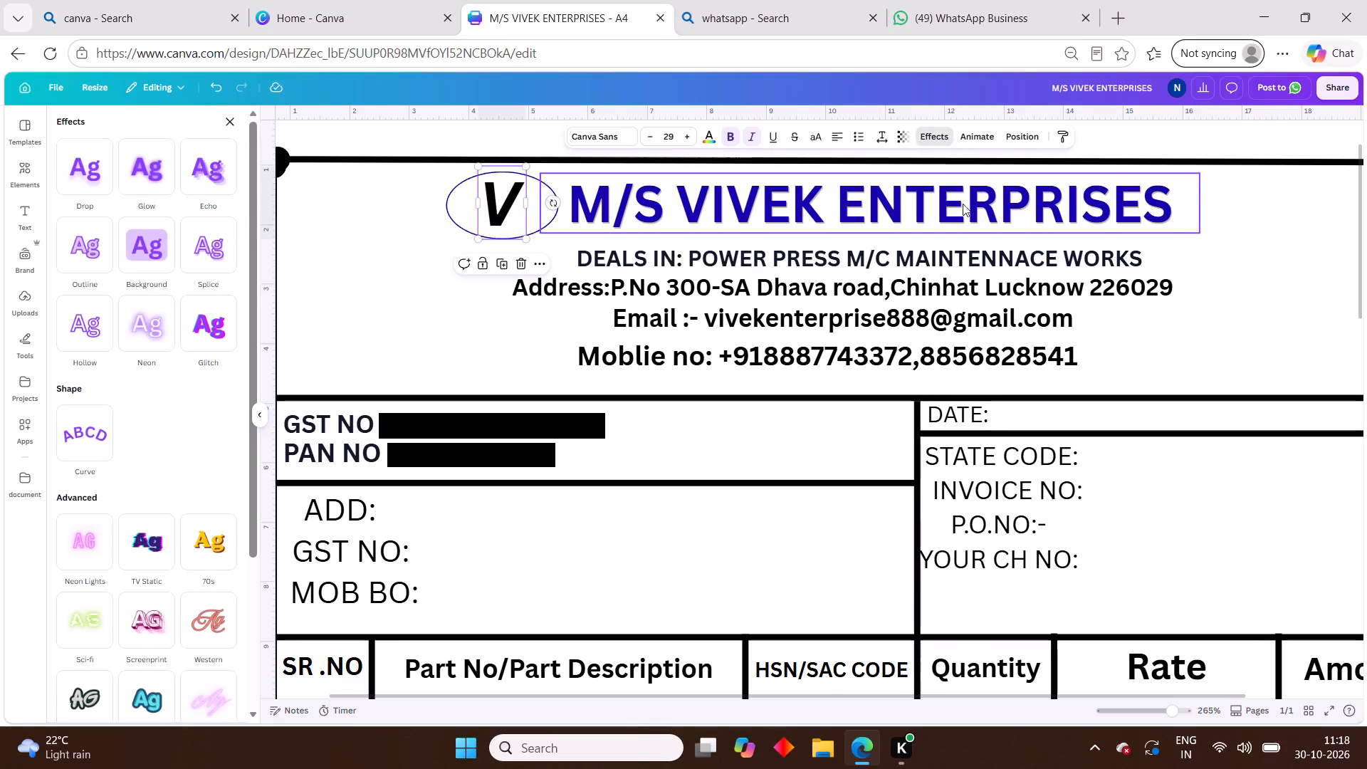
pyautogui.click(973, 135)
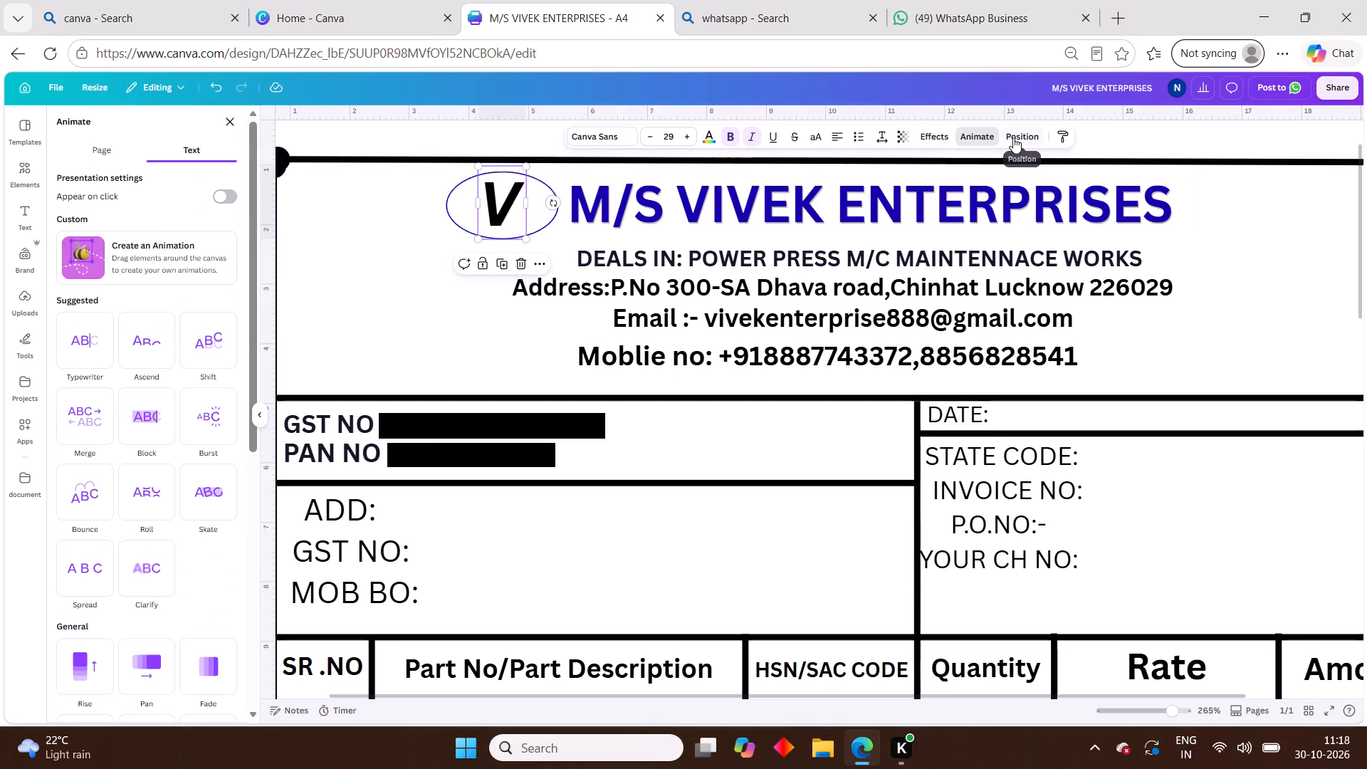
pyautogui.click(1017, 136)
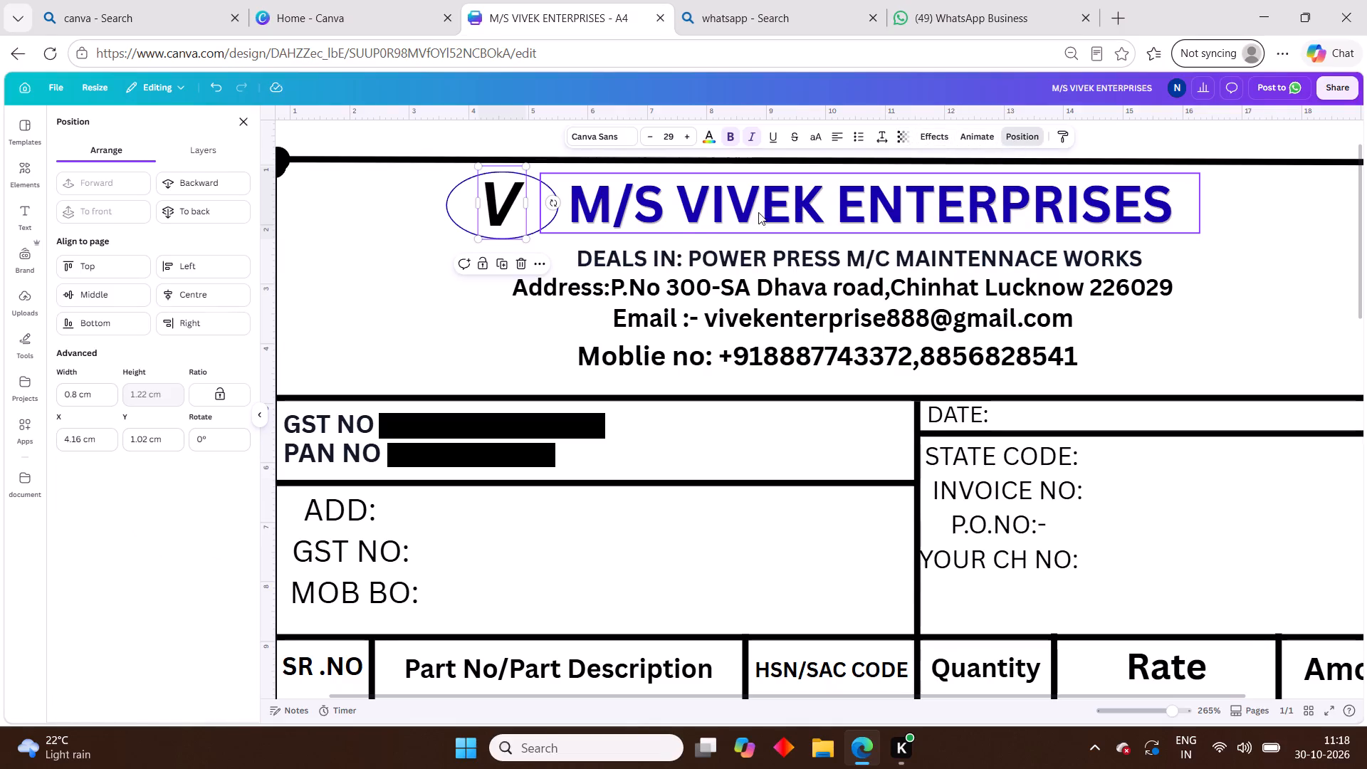
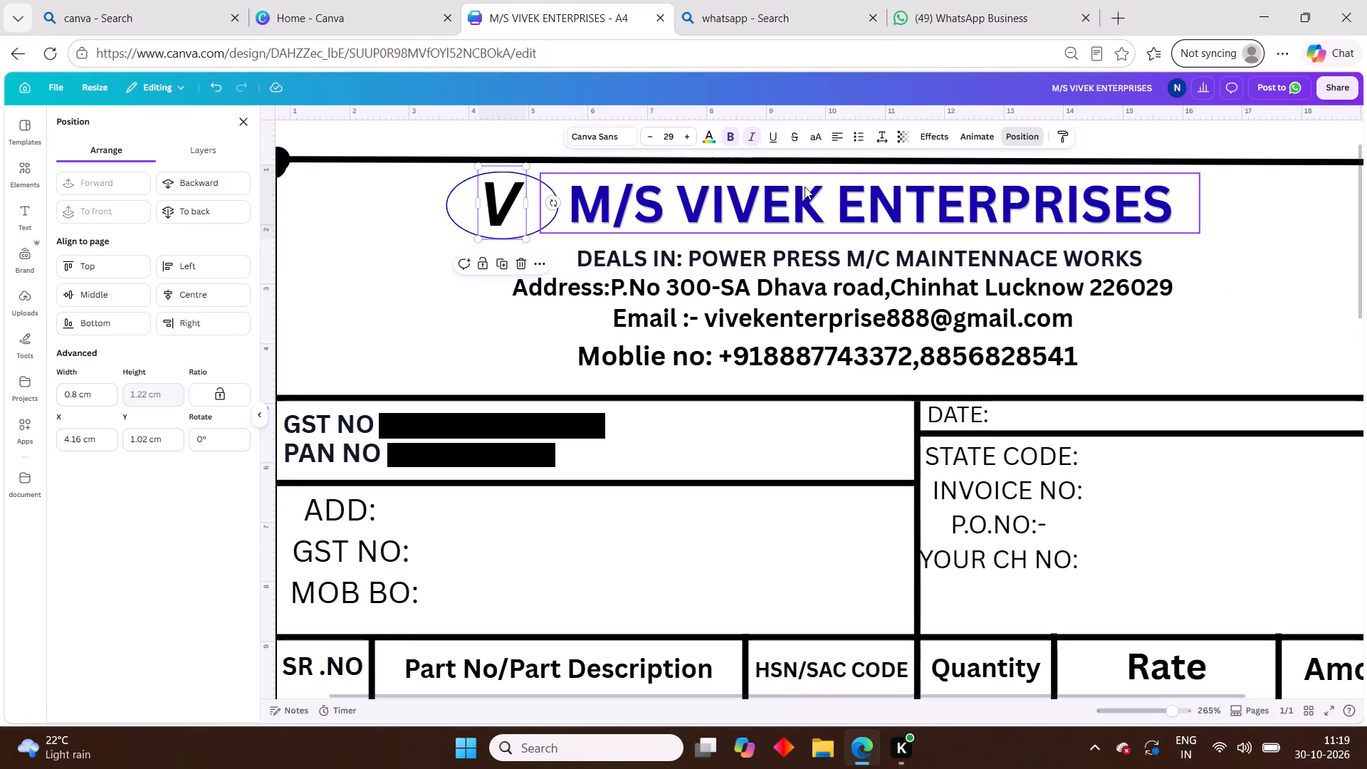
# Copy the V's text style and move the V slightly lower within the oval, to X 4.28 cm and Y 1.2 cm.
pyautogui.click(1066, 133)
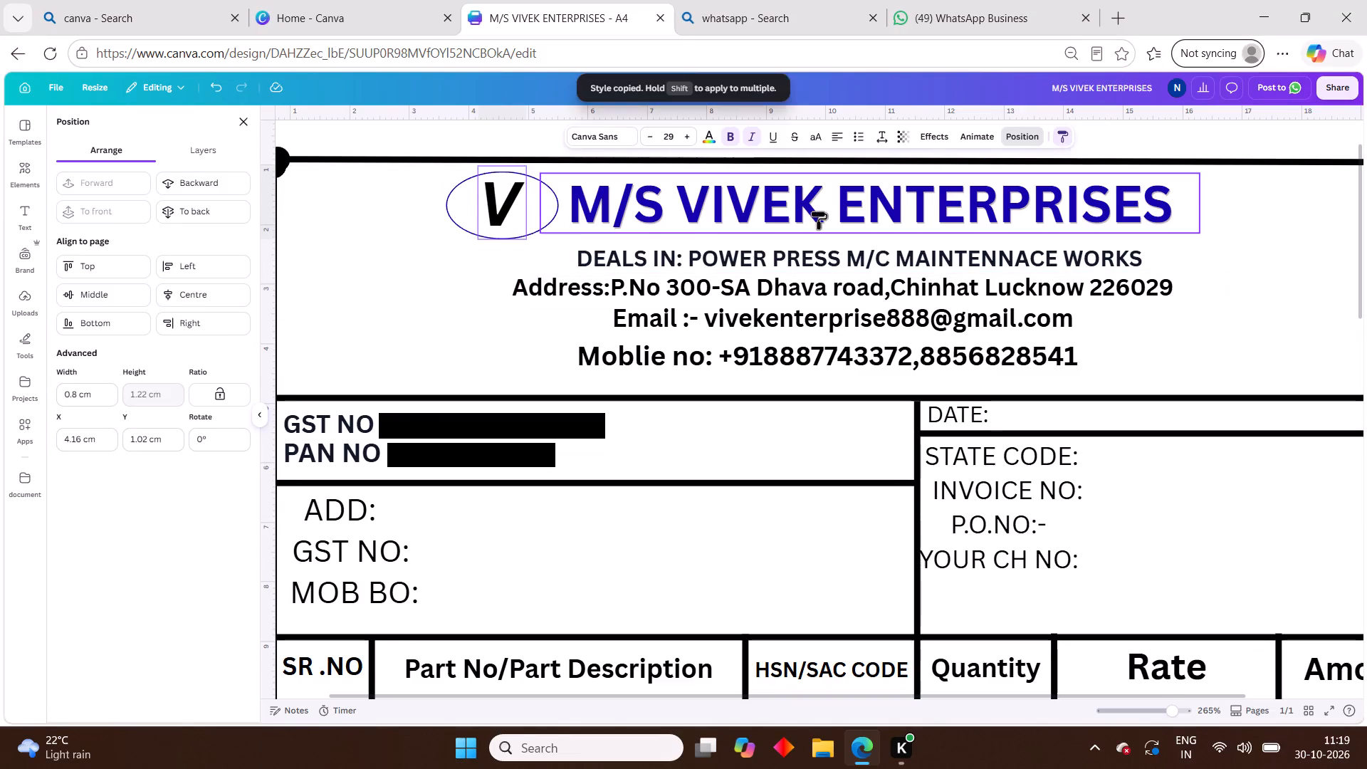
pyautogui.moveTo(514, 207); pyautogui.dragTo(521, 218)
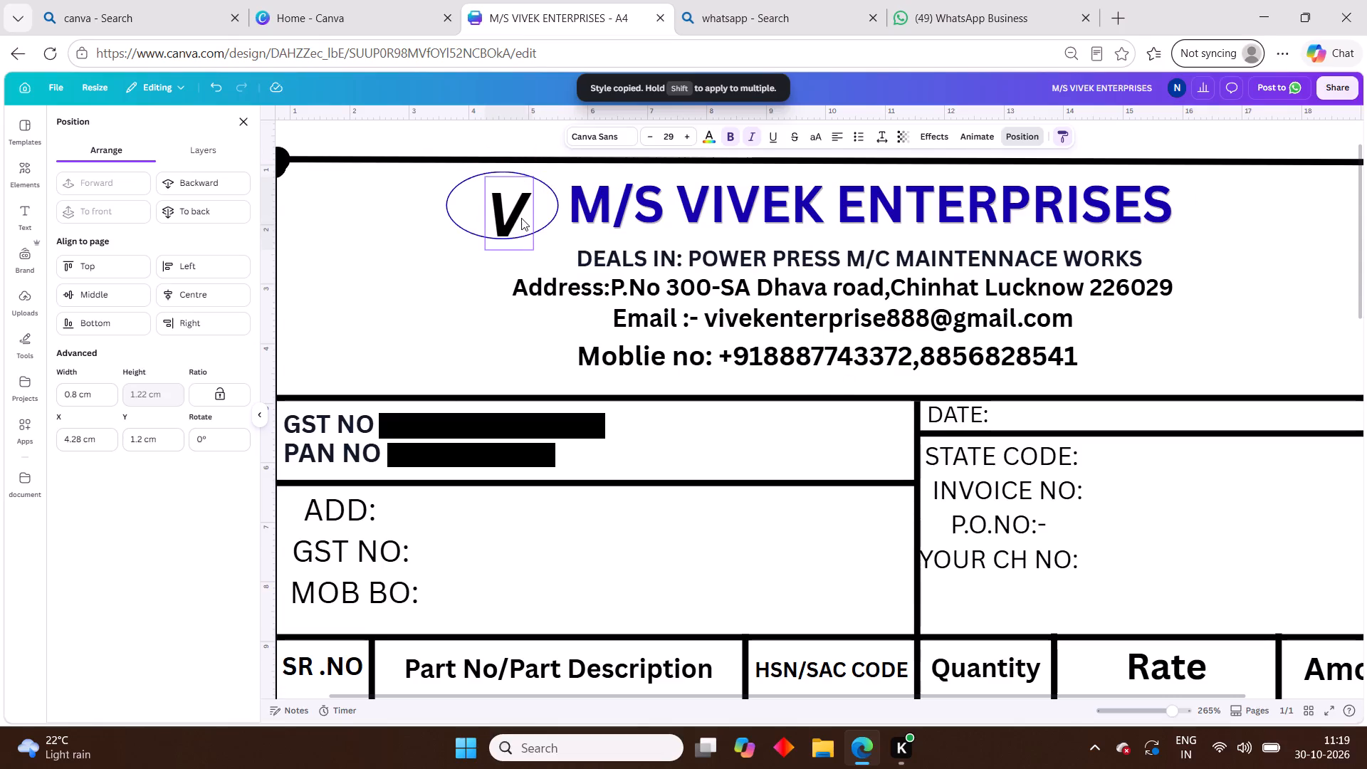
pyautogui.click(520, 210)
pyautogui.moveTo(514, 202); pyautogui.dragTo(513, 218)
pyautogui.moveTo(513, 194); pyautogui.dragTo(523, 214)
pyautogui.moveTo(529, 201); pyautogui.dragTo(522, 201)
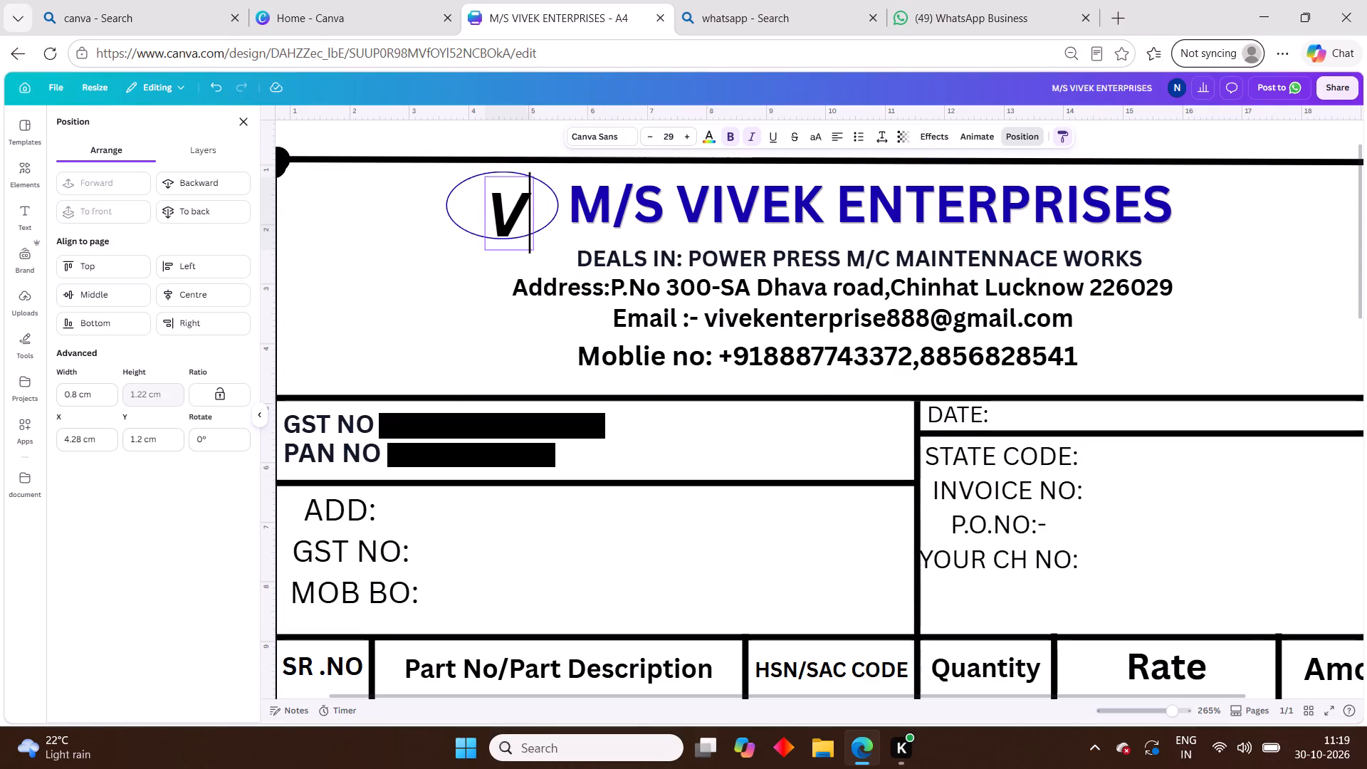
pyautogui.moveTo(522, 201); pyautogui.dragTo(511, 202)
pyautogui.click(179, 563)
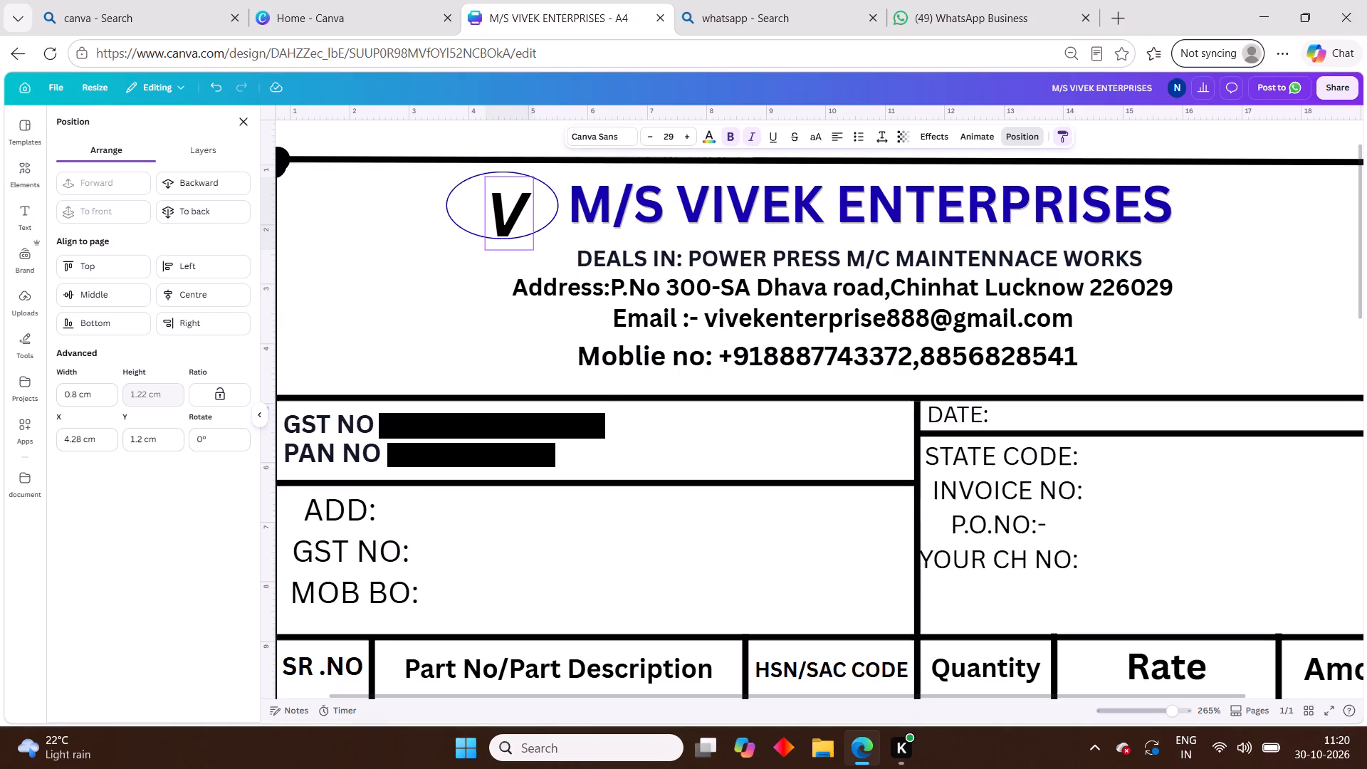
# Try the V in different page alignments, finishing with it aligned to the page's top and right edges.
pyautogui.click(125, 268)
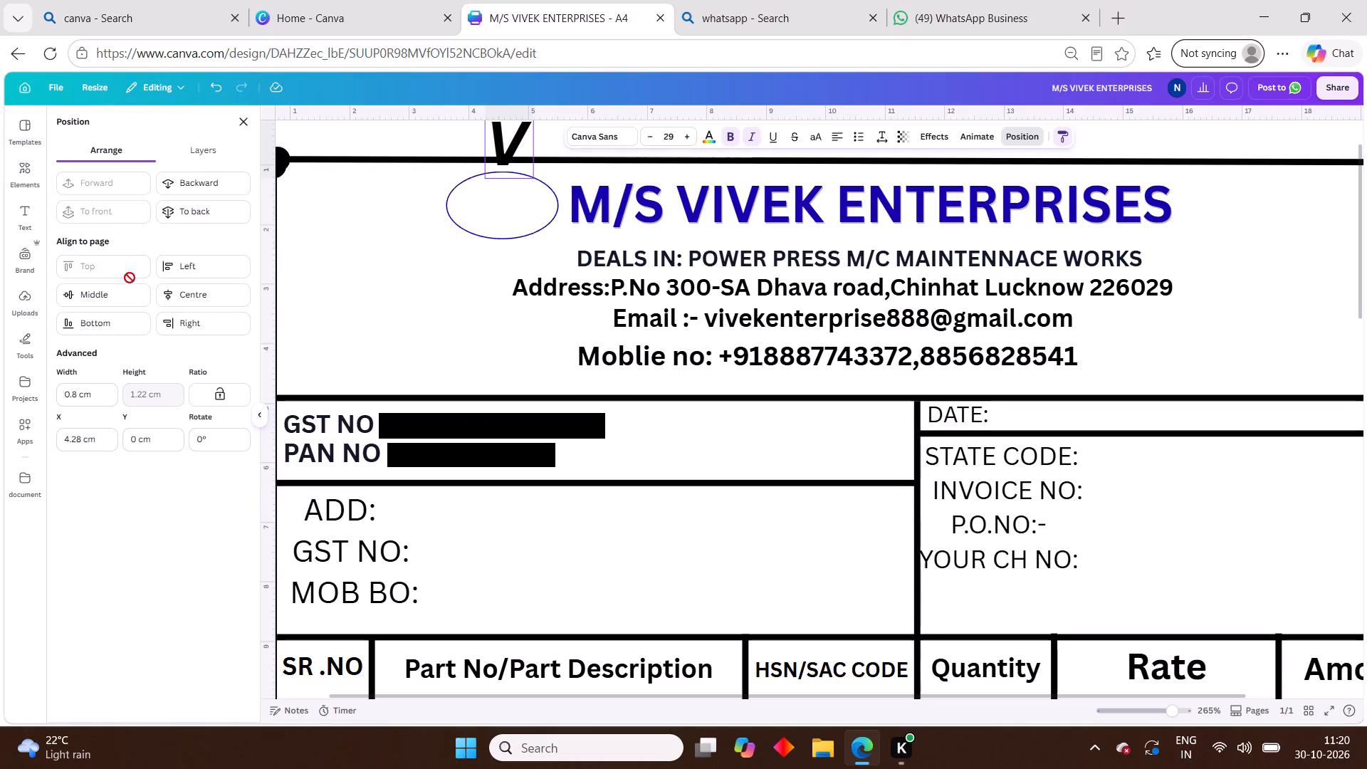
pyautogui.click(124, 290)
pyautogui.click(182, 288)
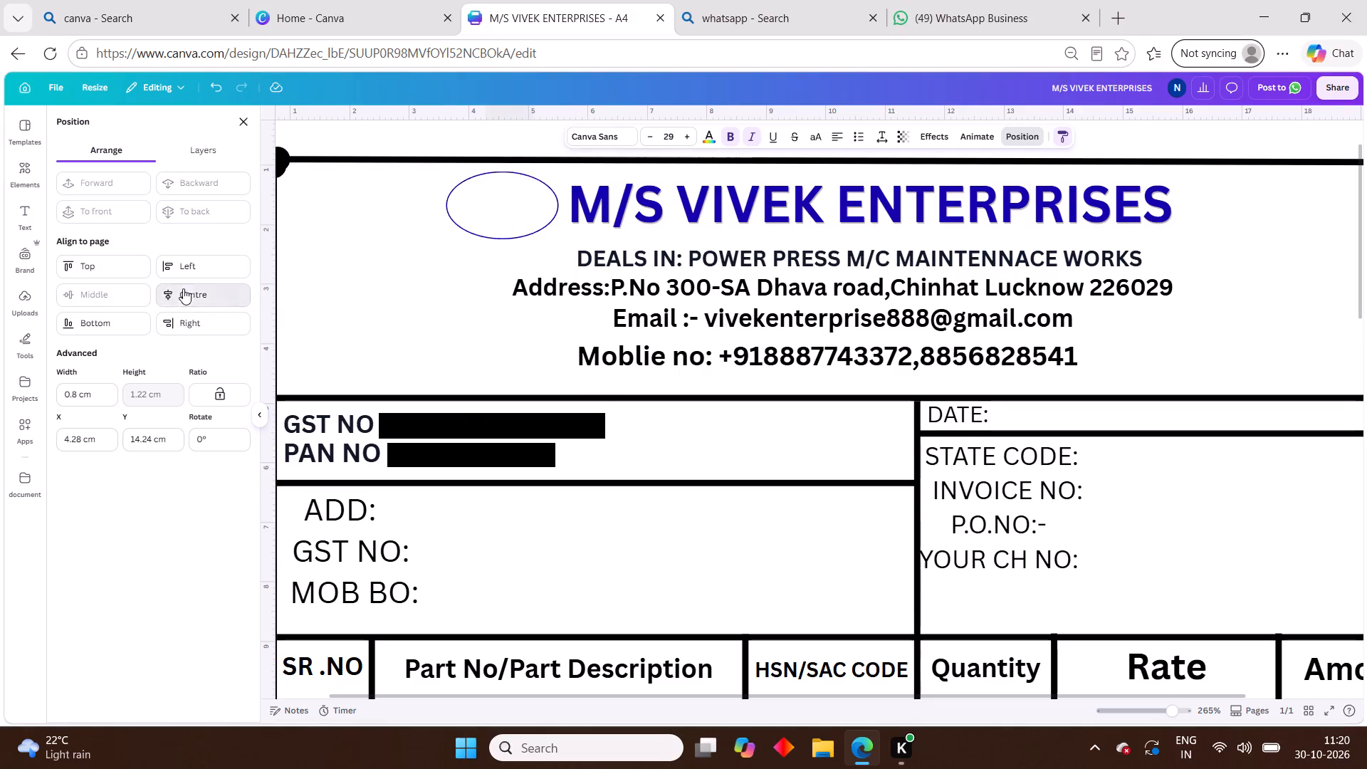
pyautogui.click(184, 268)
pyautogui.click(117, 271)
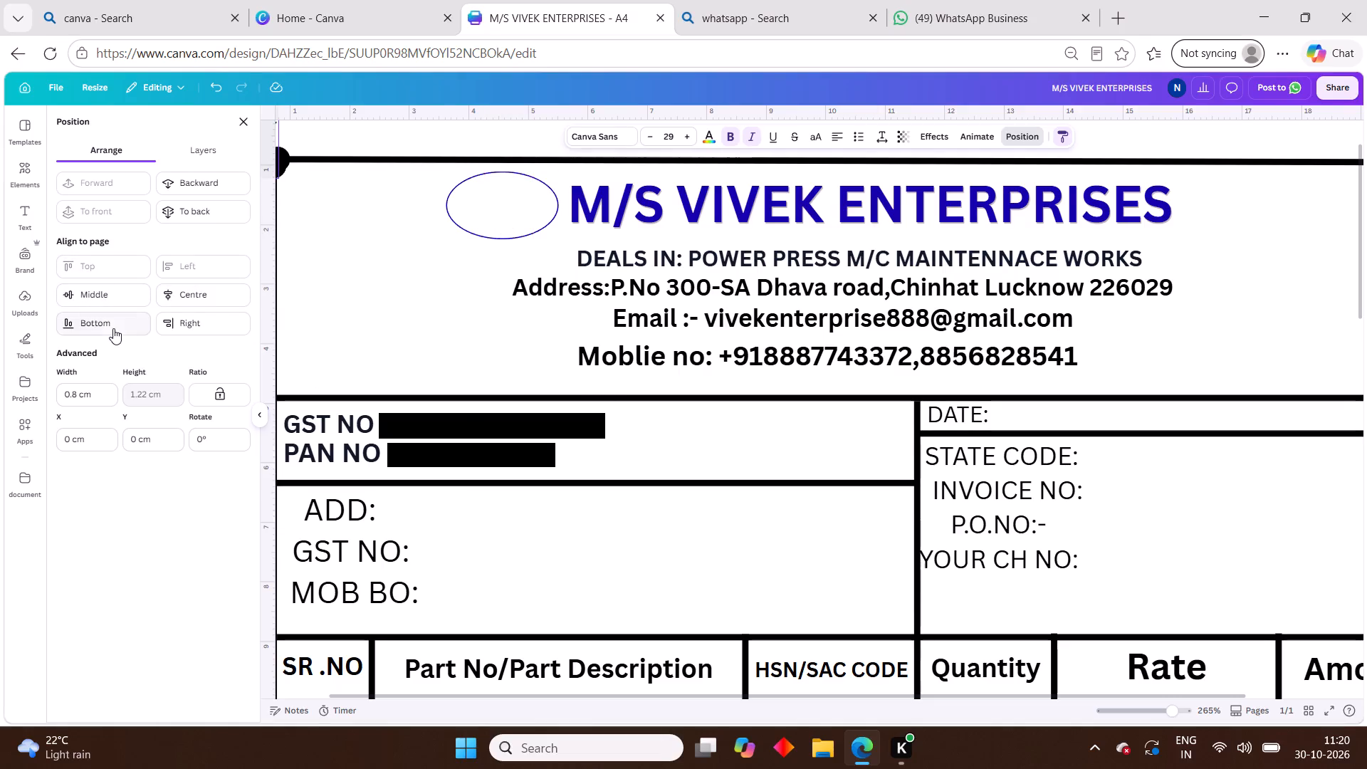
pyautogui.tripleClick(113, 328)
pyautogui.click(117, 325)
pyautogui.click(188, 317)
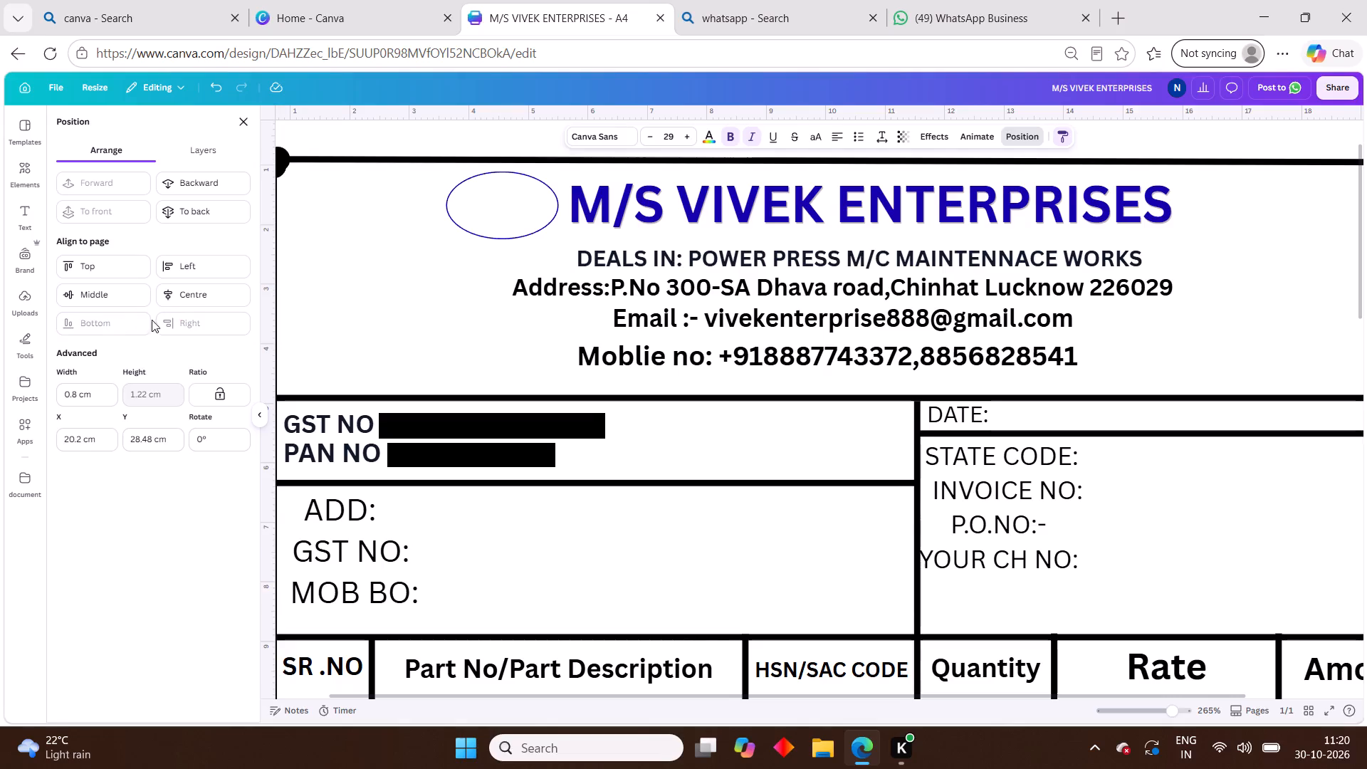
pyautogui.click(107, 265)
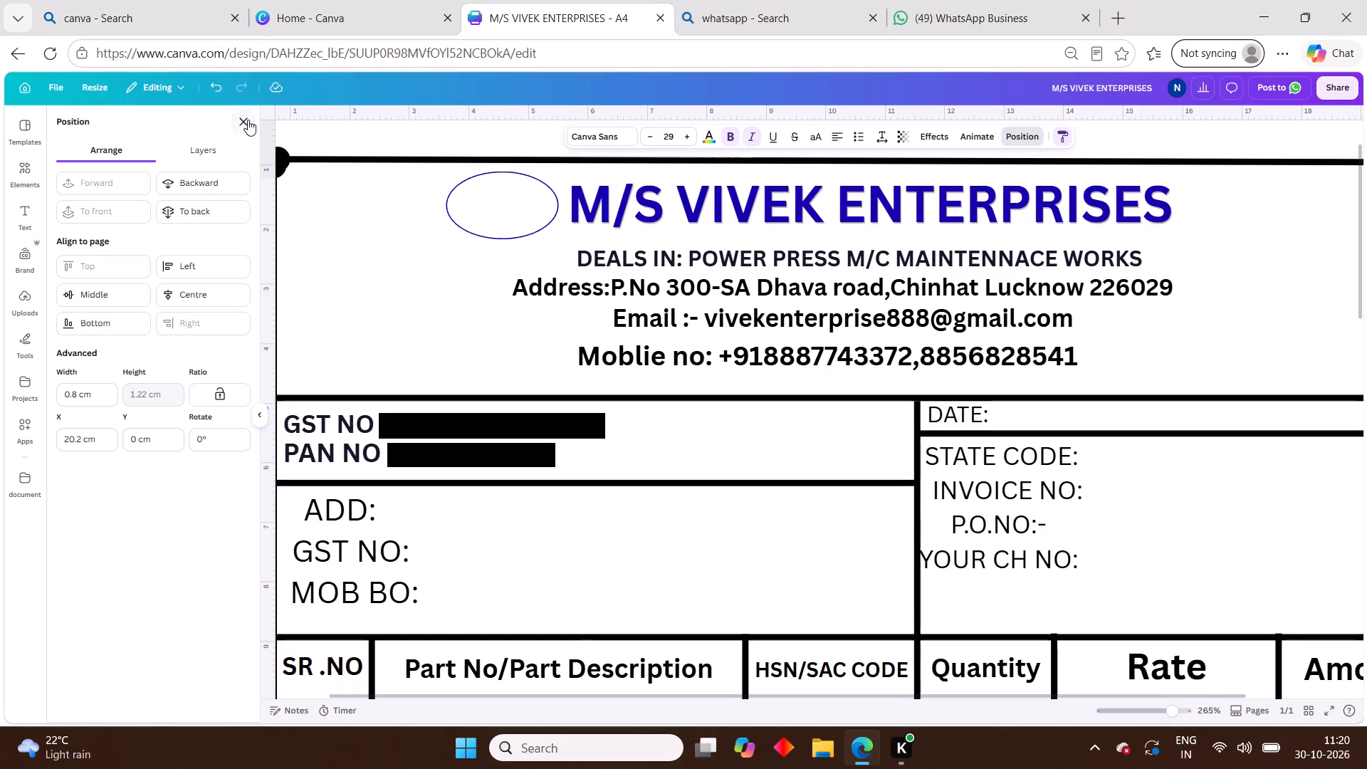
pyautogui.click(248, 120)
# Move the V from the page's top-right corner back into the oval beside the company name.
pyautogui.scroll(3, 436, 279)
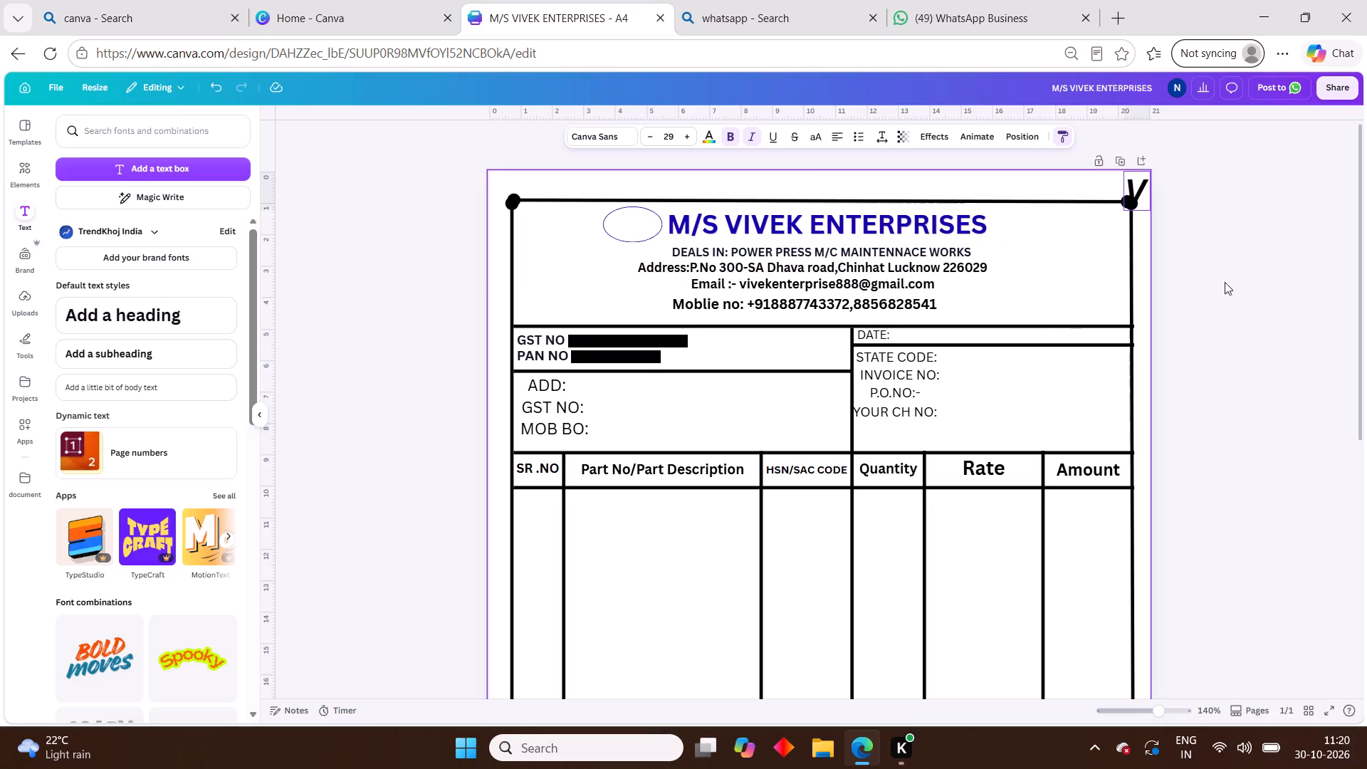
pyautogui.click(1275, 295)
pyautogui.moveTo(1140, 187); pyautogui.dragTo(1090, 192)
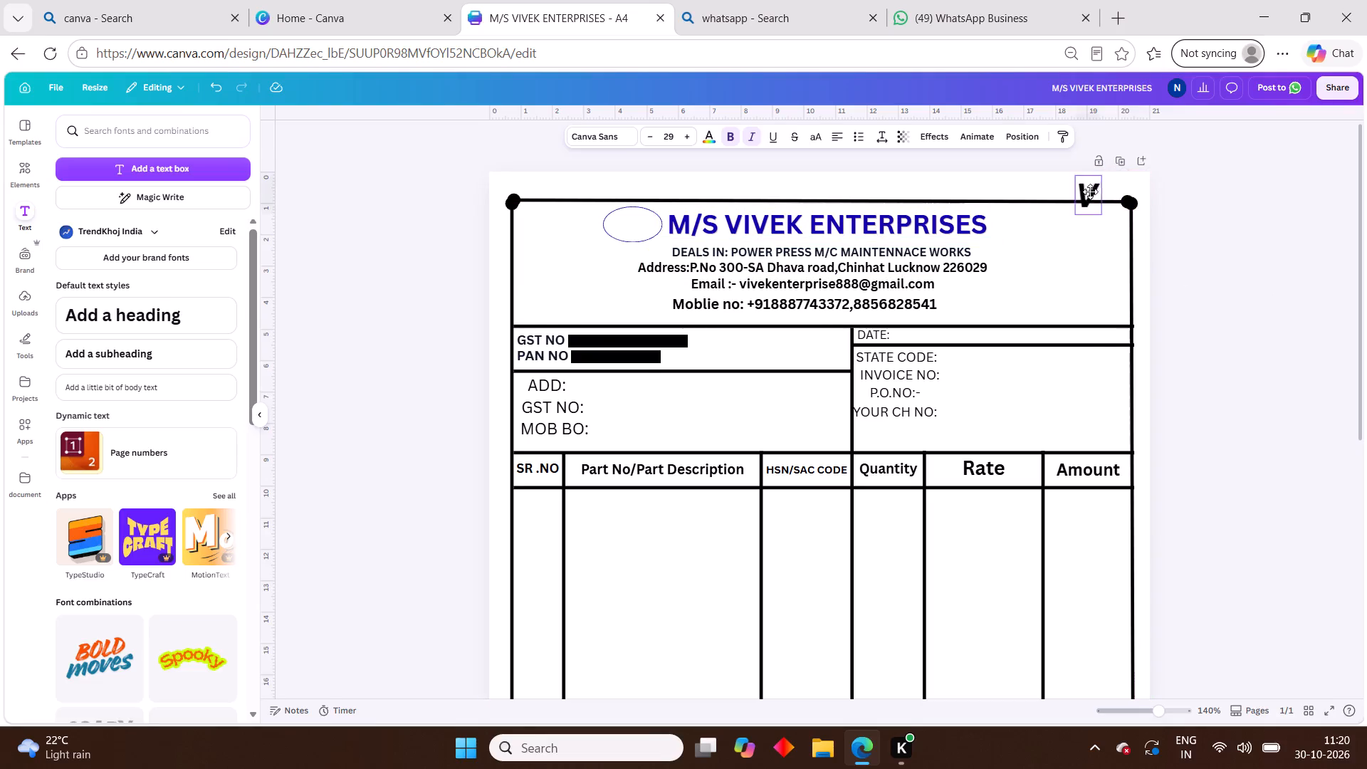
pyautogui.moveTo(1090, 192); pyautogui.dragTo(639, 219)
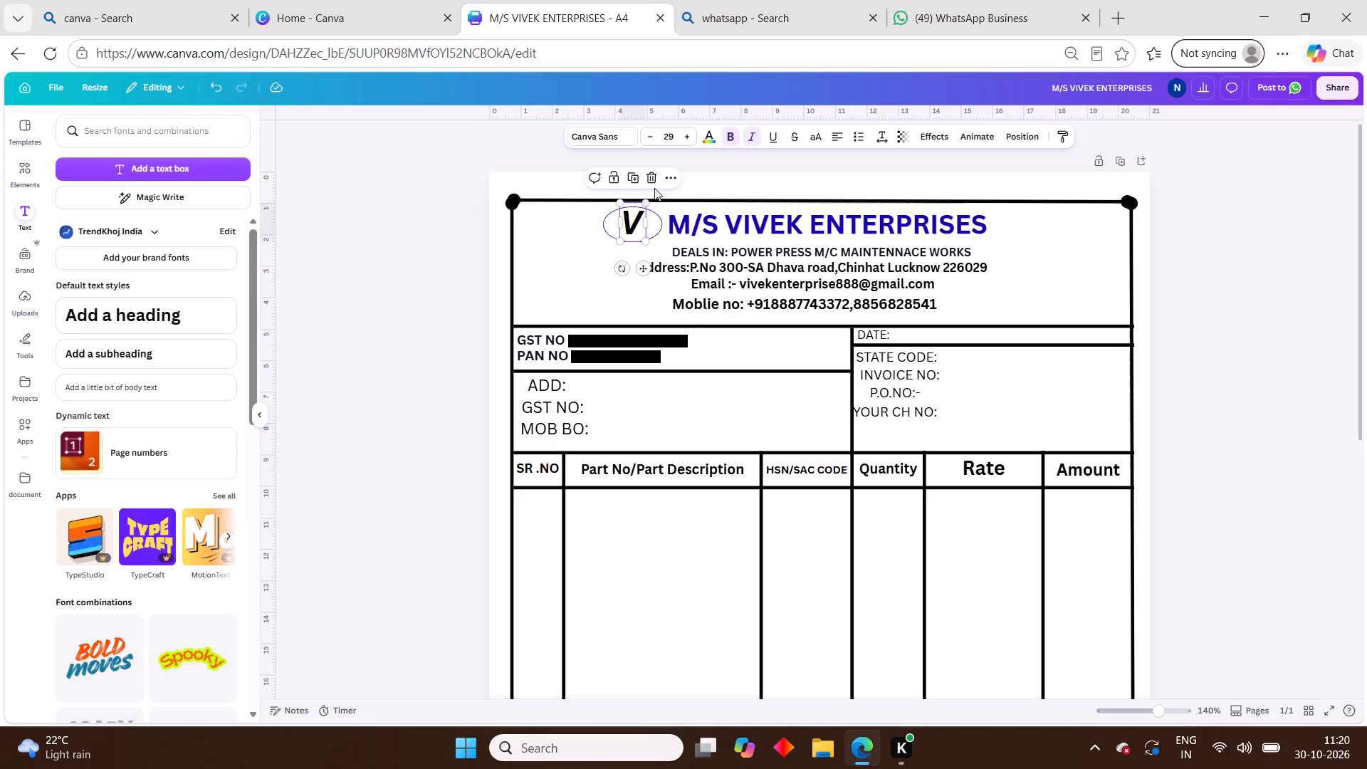
# Delete the V from the oval.
pyautogui.click(653, 175)
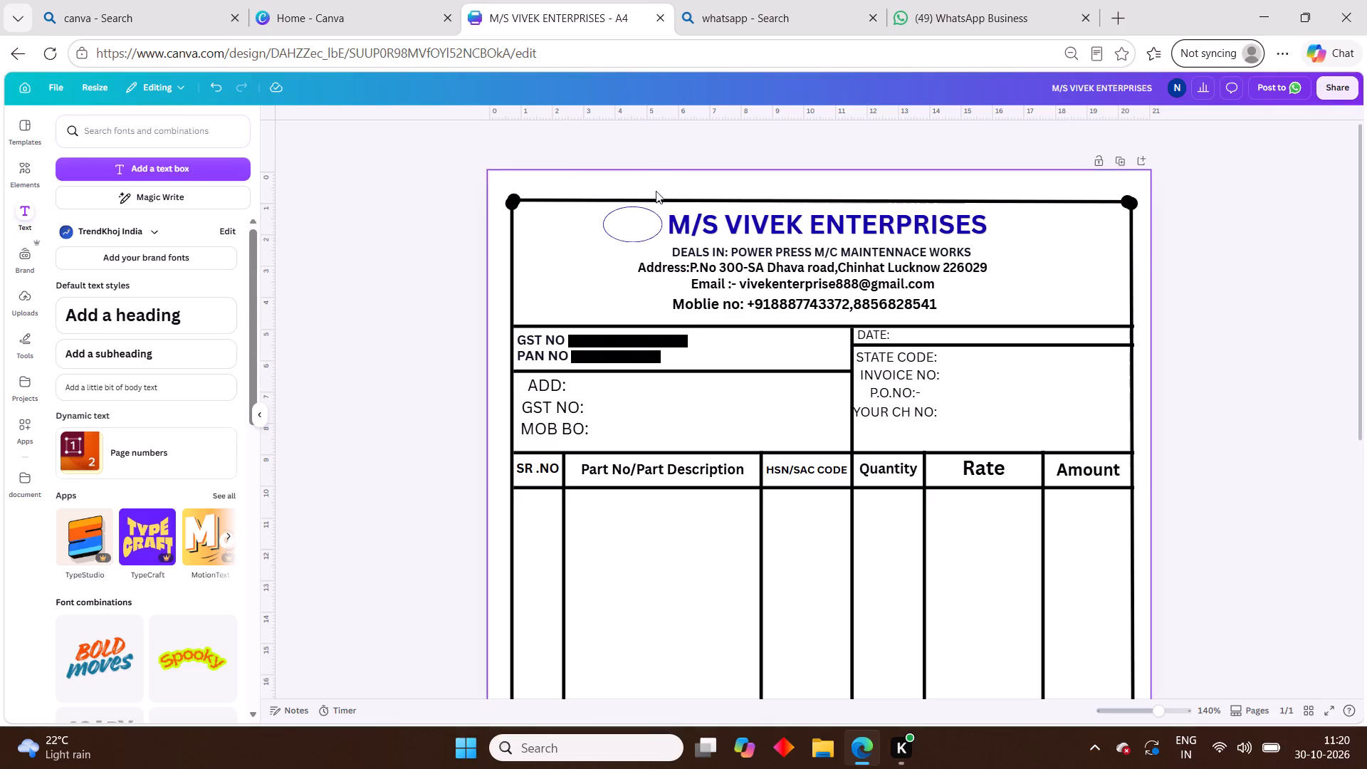
# Add a subheading text box with its default text to the page.
pyautogui.click(152, 353)
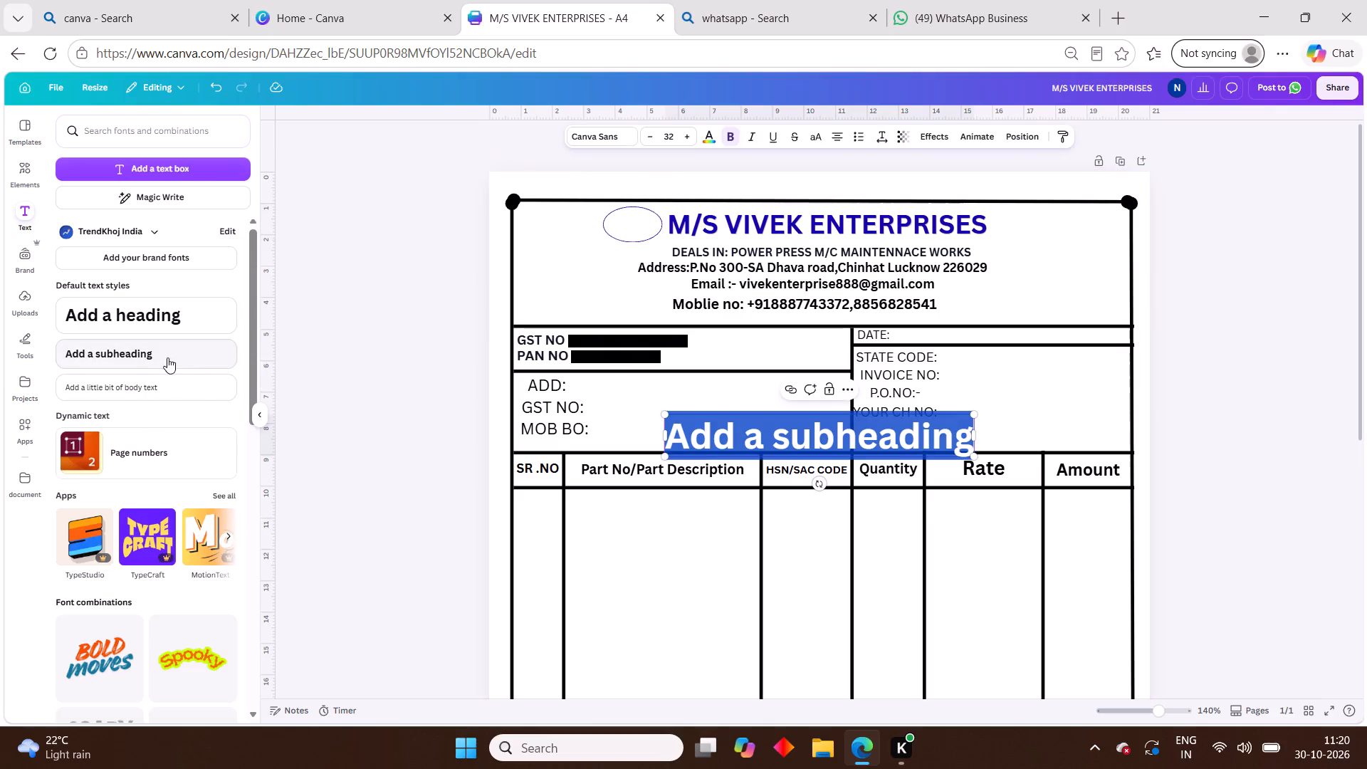
# Add a body text box containing E and move it into the oval beside the company name.
pyautogui.keyDown('shift'); pyautogui.click(203, 388); pyautogui.keyUp('shift')
pyautogui.hotkey('shift', 'e')
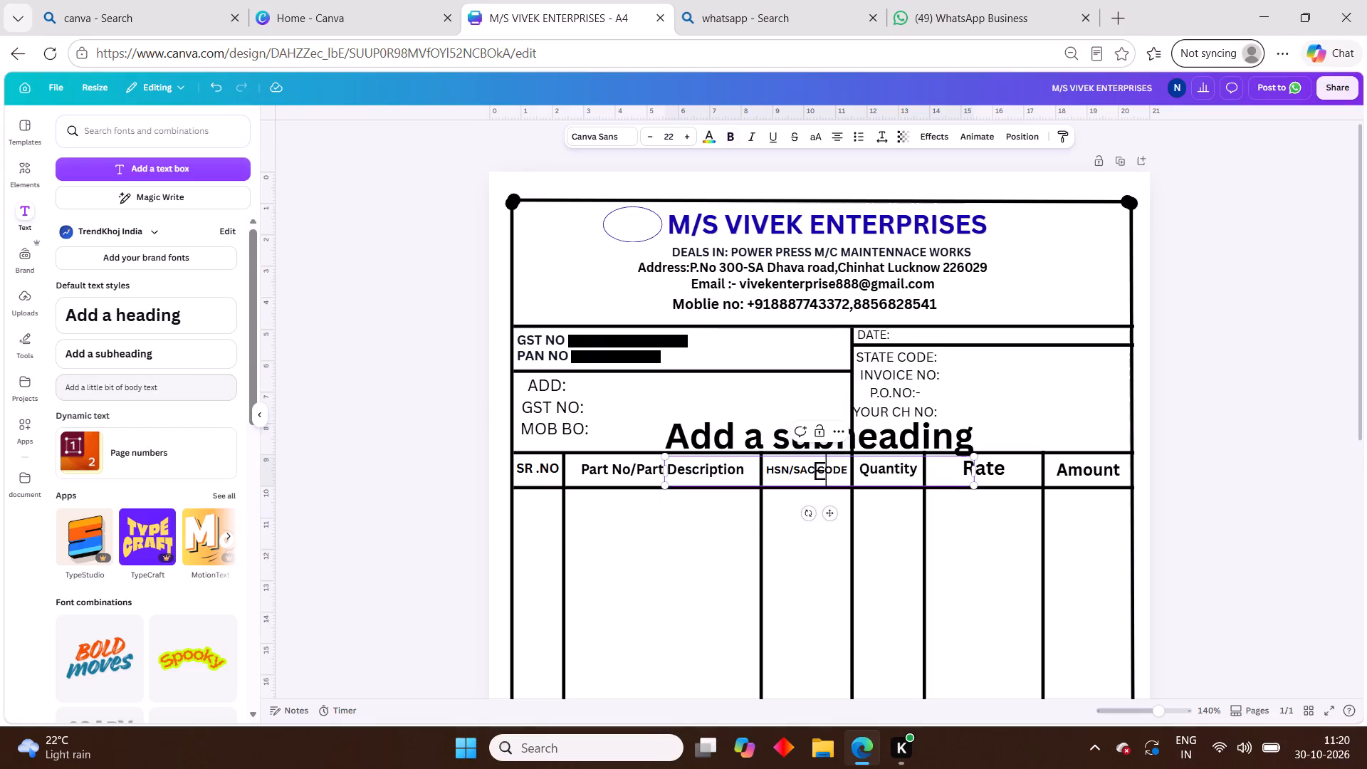
pyautogui.click(1268, 444)
pyautogui.moveTo(837, 469); pyautogui.dragTo(646, 212)
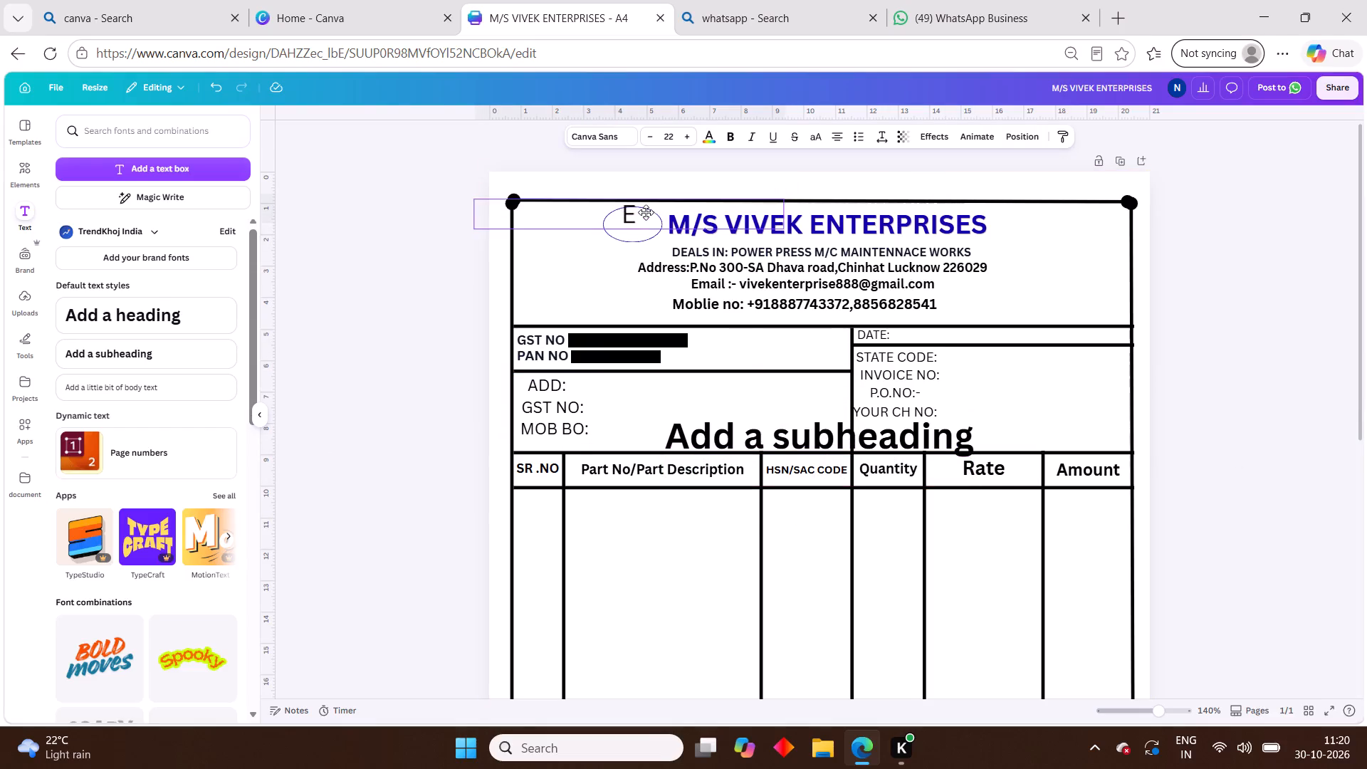
pyautogui.moveTo(646, 212); pyautogui.dragTo(649, 215)
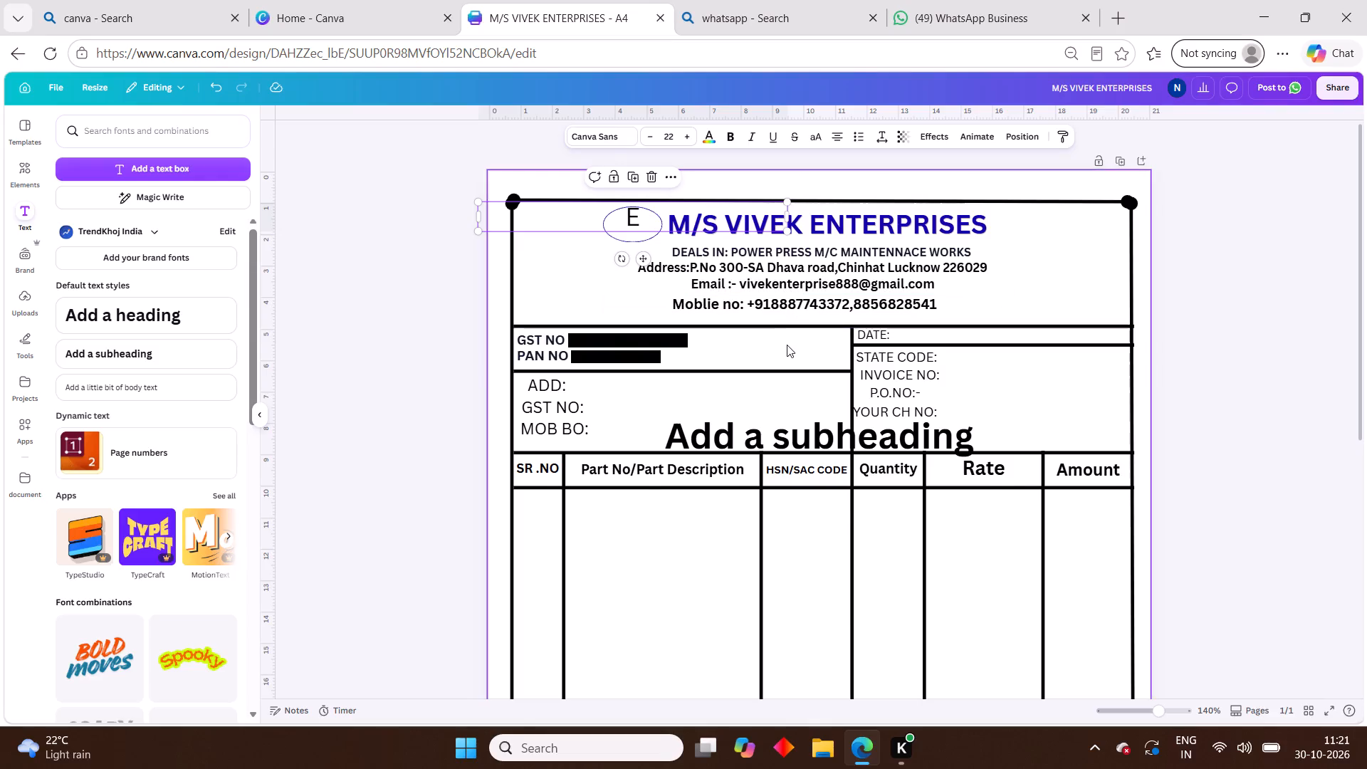
# Make the E bold and move it nearer the centre of the oval.
pyautogui.scroll(2, 785, 345)
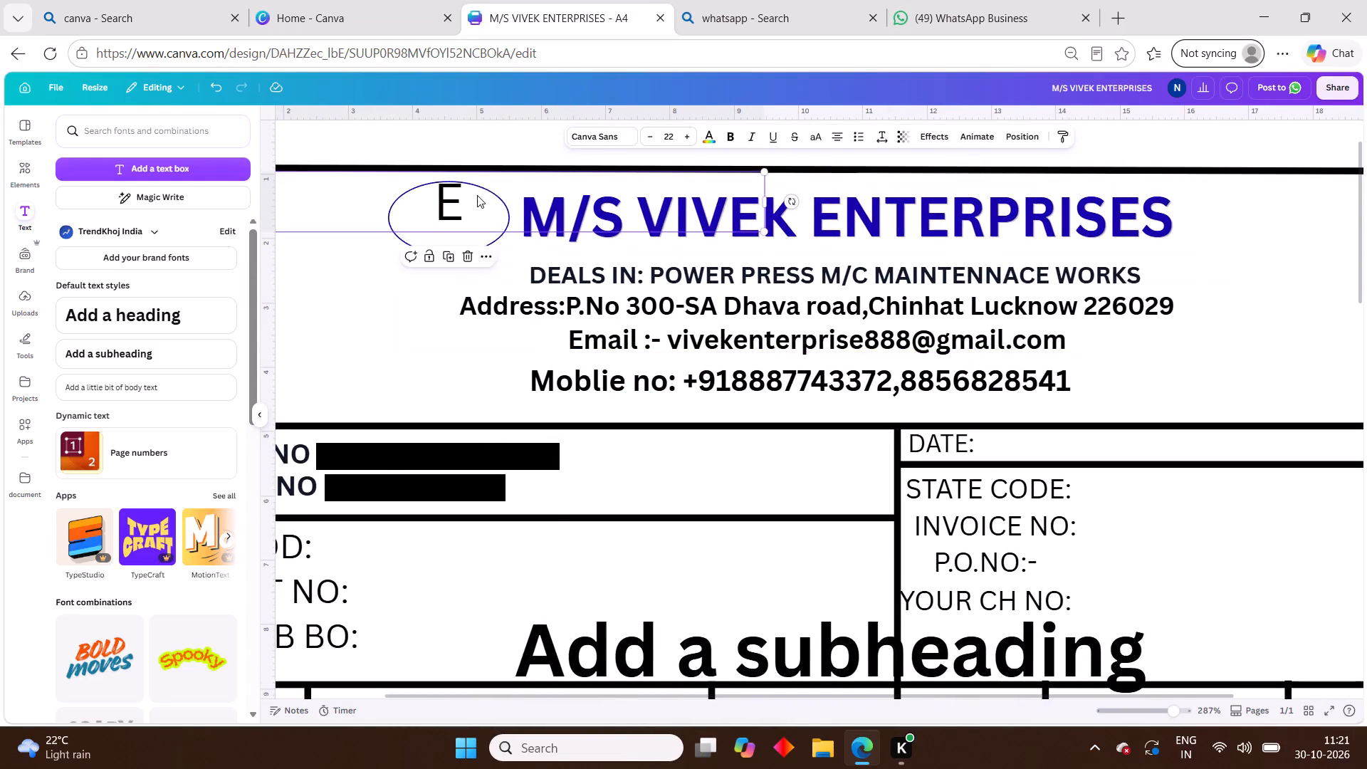
pyautogui.click(733, 134)
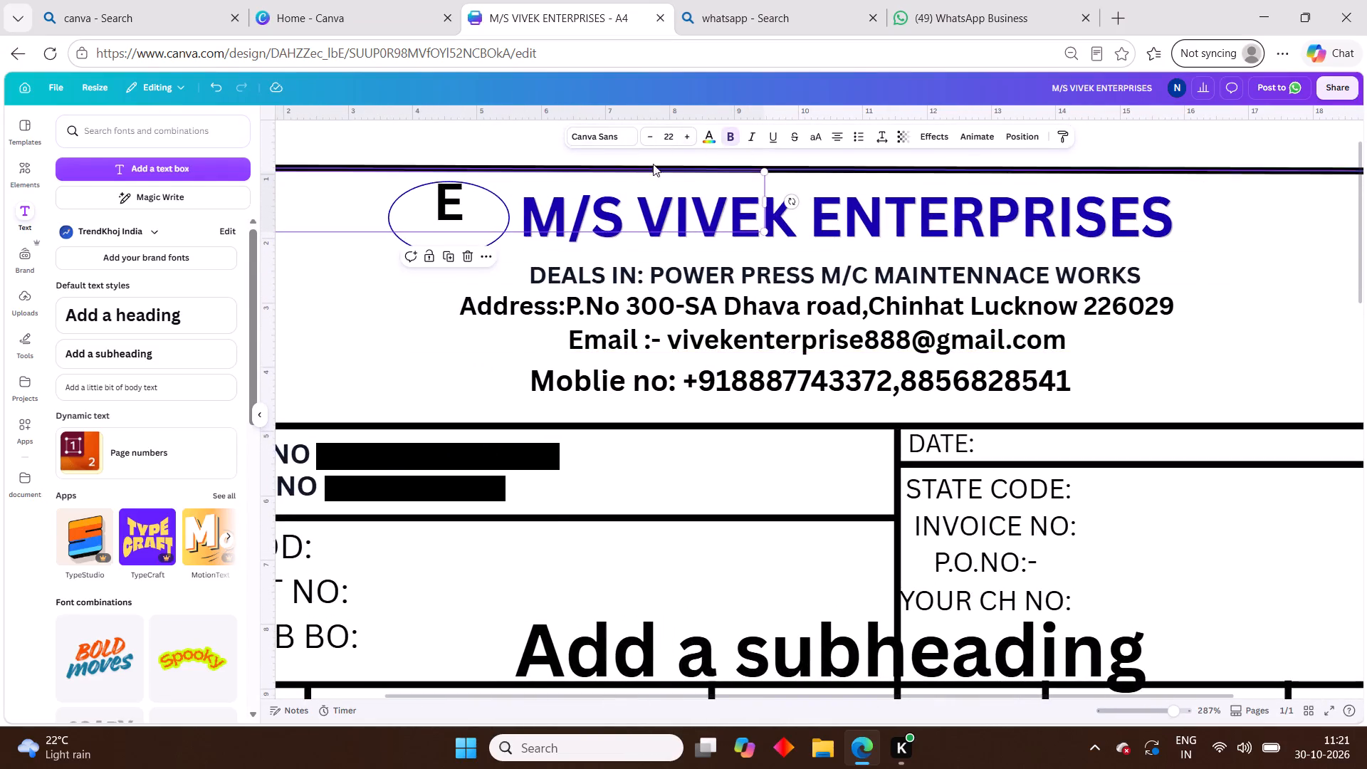
pyautogui.moveTo(488, 211); pyautogui.dragTo(494, 223)
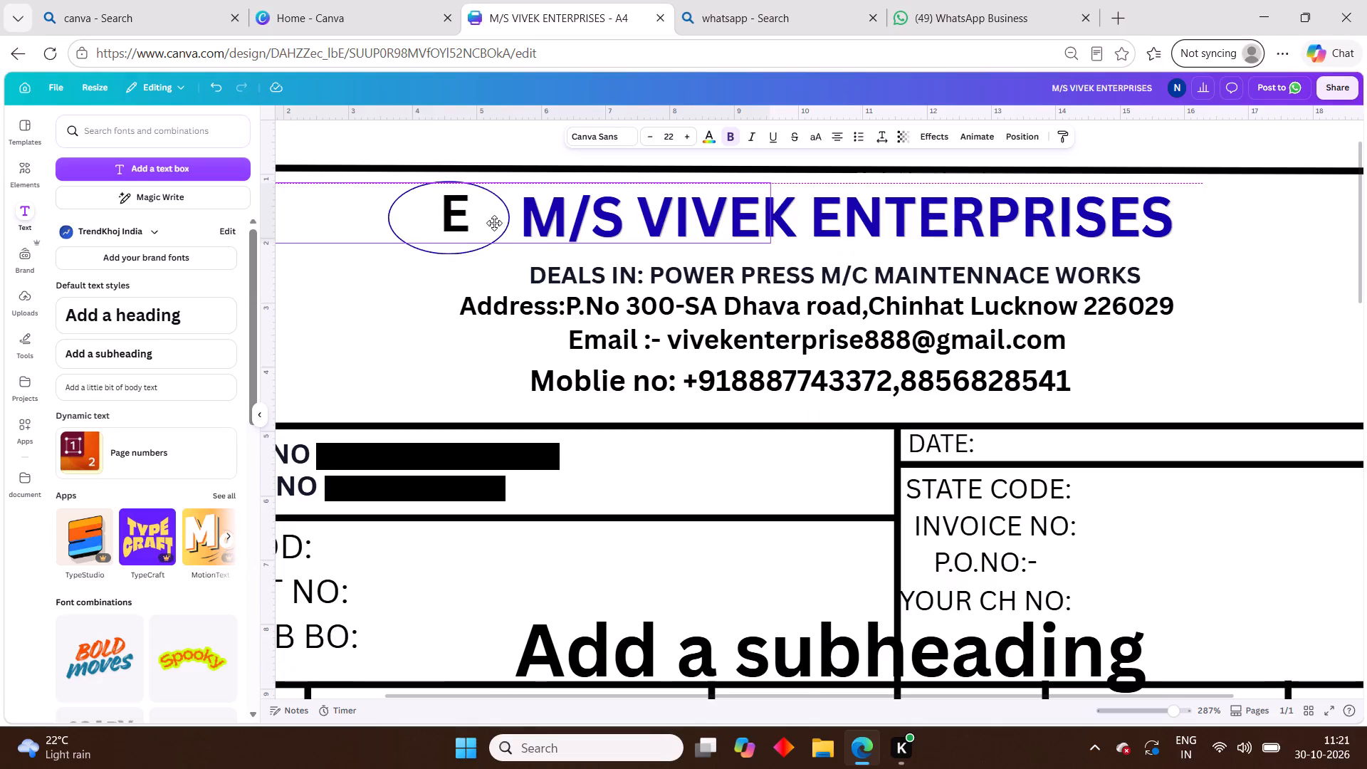
pyautogui.moveTo(494, 223); pyautogui.dragTo(498, 223)
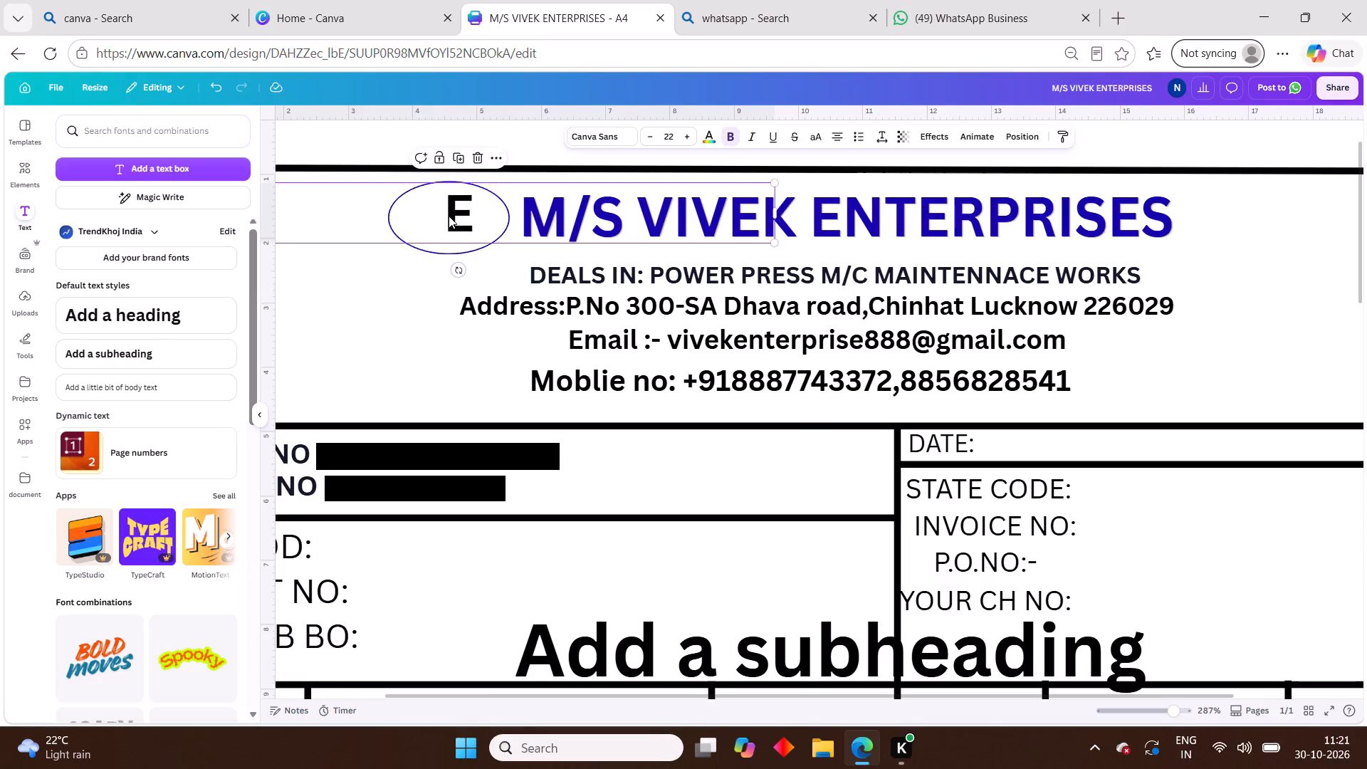
pyautogui.click(459, 216)
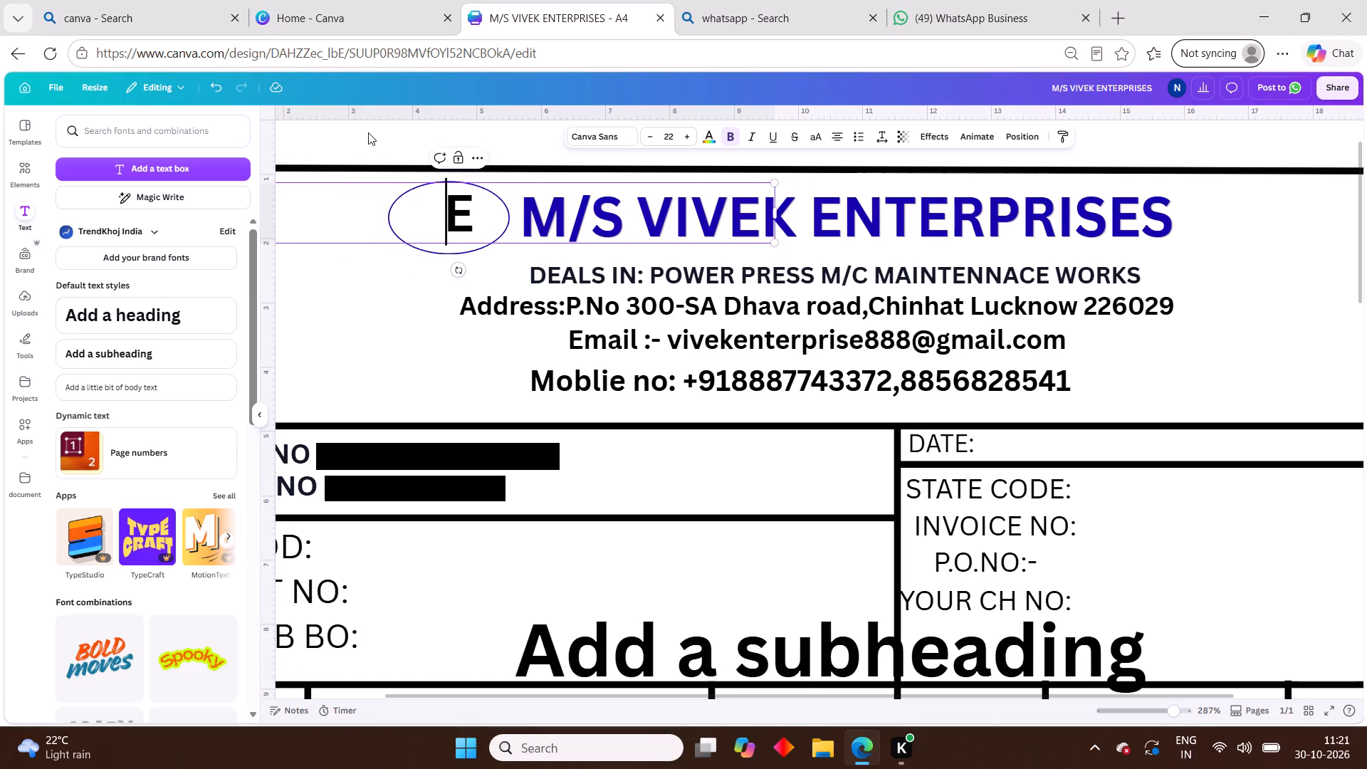
pyautogui.click(368, 132)
pyautogui.click(454, 206)
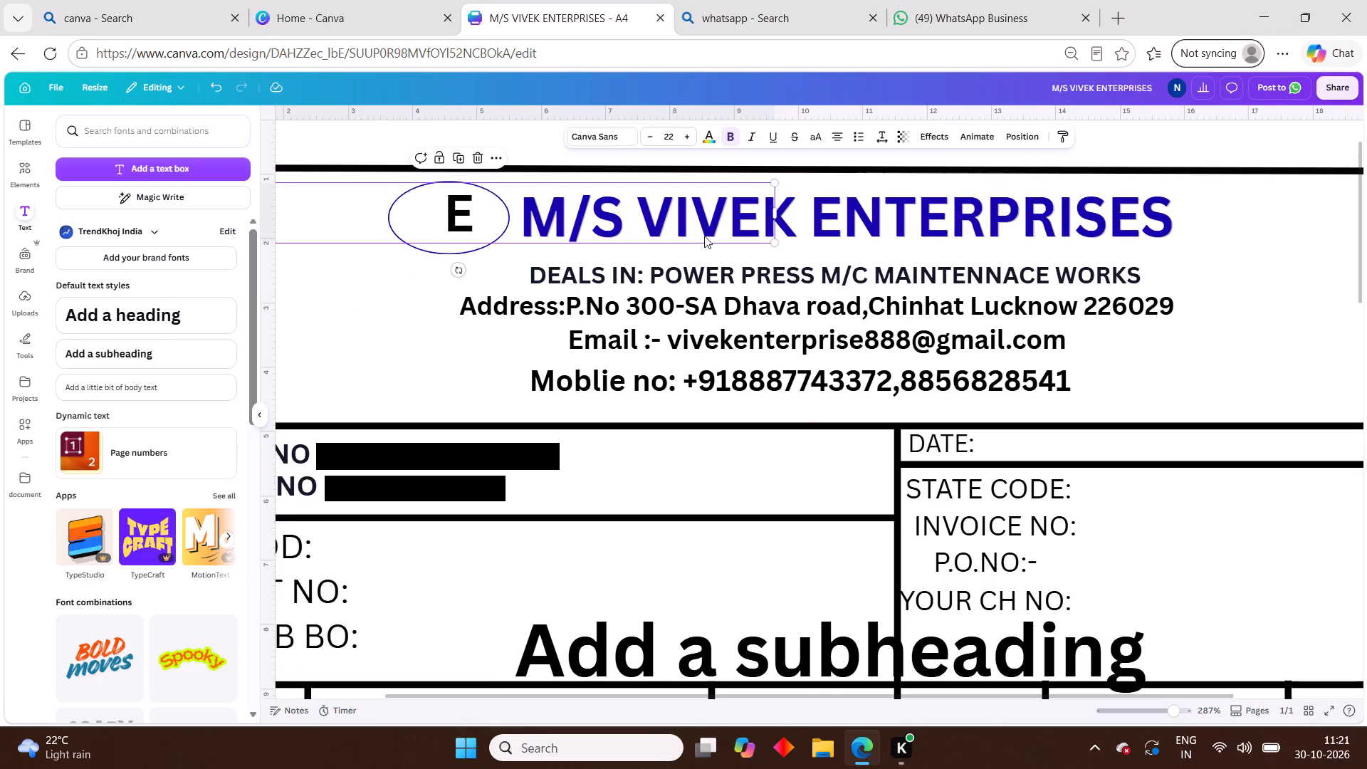
# Narrow the E's text box and reposition the letter at the centre of the oval.
pyautogui.moveTo(776, 242); pyautogui.dragTo(748, 242)
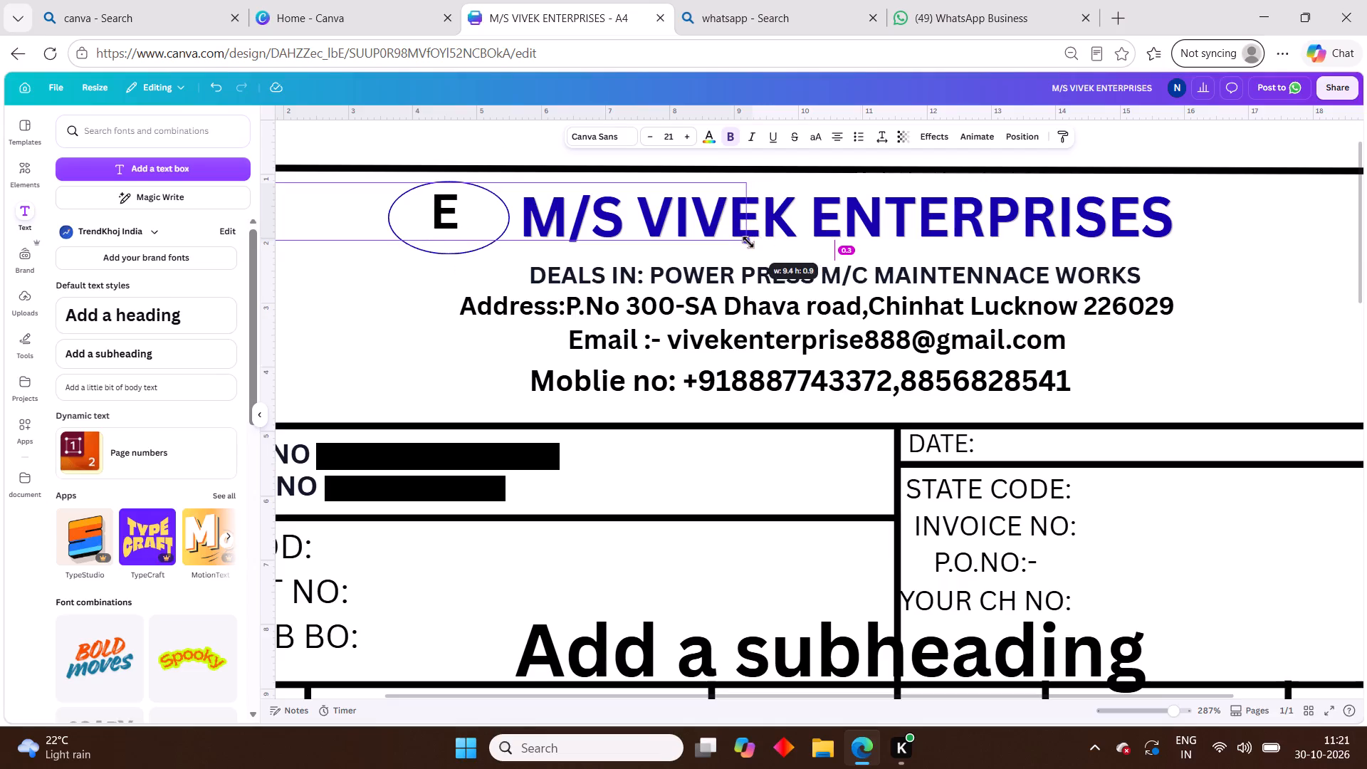
pyautogui.moveTo(748, 242); pyautogui.dragTo(761, 246)
pyautogui.moveTo(763, 216); pyautogui.dragTo(740, 219)
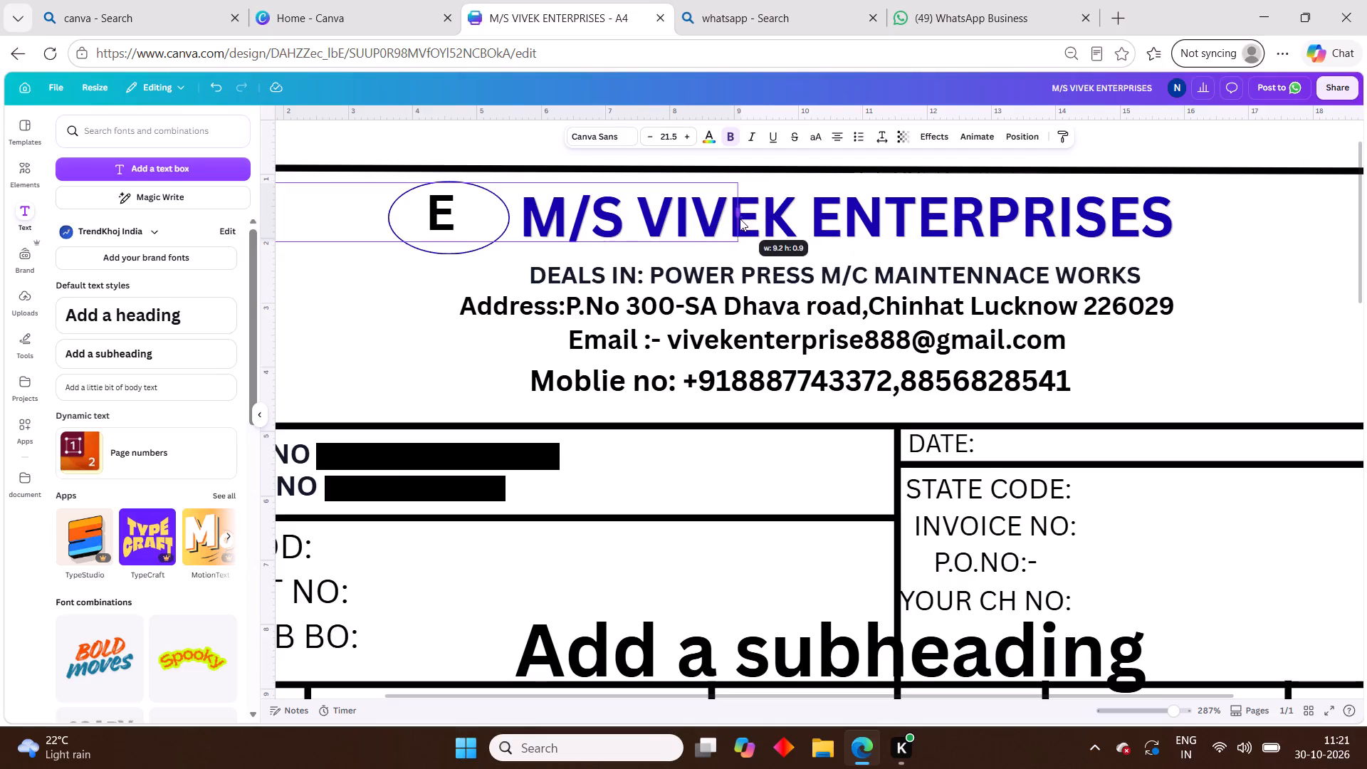
pyautogui.moveTo(740, 219); pyautogui.dragTo(494, 225)
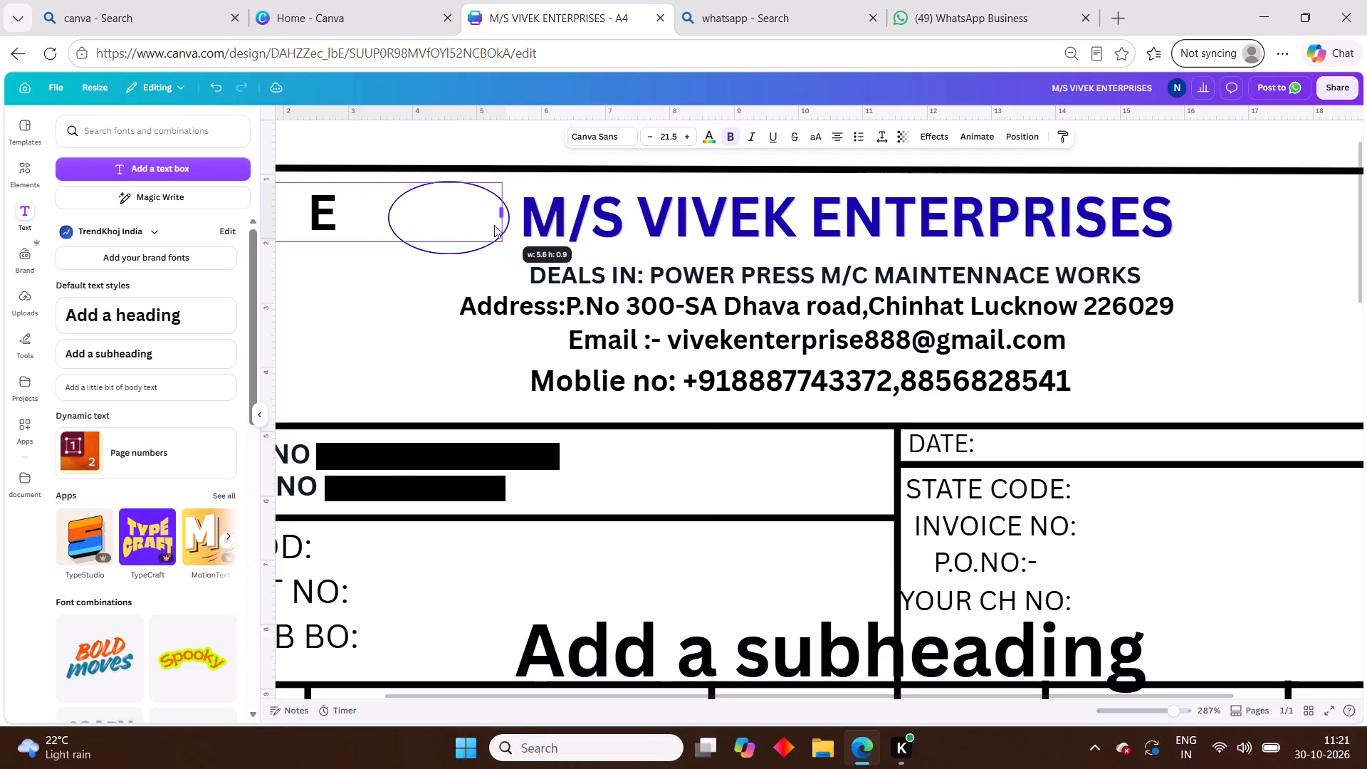
pyautogui.moveTo(494, 225); pyautogui.dragTo(392, 226)
pyautogui.moveTo(351, 224); pyautogui.dragTo(382, 224)
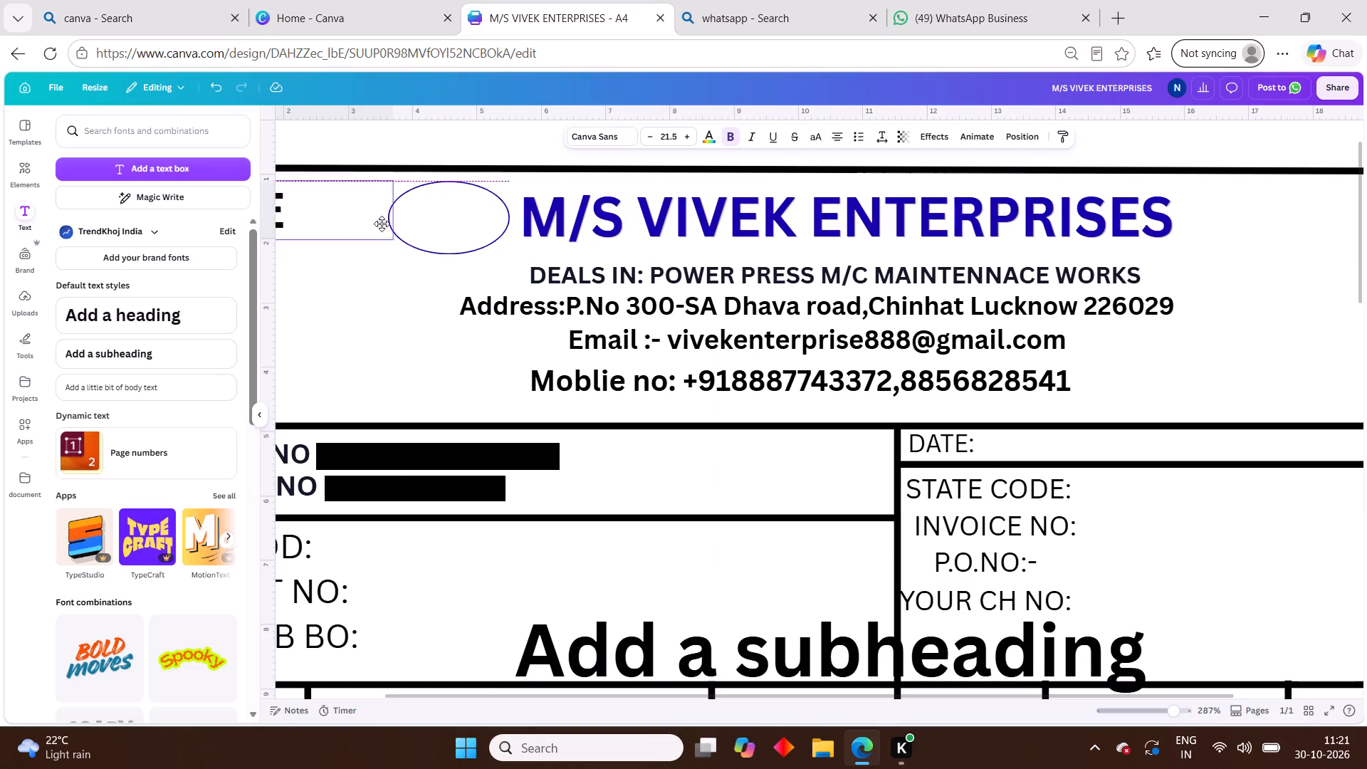
pyautogui.moveTo(382, 224); pyautogui.dragTo(539, 233)
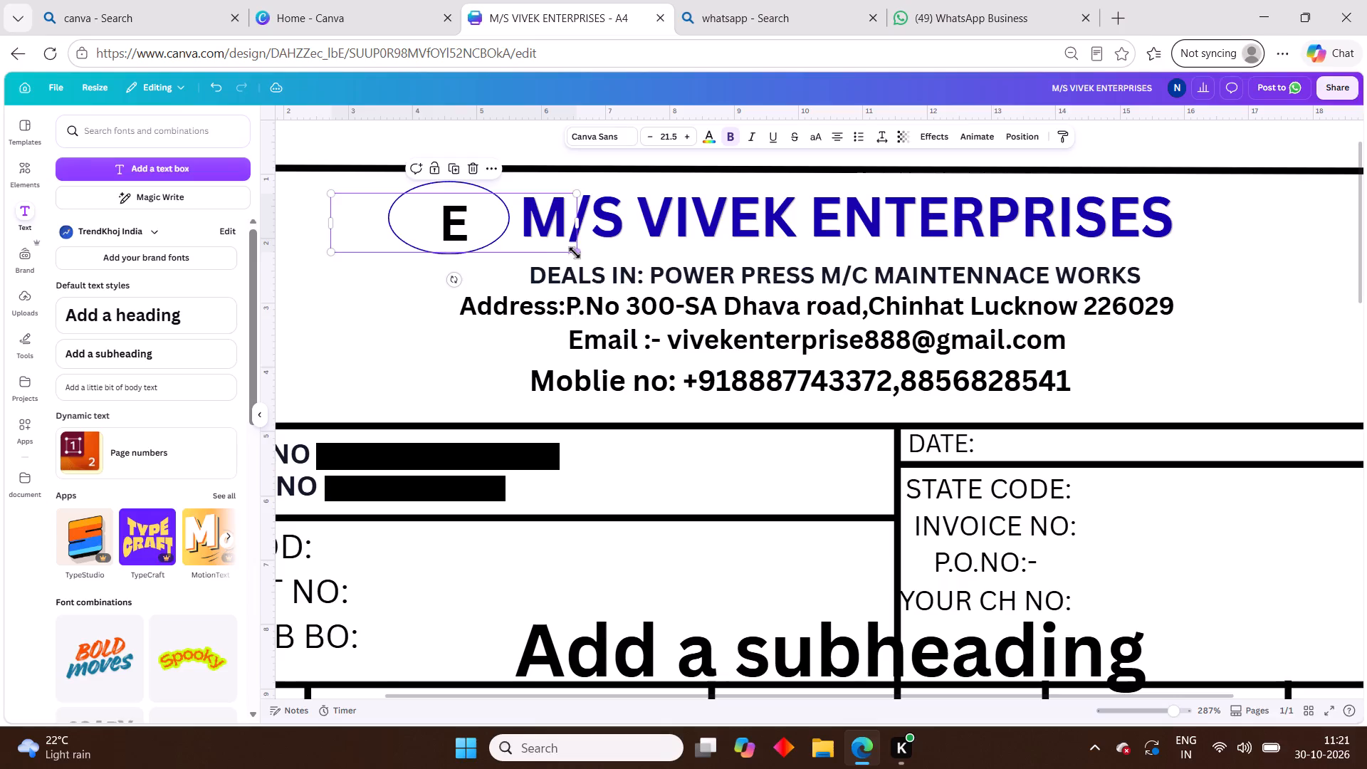
pyautogui.moveTo(575, 252); pyautogui.dragTo(593, 231)
pyautogui.moveTo(506, 233); pyautogui.dragTo(503, 224)
pyautogui.click(399, 293)
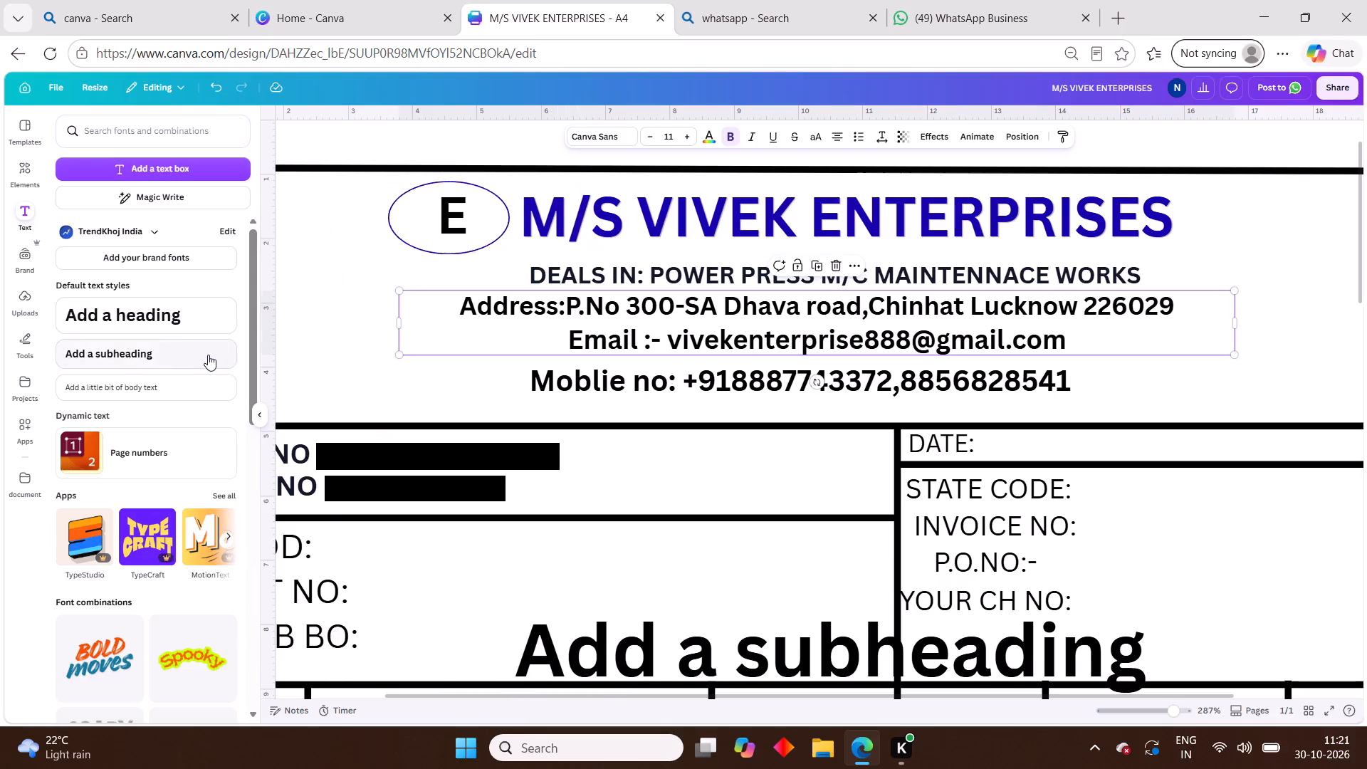
# Add a subheading text box containing V and move it into the oval so it overlaps the E.
pyautogui.click(208, 353)
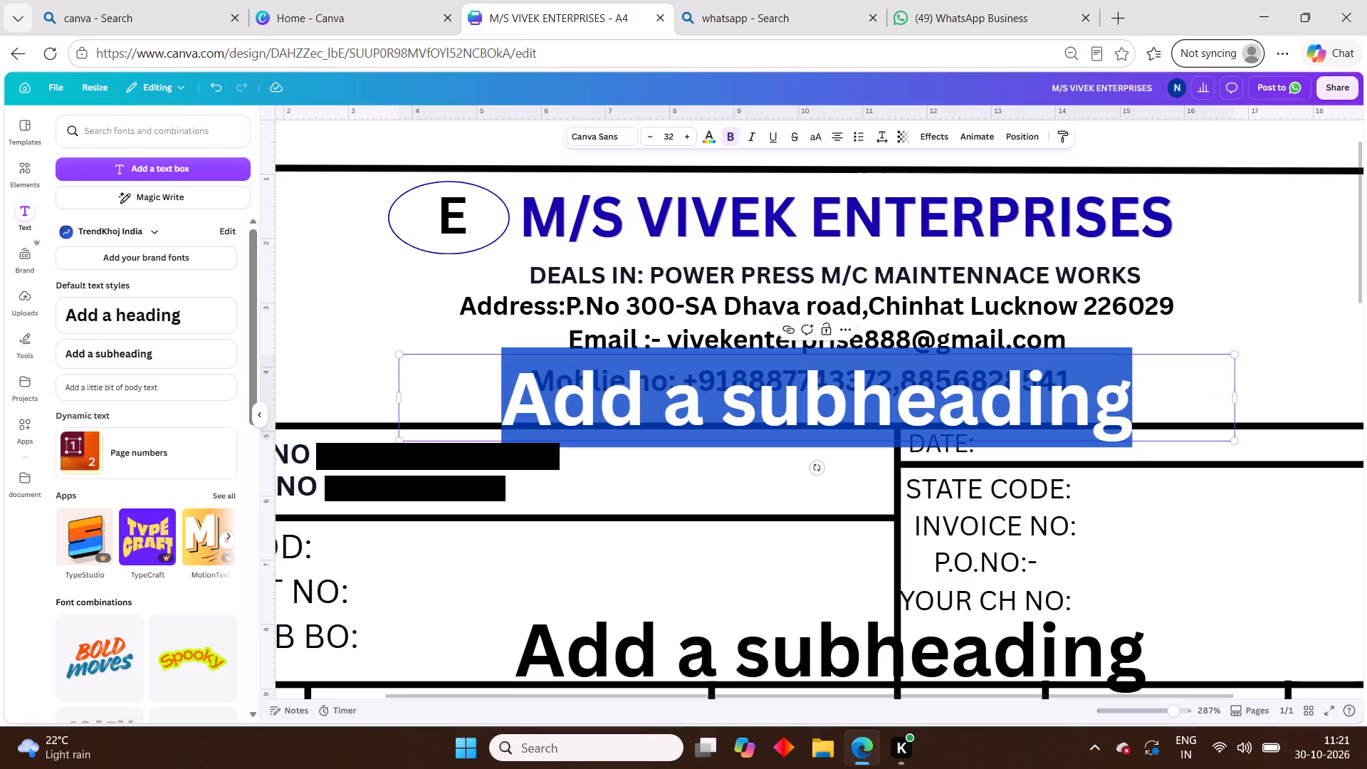
pyautogui.hotkey('shift', 'v')
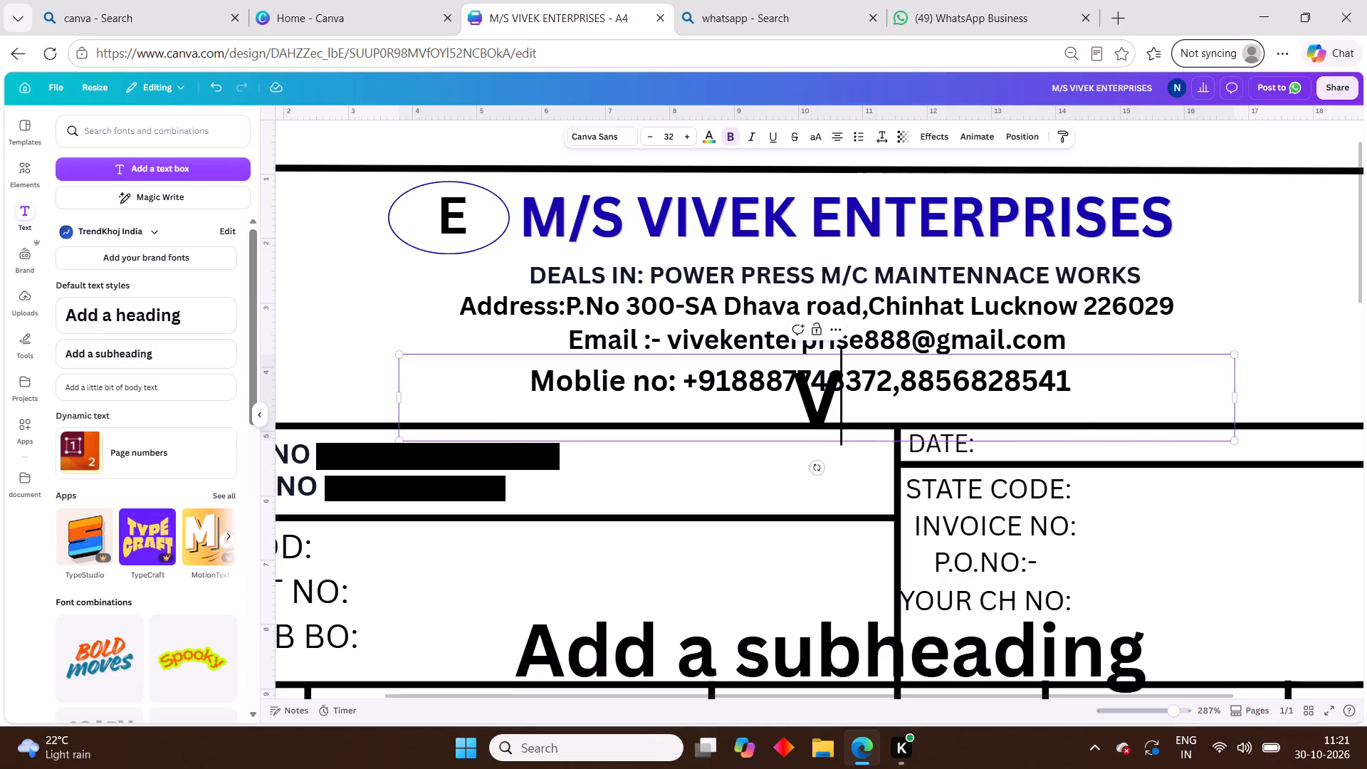
pyautogui.moveTo(827, 388); pyautogui.dragTo(733, 382)
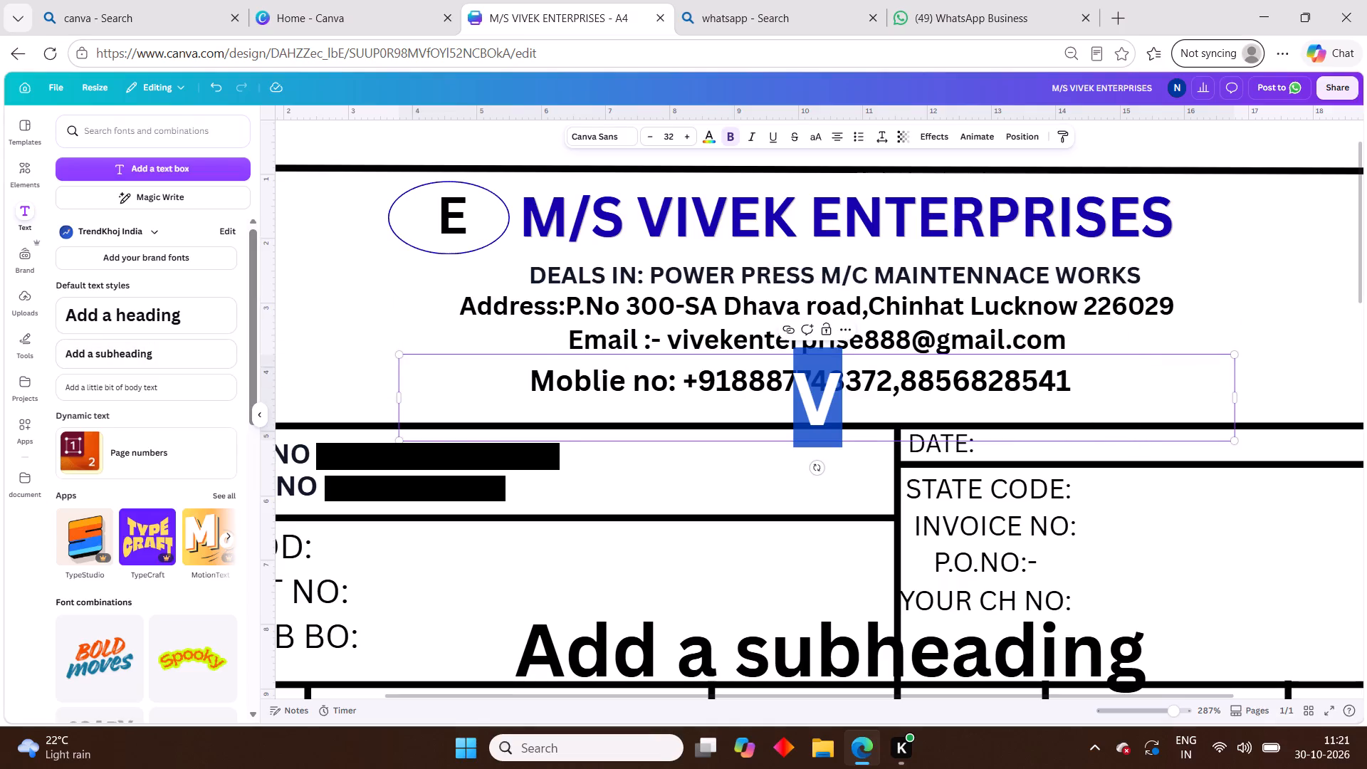
pyautogui.click(300, 285)
pyautogui.click(823, 389)
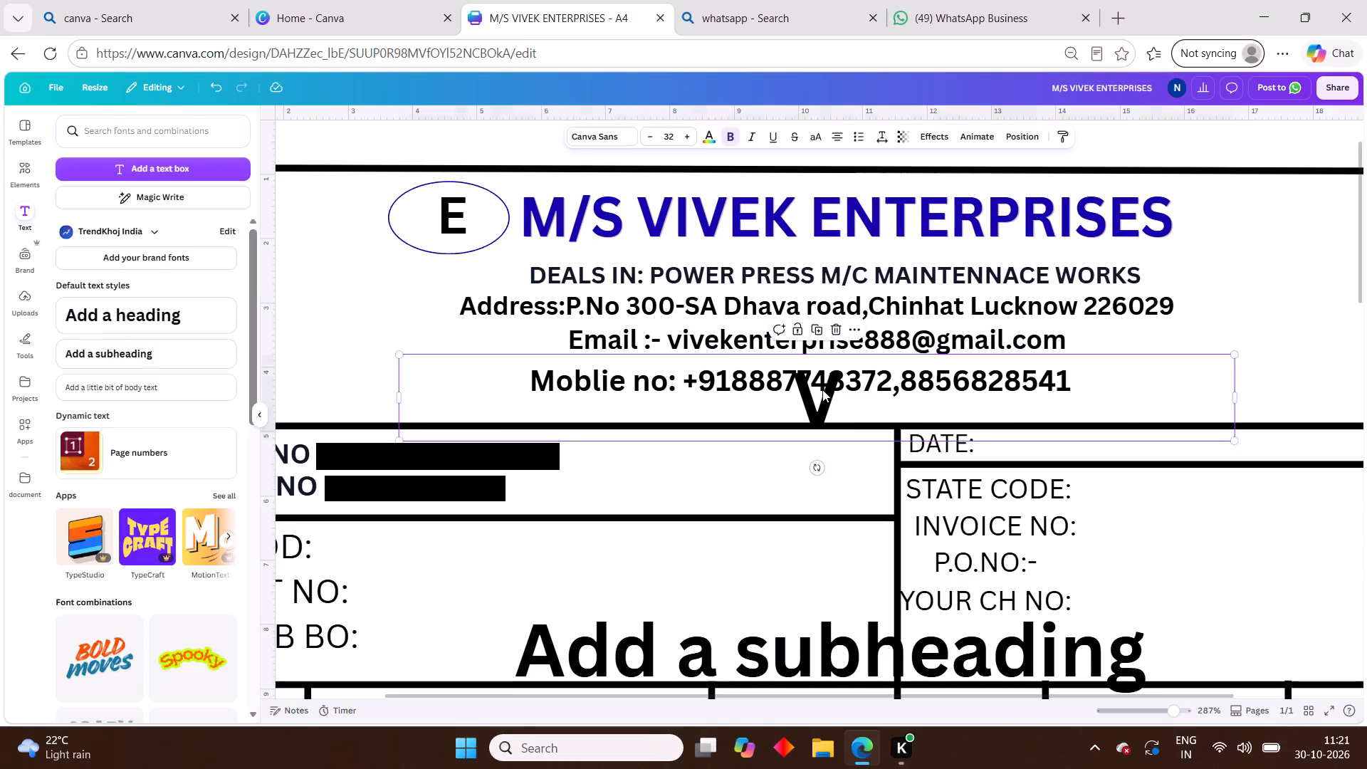
pyautogui.moveTo(772, 379); pyautogui.dragTo(394, 204)
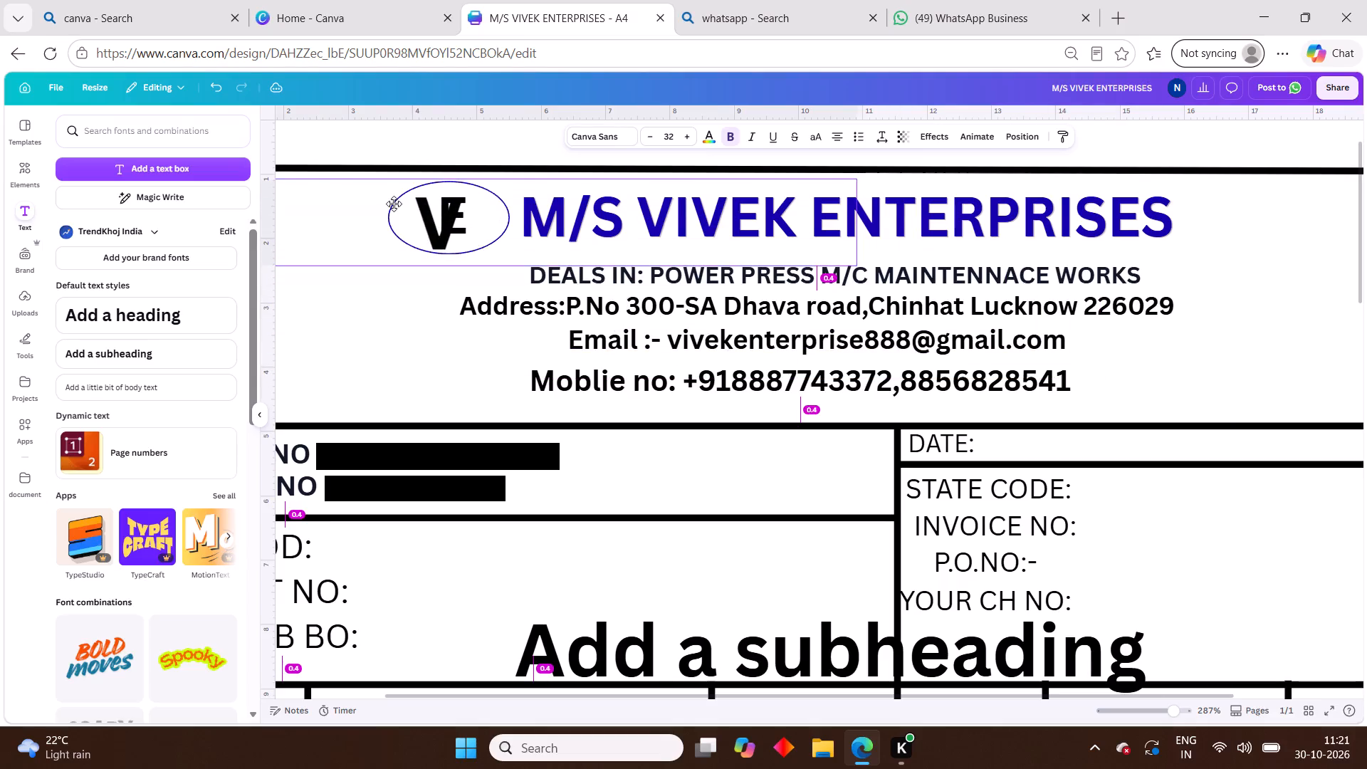
pyautogui.moveTo(394, 204); pyautogui.dragTo(389, 225)
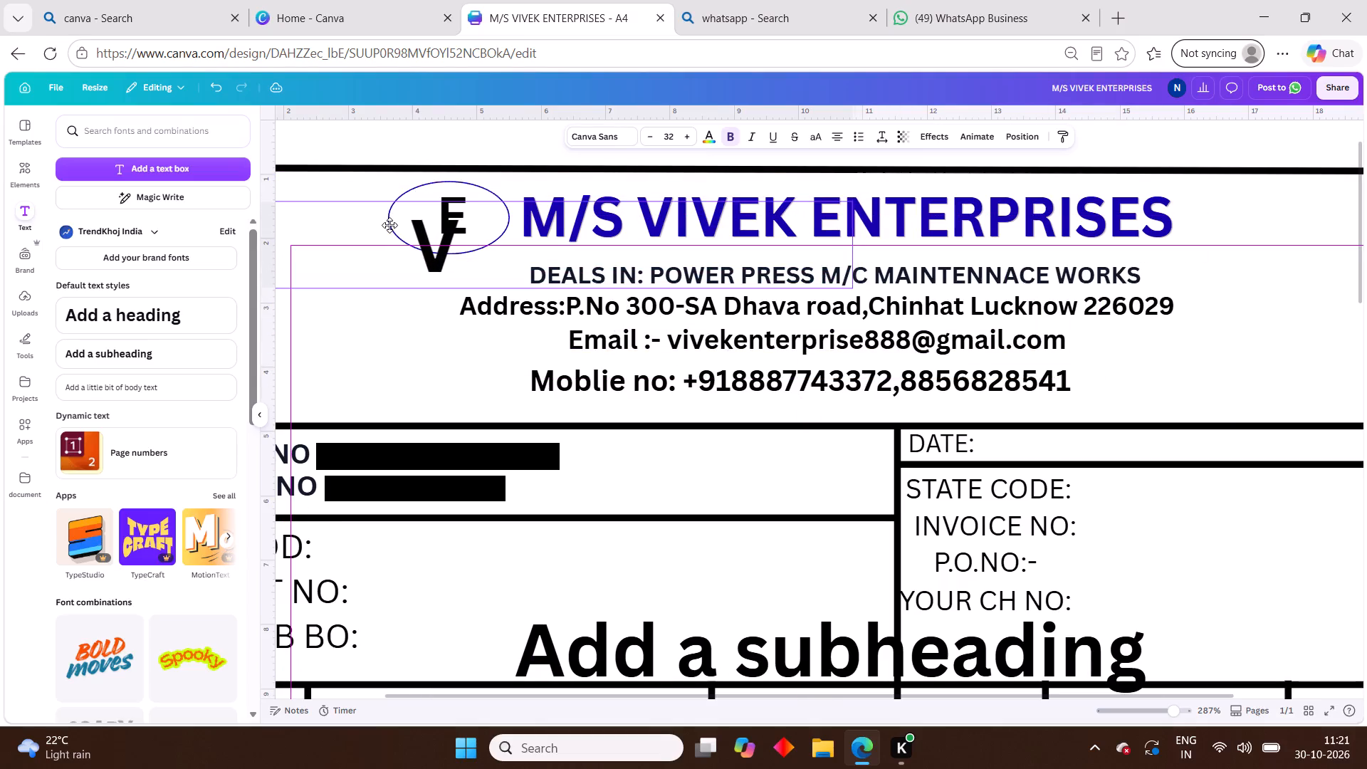
pyautogui.moveTo(389, 225); pyautogui.dragTo(392, 222)
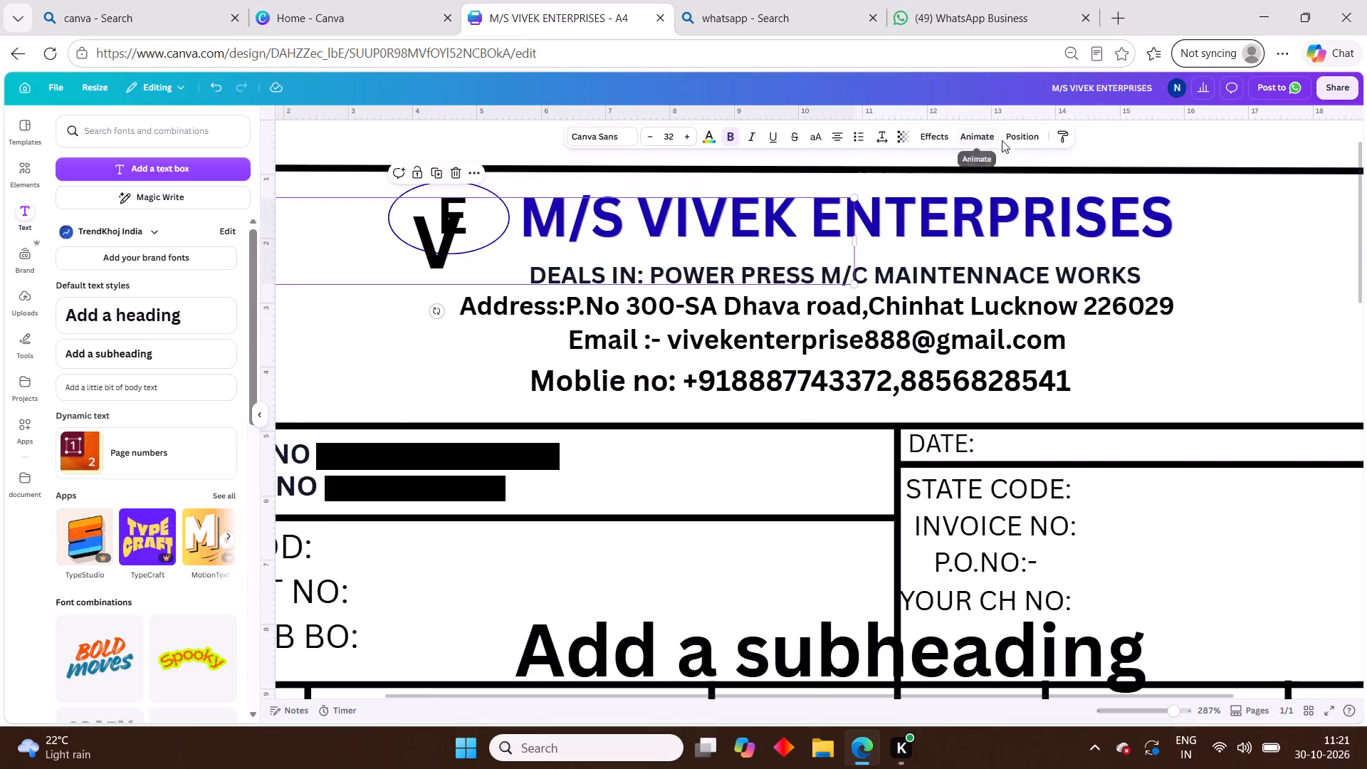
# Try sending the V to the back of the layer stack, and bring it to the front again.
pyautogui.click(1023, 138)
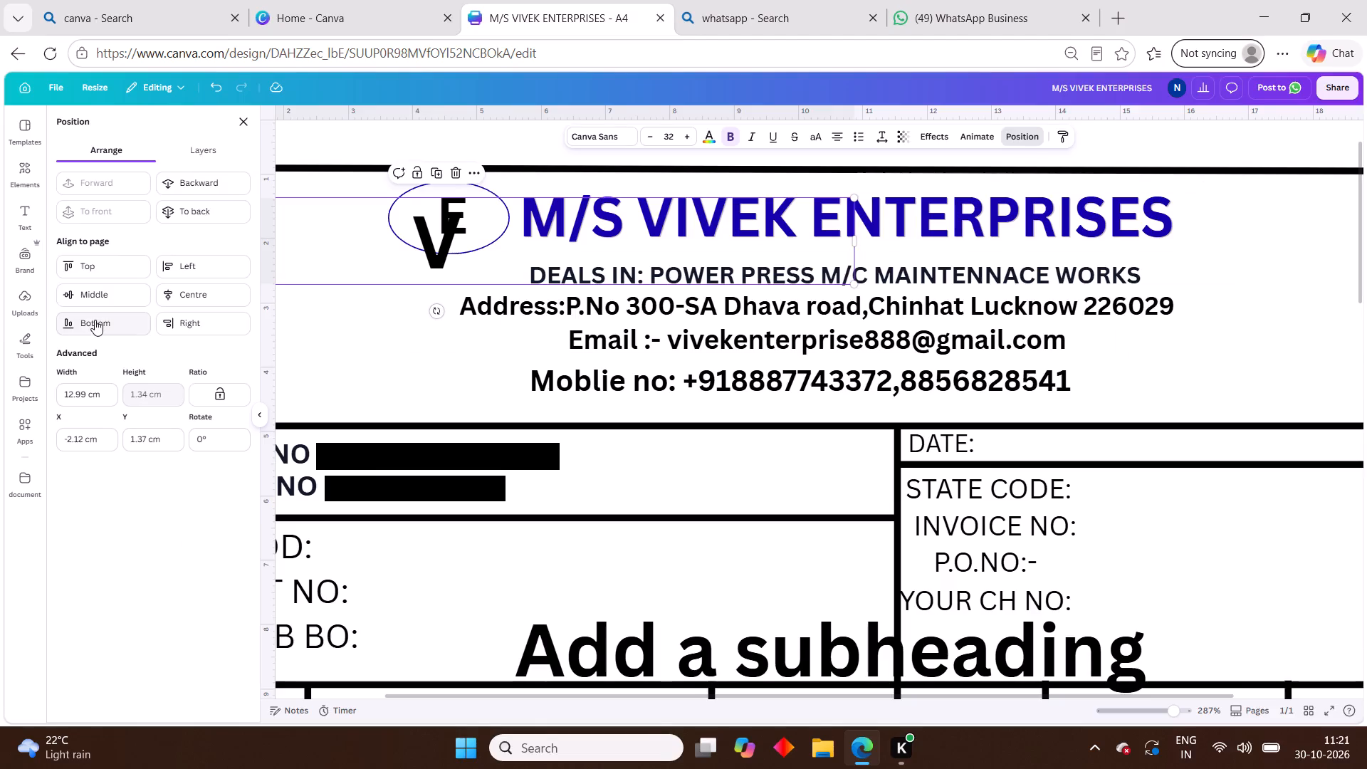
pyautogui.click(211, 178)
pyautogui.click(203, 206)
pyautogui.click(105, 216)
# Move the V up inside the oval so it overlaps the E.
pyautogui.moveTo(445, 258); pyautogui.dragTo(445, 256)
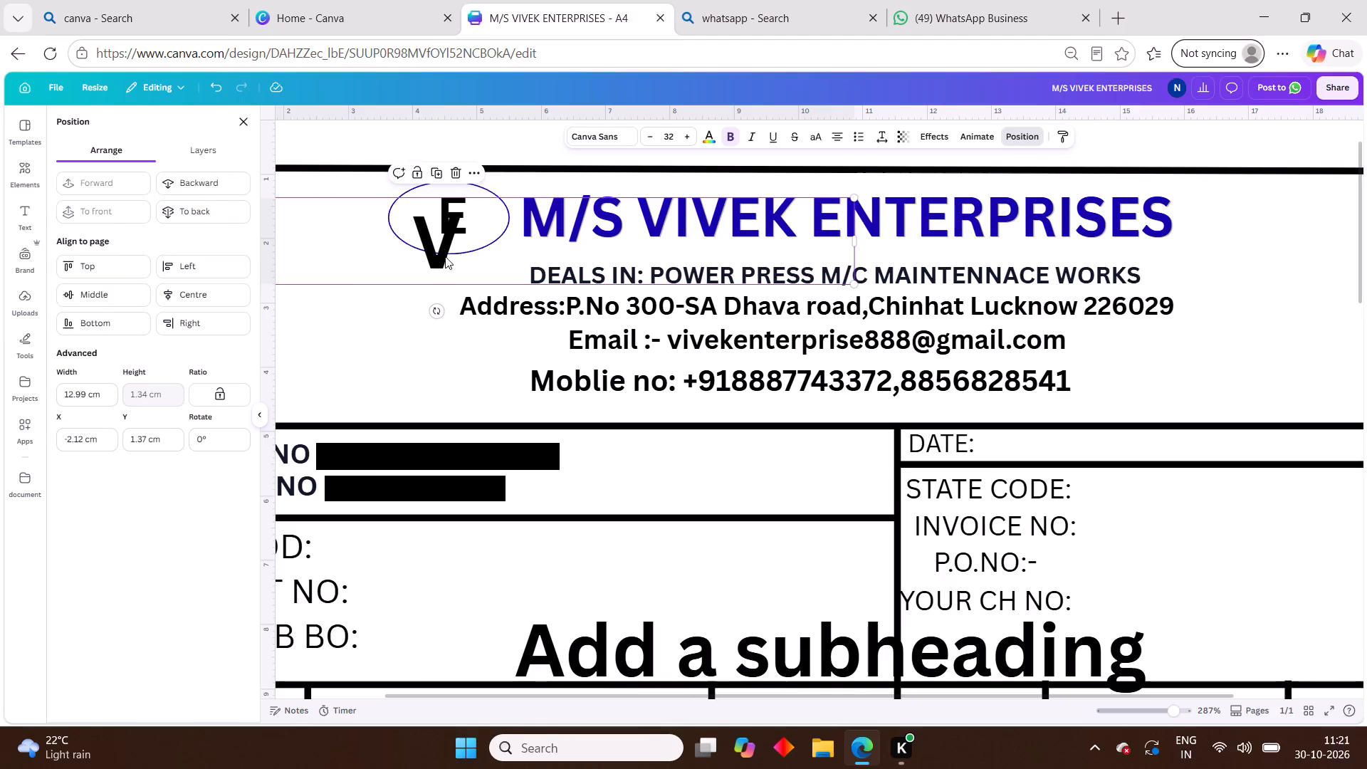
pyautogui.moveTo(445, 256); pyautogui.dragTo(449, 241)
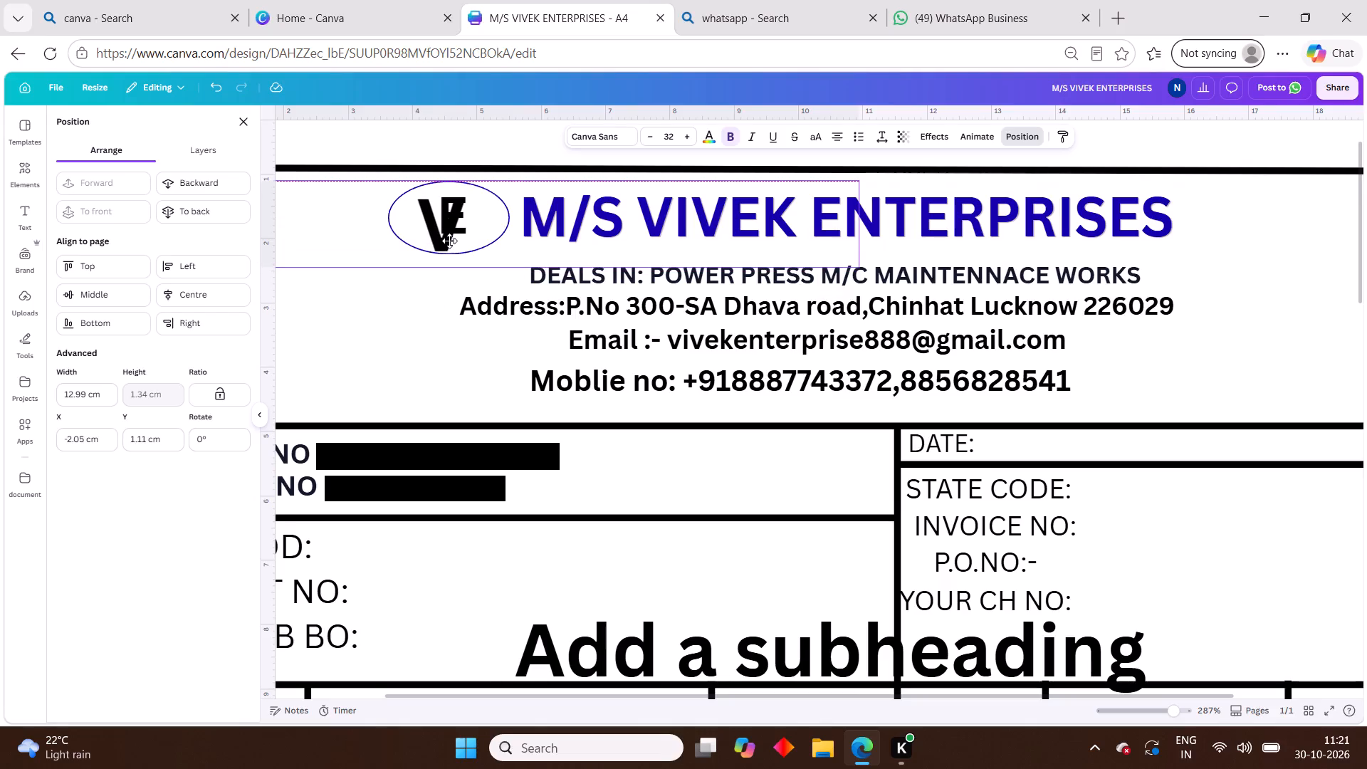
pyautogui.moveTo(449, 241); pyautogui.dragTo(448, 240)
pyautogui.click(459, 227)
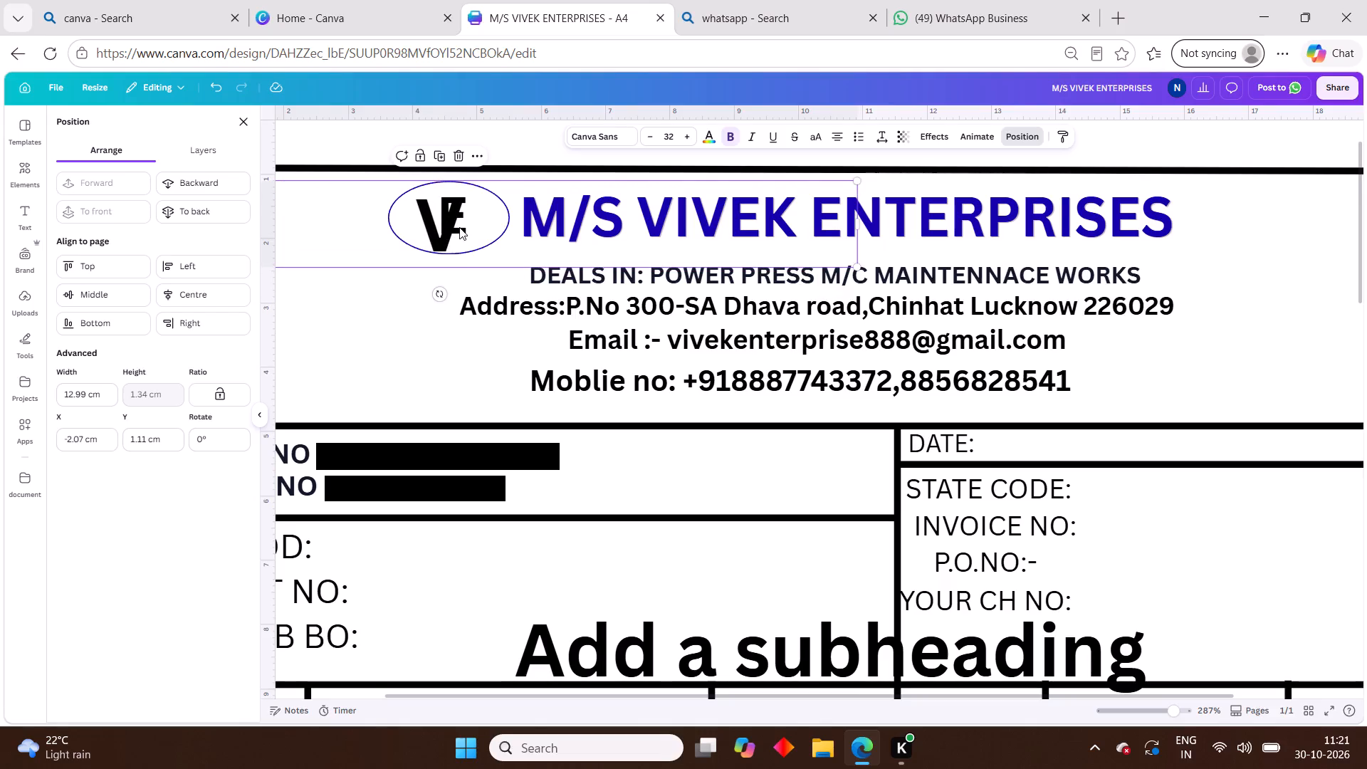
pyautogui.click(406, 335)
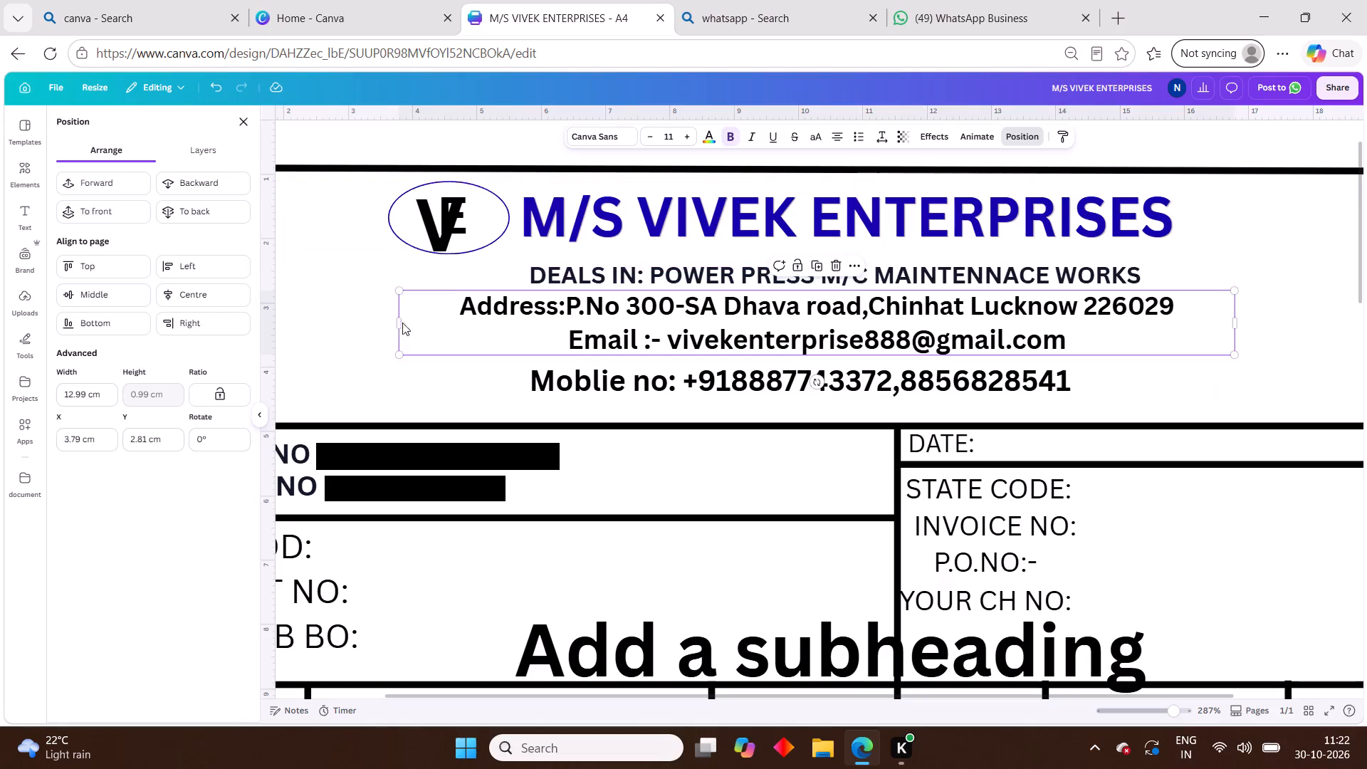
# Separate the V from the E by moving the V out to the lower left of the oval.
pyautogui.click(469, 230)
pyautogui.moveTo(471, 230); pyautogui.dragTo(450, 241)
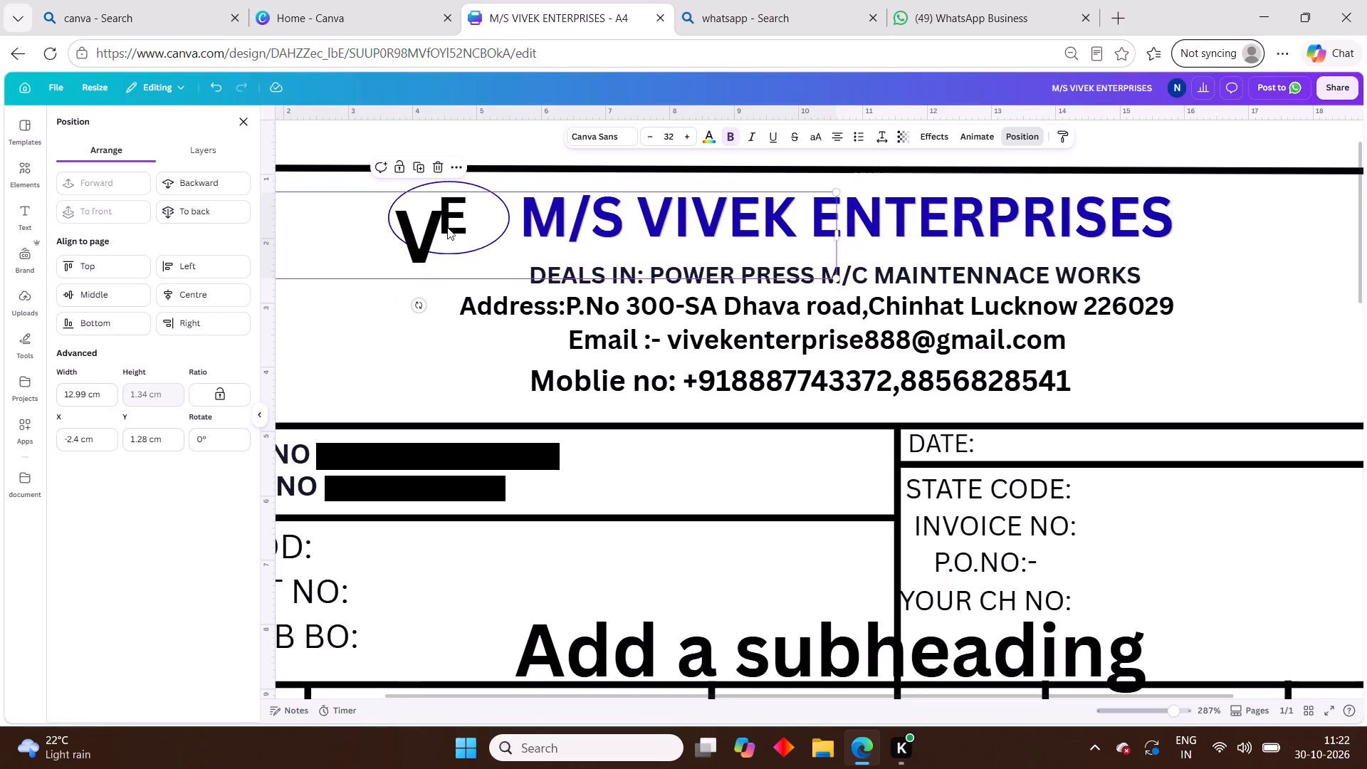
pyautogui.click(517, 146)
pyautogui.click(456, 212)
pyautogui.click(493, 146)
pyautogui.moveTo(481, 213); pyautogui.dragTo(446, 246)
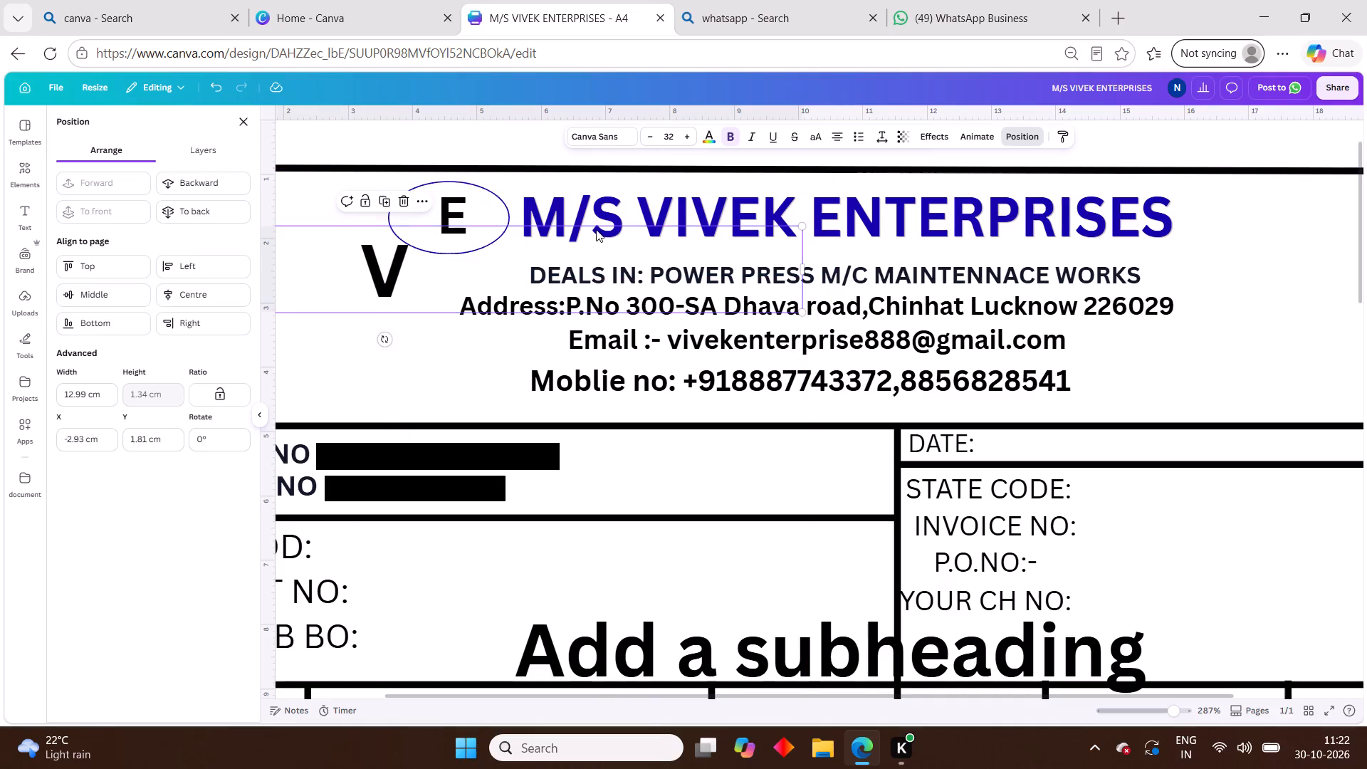
# Narrow the V's text box to about 2.06 cm wide and place it just below the oval.
pyautogui.moveTo(802, 269); pyautogui.dragTo(739, 276)
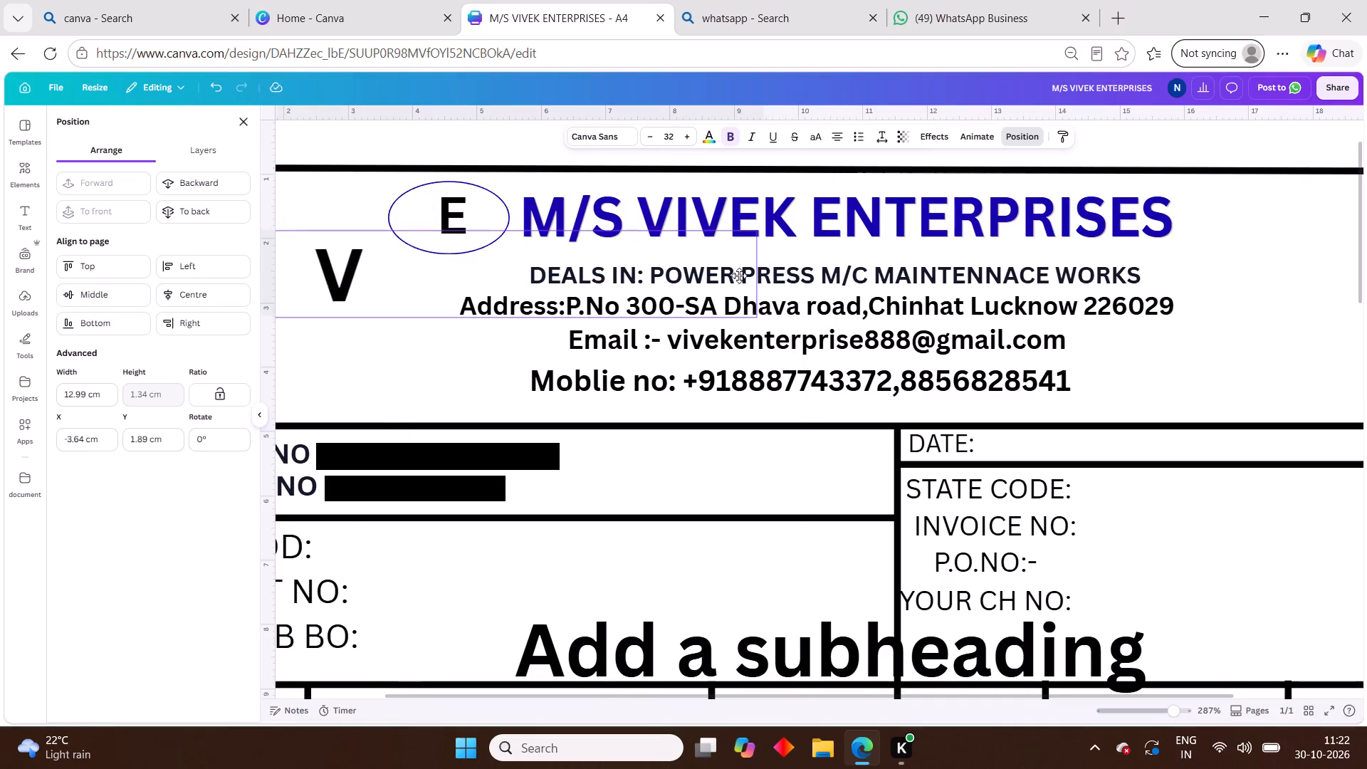
pyautogui.moveTo(739, 276); pyautogui.dragTo(725, 276)
pyautogui.moveTo(725, 273); pyautogui.dragTo(660, 273)
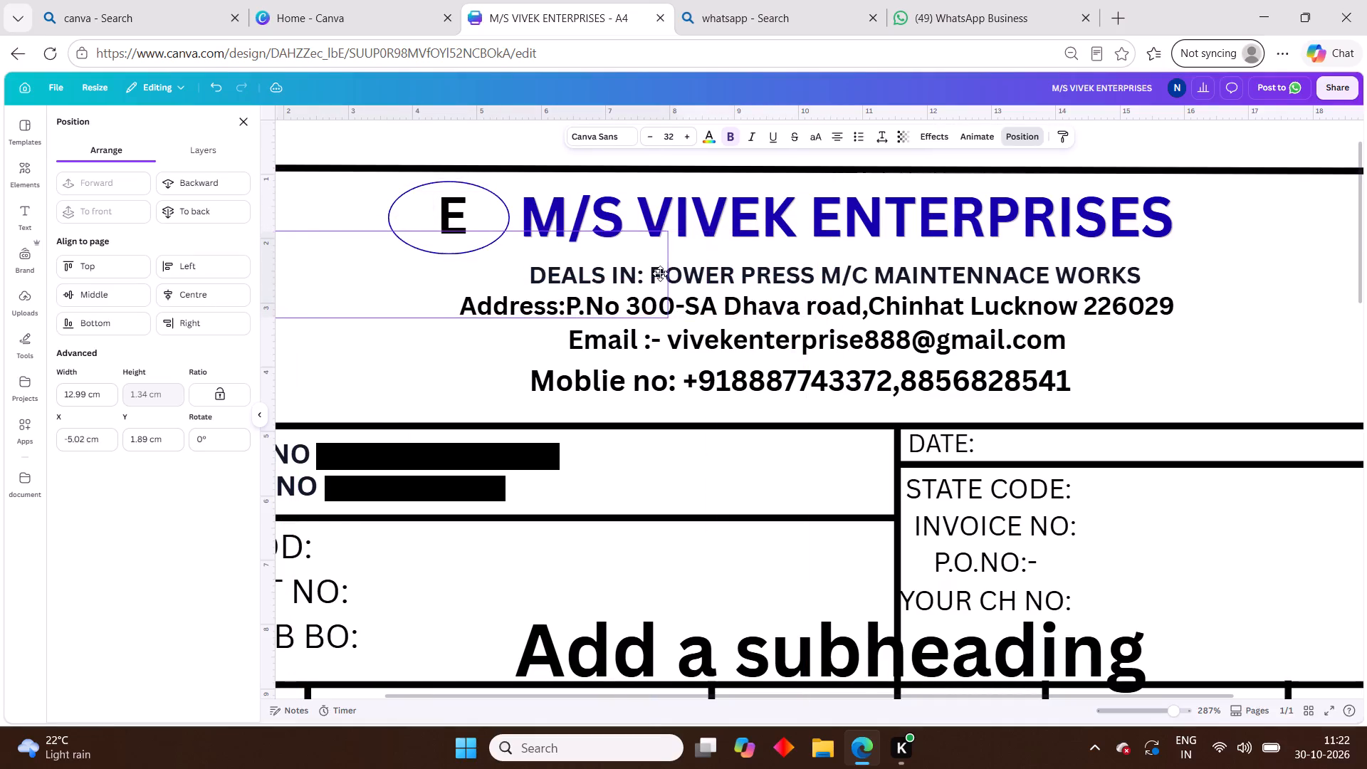
pyautogui.moveTo(660, 273); pyautogui.dragTo(407, 270)
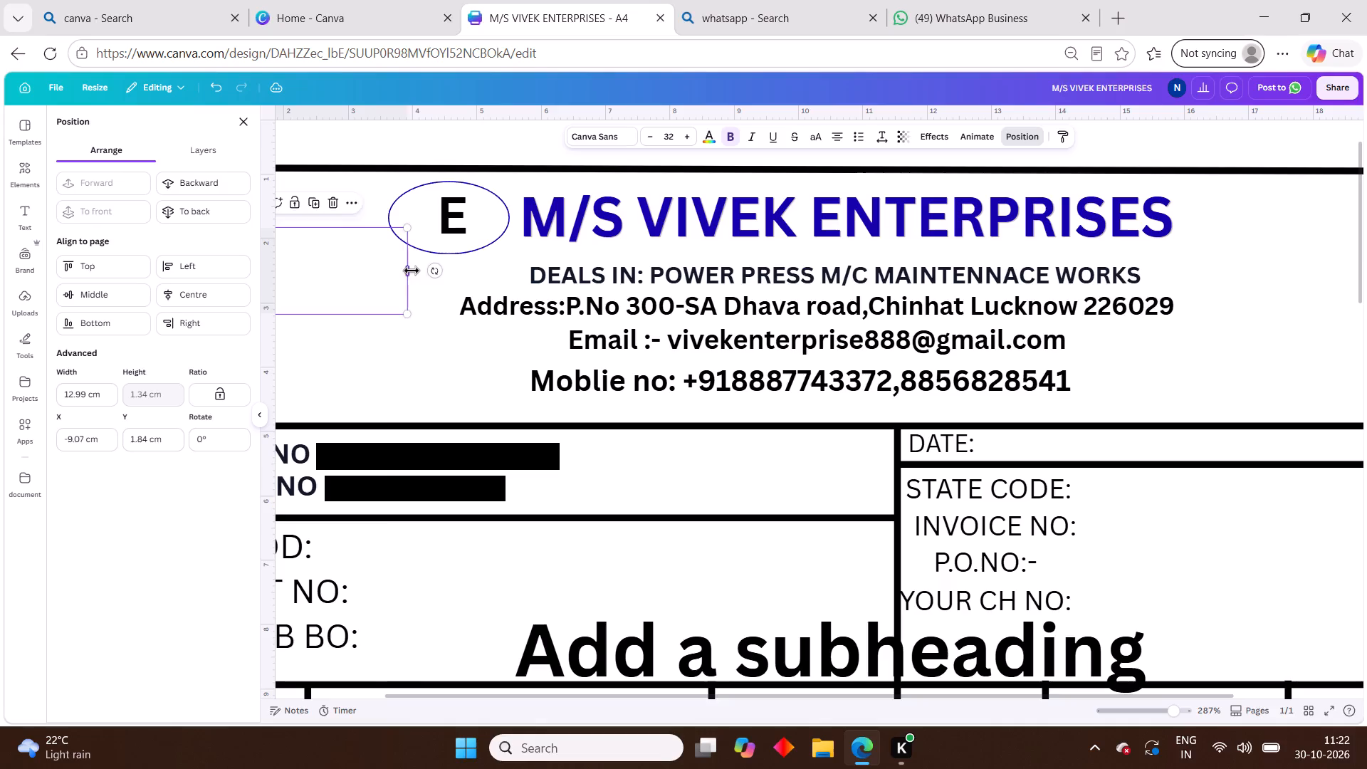
pyautogui.moveTo(410, 271); pyautogui.dragTo(321, 273)
pyautogui.moveTo(281, 281); pyautogui.dragTo(382, 293)
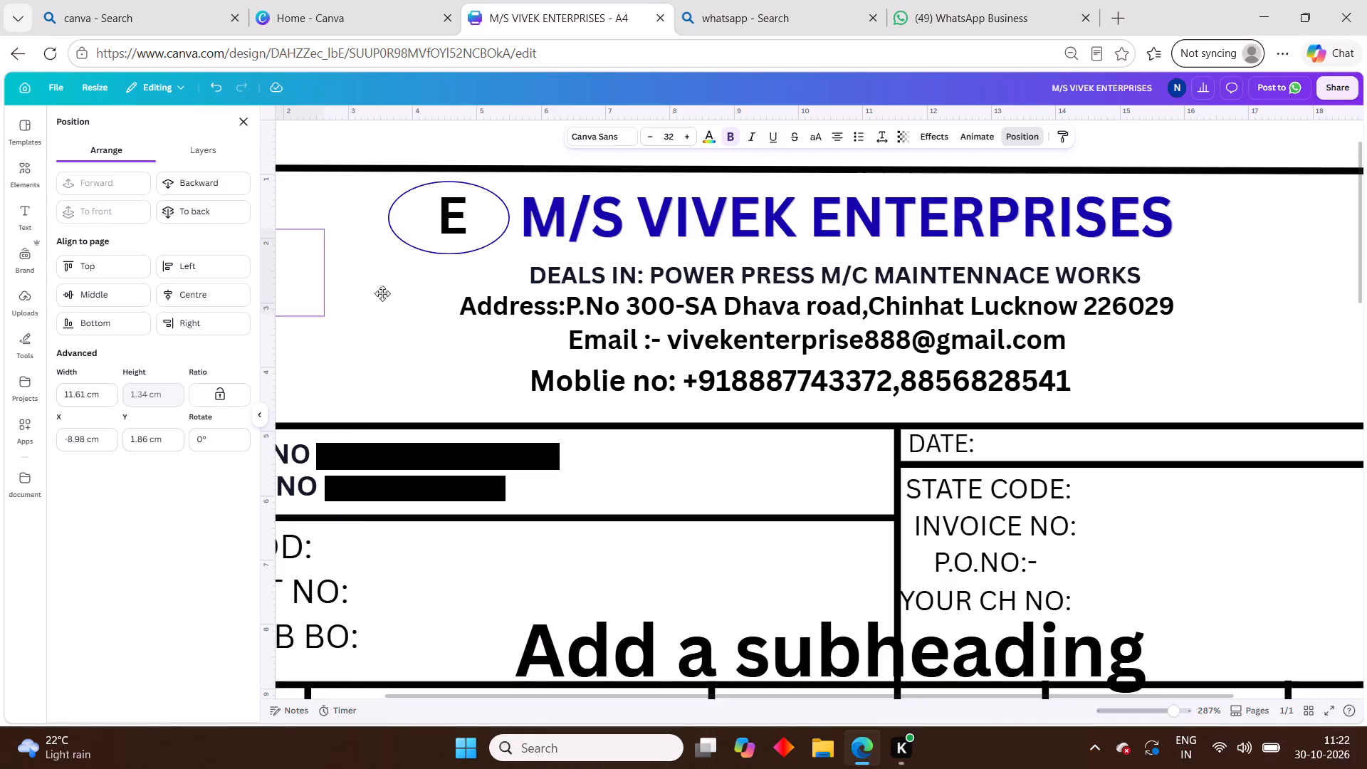
pyautogui.moveTo(382, 293); pyautogui.dragTo(439, 295)
pyautogui.moveTo(484, 284); pyautogui.dragTo(389, 288)
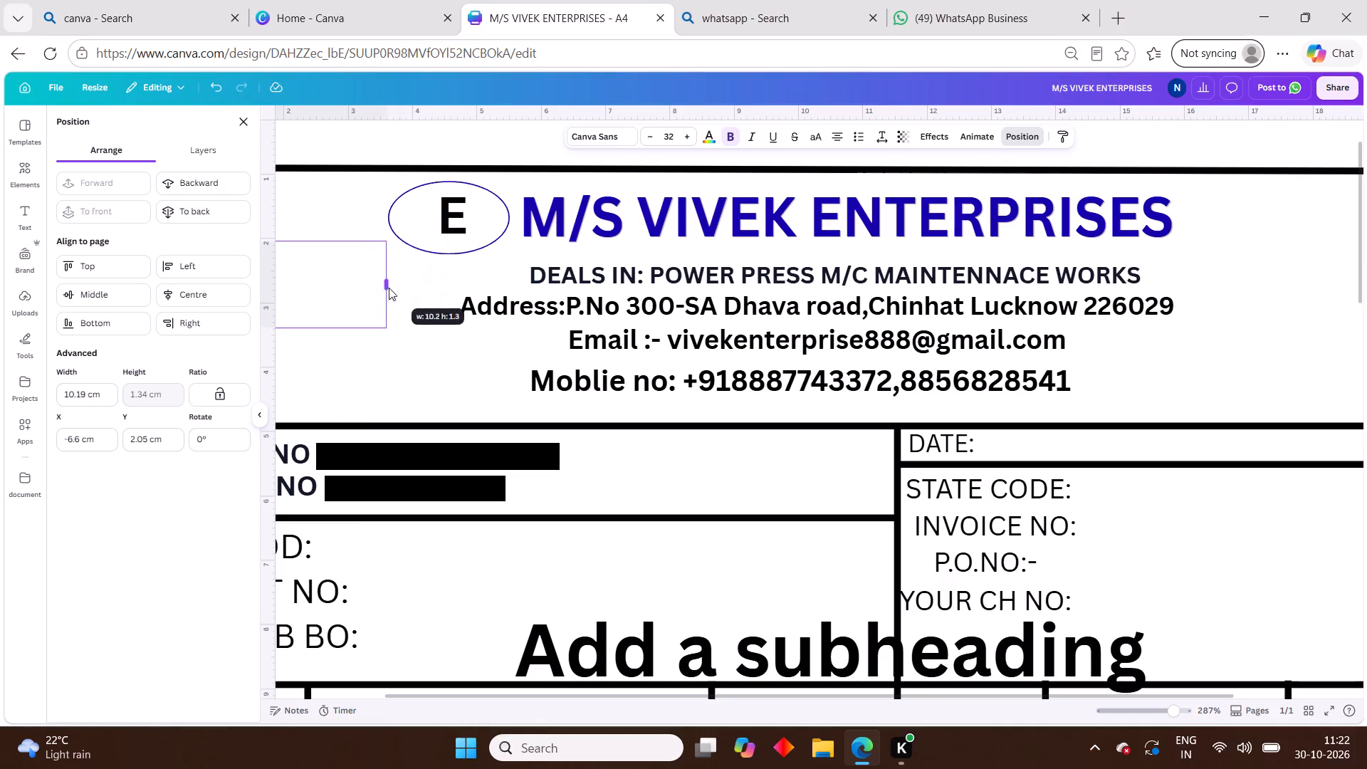
pyautogui.moveTo(389, 288); pyautogui.dragTo(330, 295)
pyautogui.moveTo(288, 297); pyautogui.dragTo(424, 300)
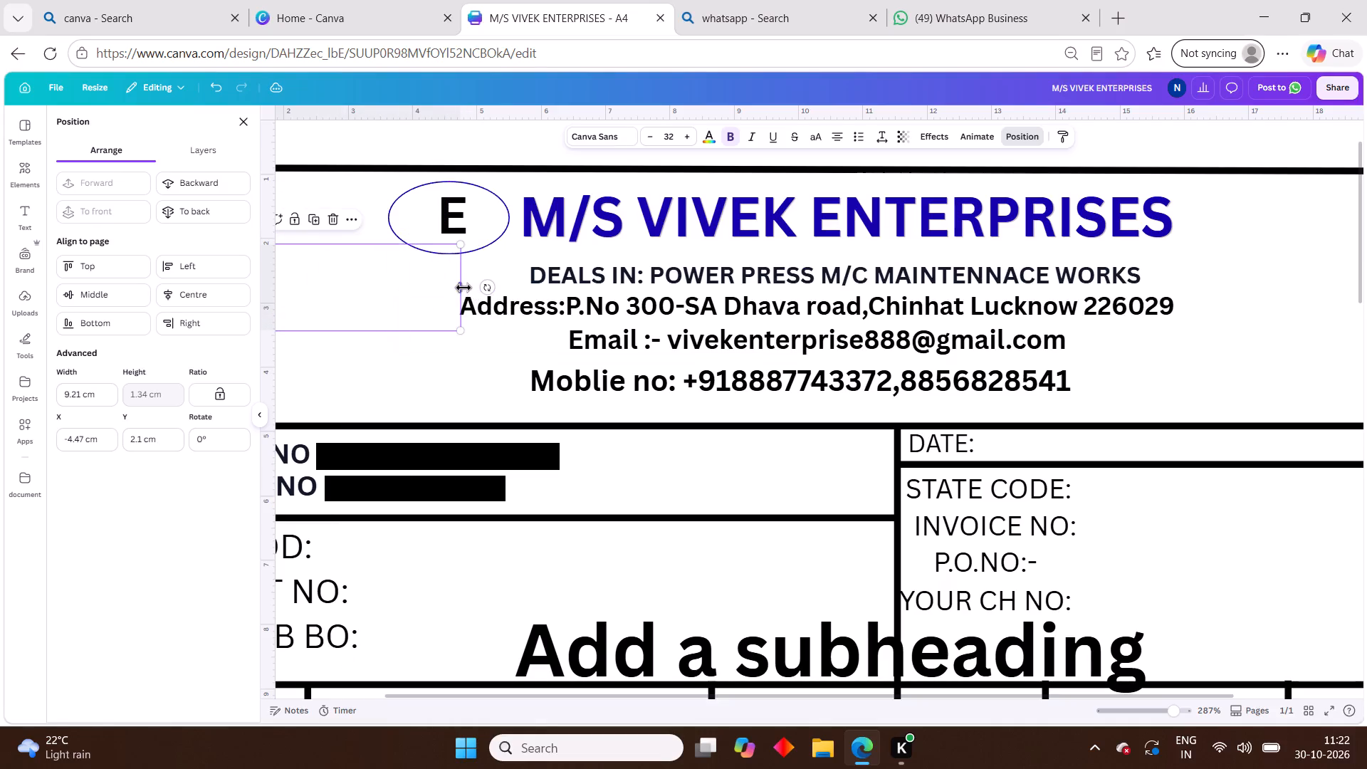
pyautogui.moveTo(463, 288); pyautogui.dragTo(339, 286)
pyautogui.moveTo(310, 291); pyautogui.dragTo(467, 291)
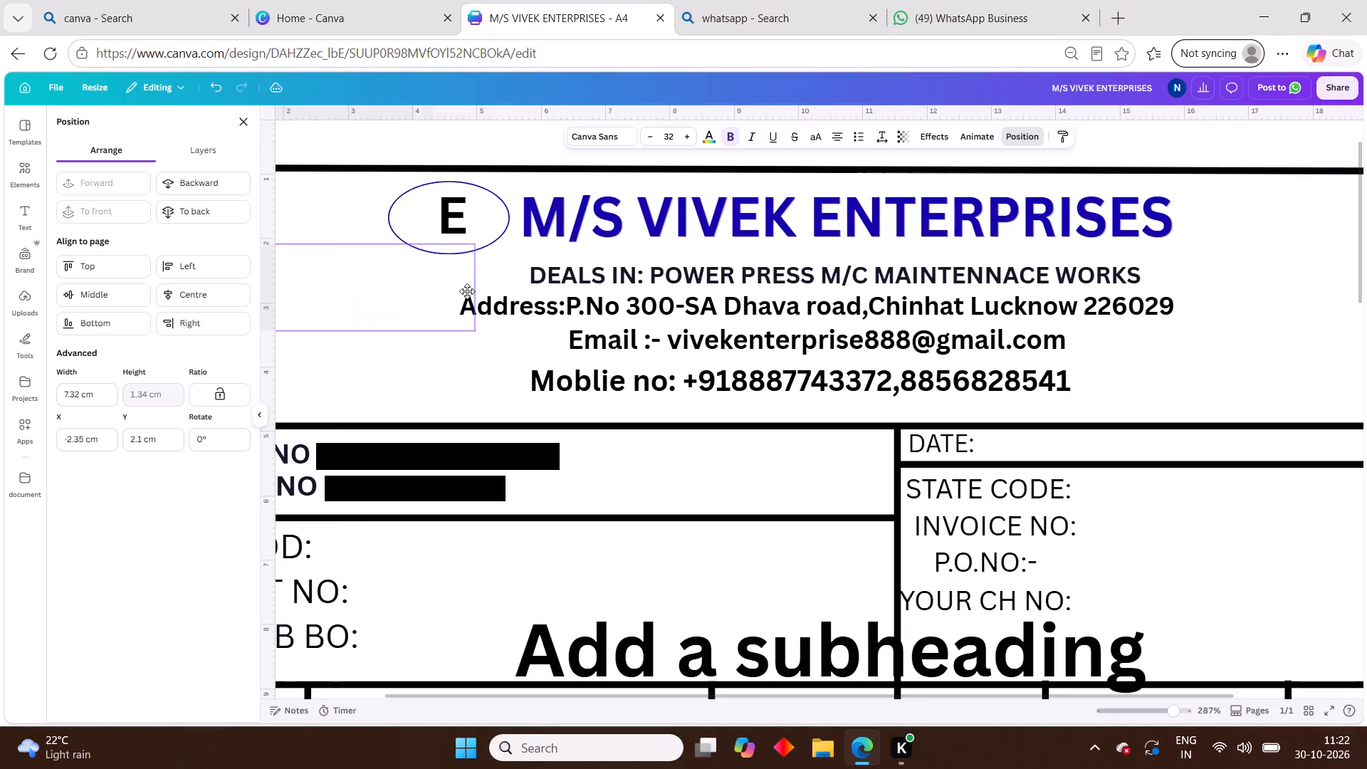
pyautogui.moveTo(467, 291); pyautogui.dragTo(488, 291)
pyautogui.moveTo(516, 286); pyautogui.dragTo(355, 288)
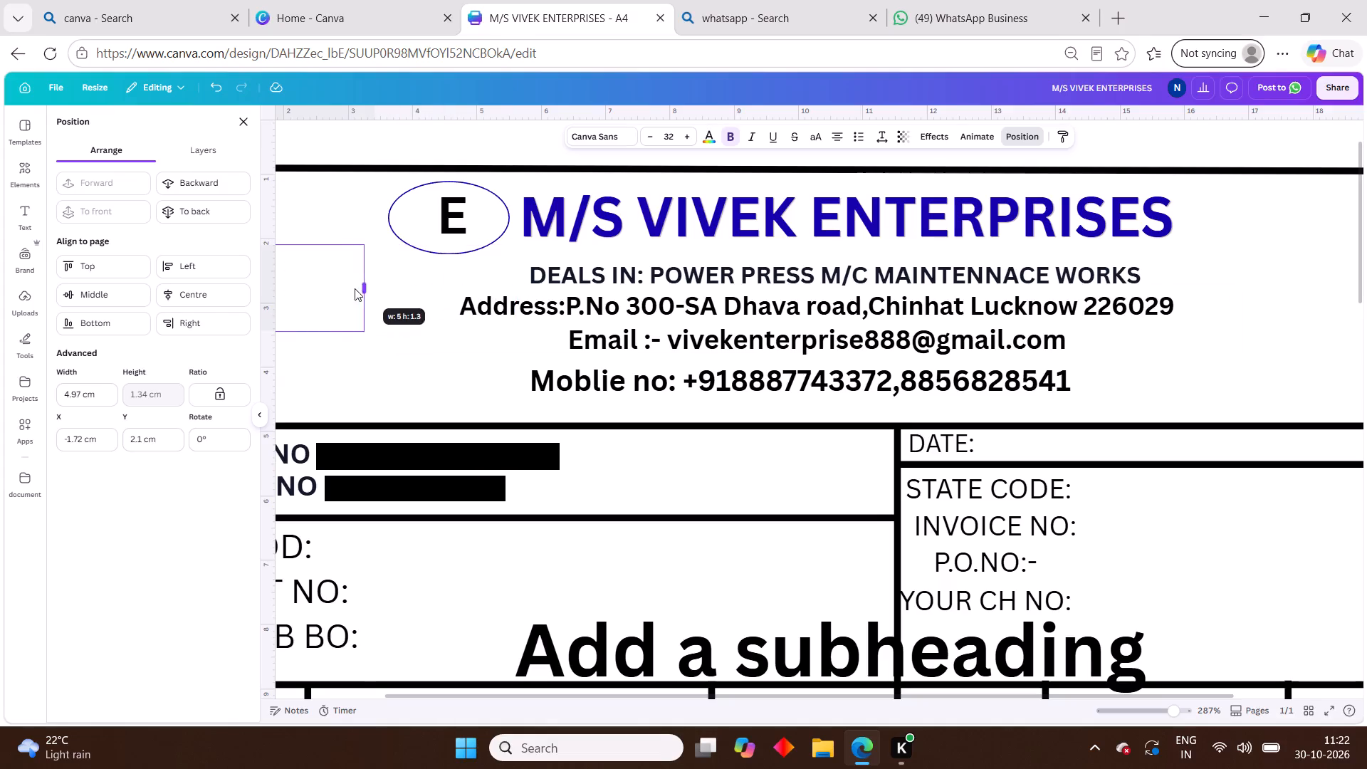
pyautogui.moveTo(355, 288); pyautogui.dragTo(342, 291)
pyautogui.moveTo(322, 291); pyautogui.dragTo(548, 308)
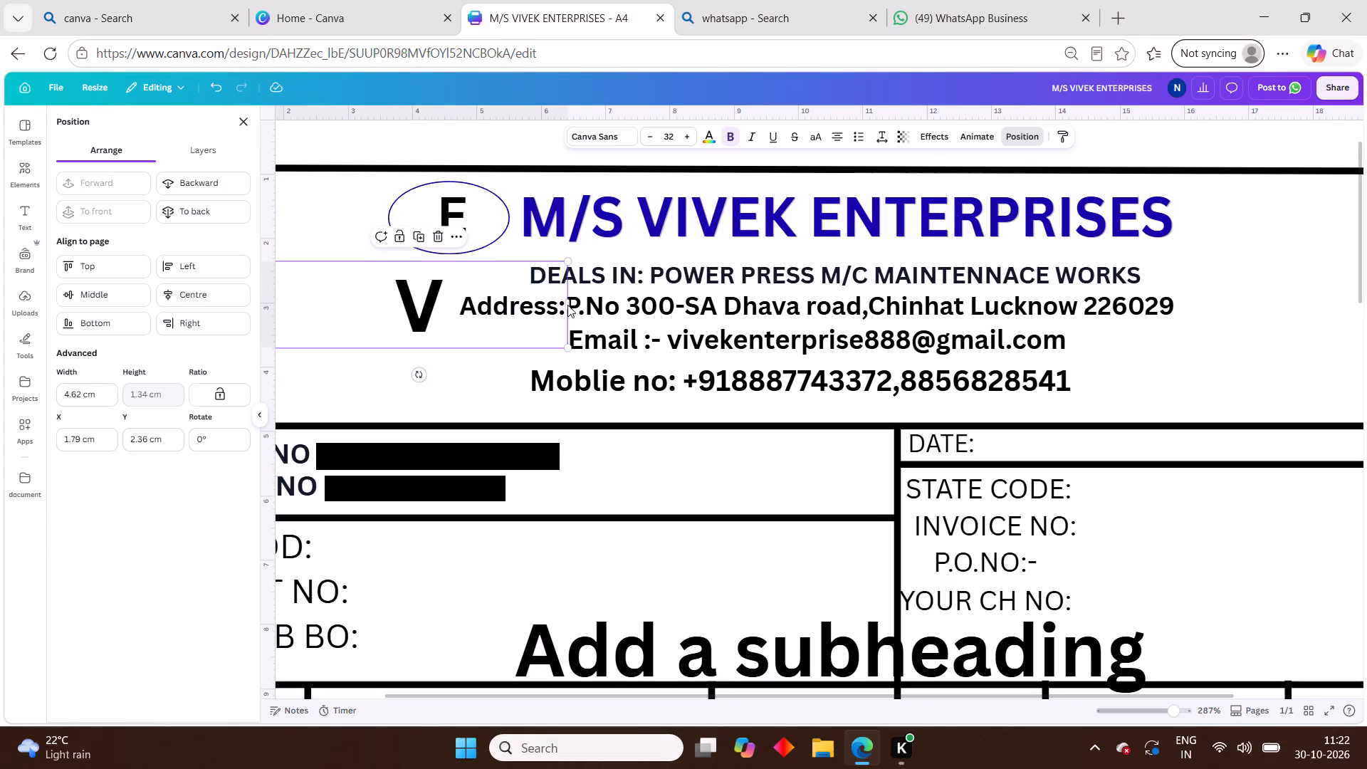
pyautogui.moveTo(567, 304); pyautogui.dragTo(533, 310)
pyautogui.moveTo(534, 306); pyautogui.dragTo(369, 303)
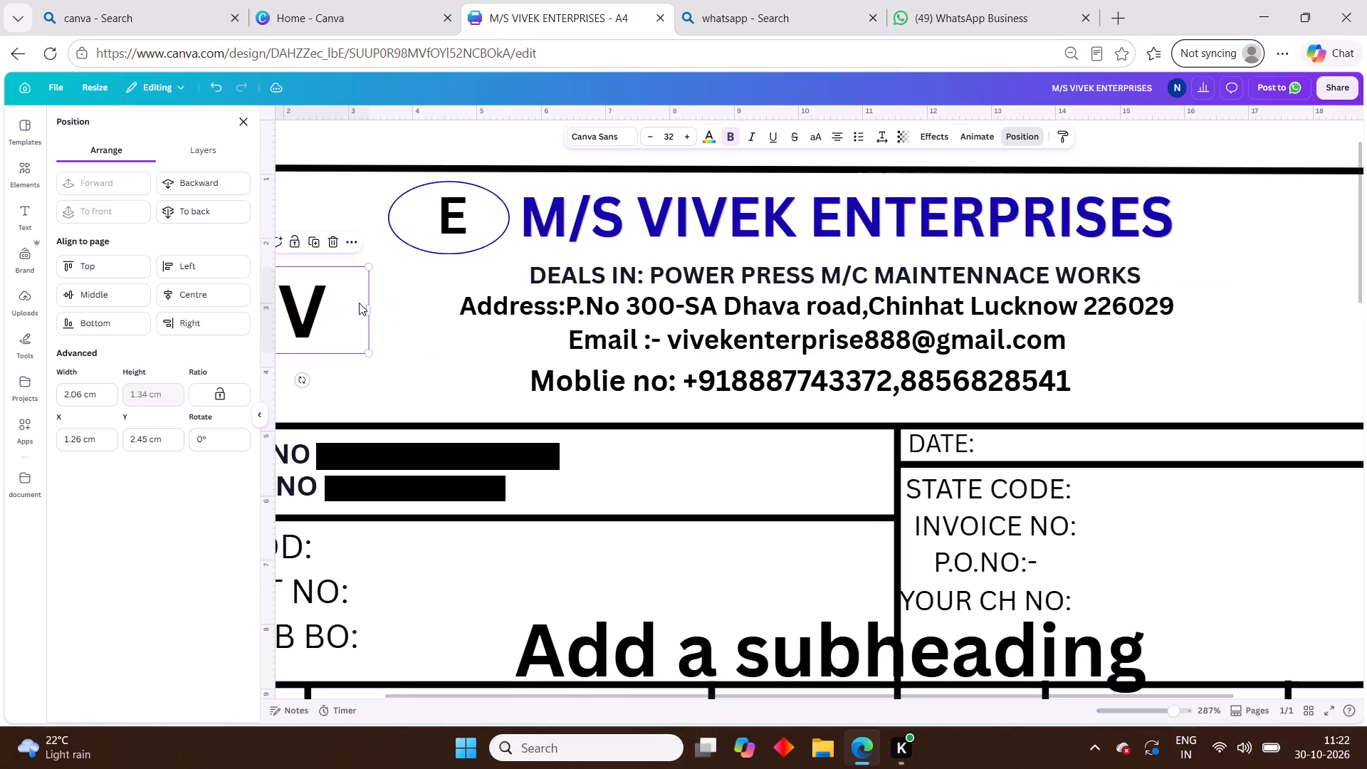
pyautogui.moveTo(360, 303); pyautogui.dragTo(461, 290)
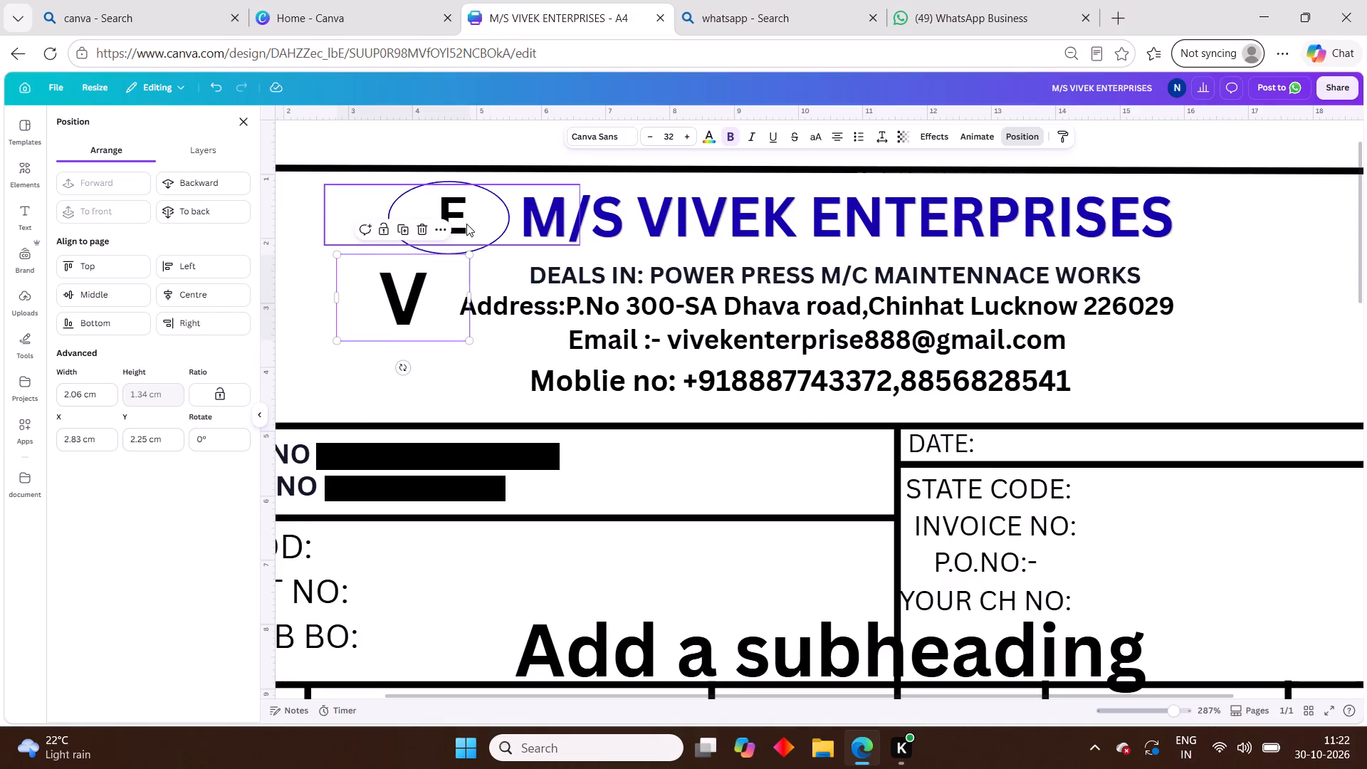
# Place the V inside the oval in place of the E and scale it down to font size 28.7.
pyautogui.moveTo(461, 207); pyautogui.dragTo(557, 269)
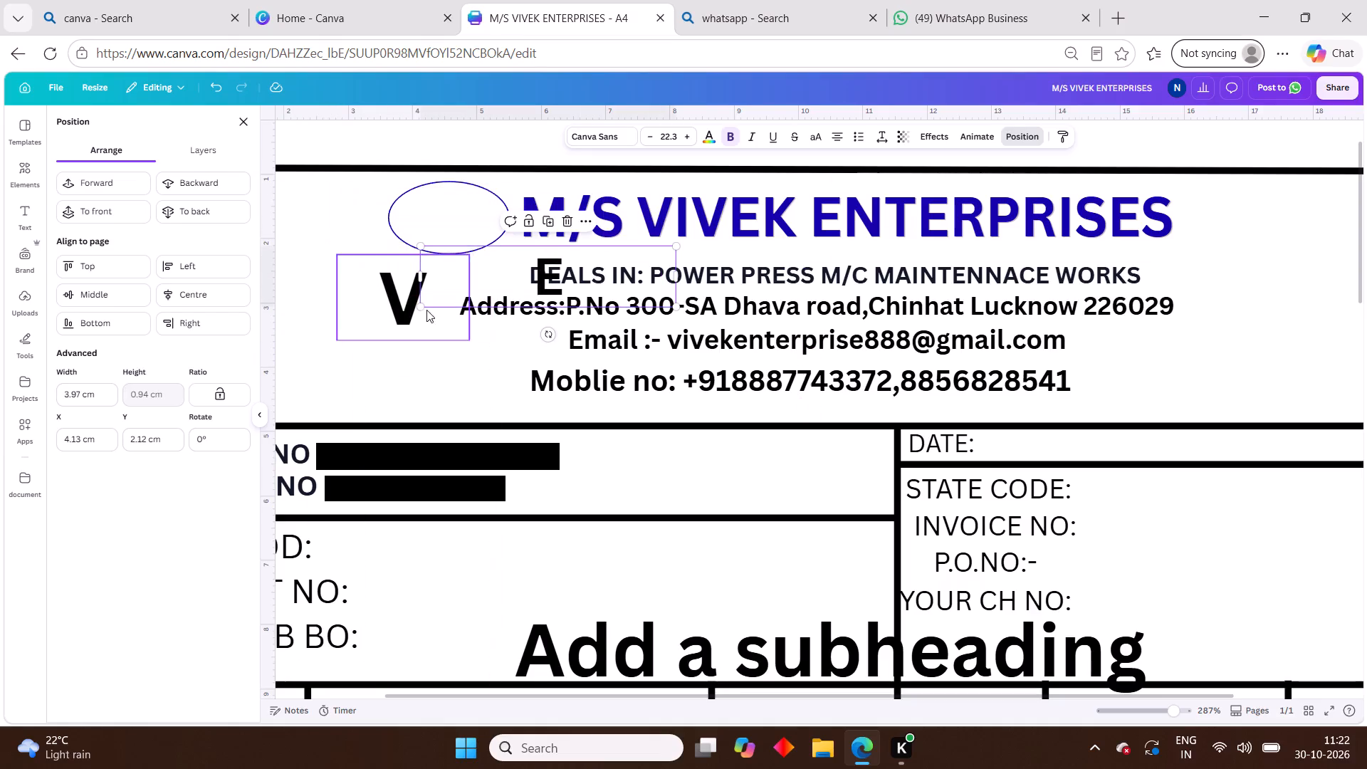
pyautogui.moveTo(400, 308); pyautogui.dragTo(444, 232)
pyautogui.moveTo(520, 267); pyautogui.dragTo(508, 255)
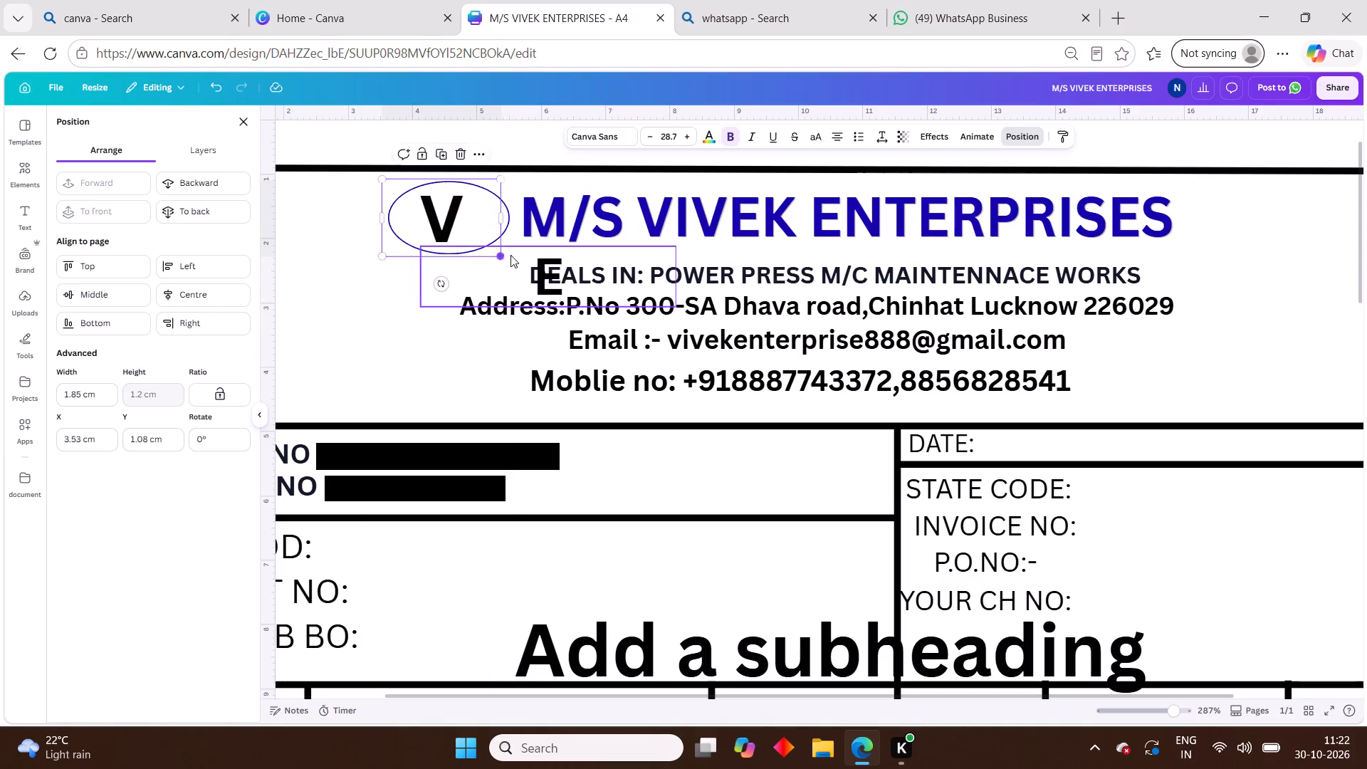
# Move the E back into the oval overlapping the V's right side and enlarge it to font size 26.1.
pyautogui.moveTo(535, 262); pyautogui.dragTo(444, 204)
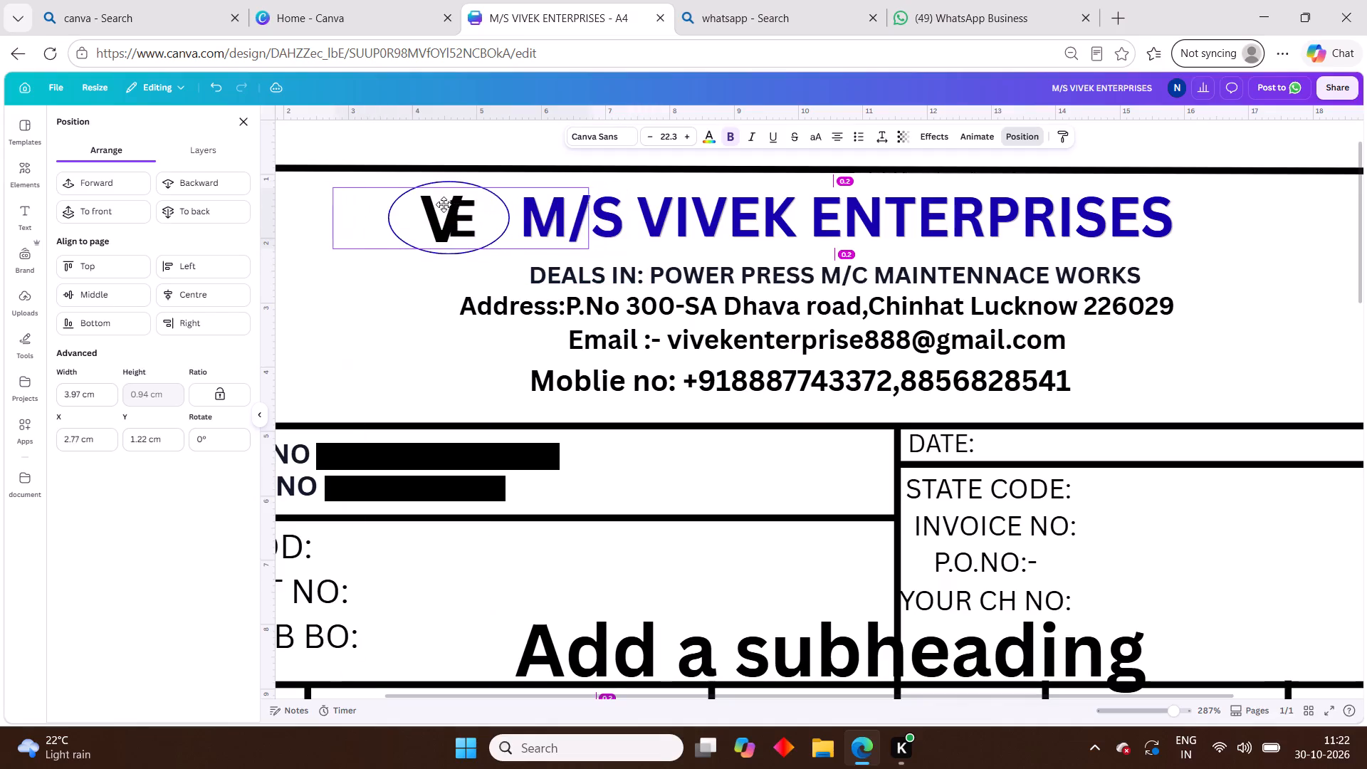
pyautogui.moveTo(444, 204); pyautogui.dragTo(442, 198)
pyautogui.moveTo(583, 246); pyautogui.dragTo(587, 246)
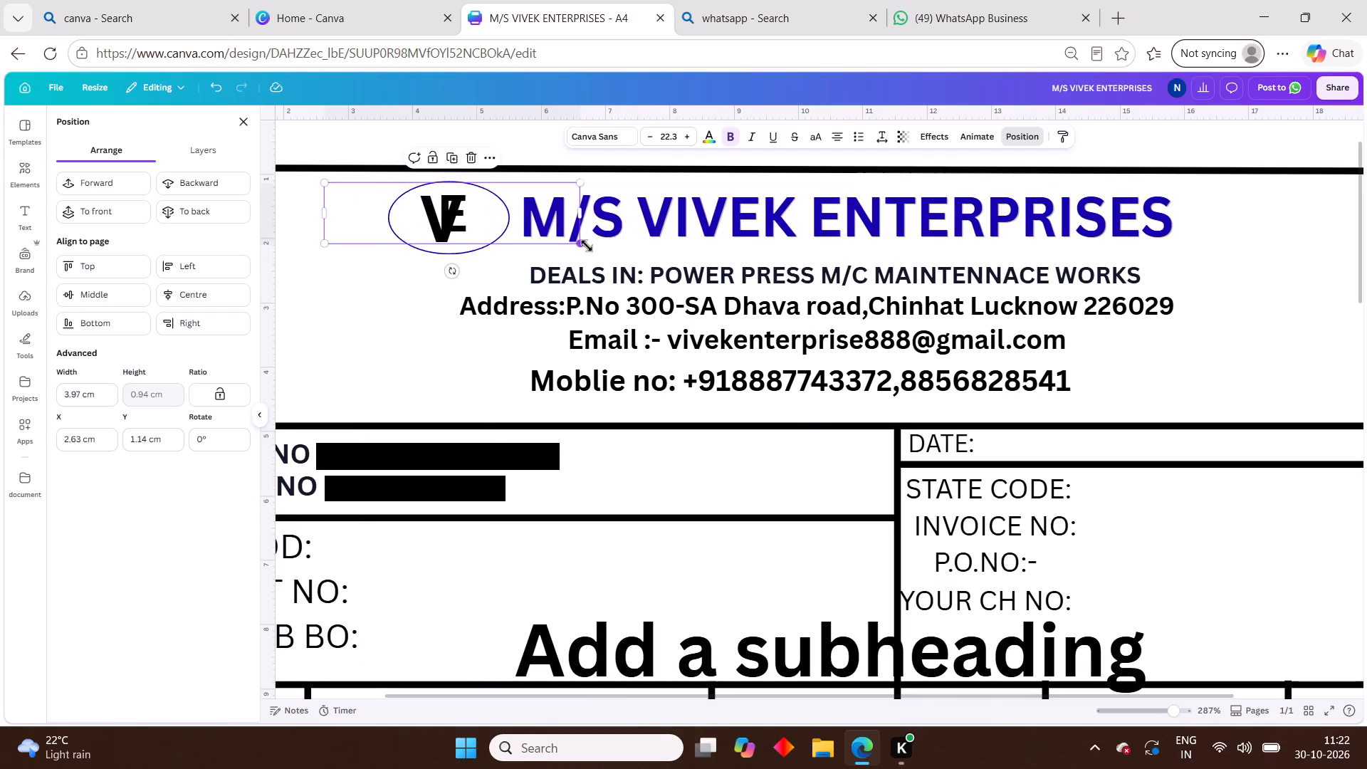
pyautogui.moveTo(587, 246); pyautogui.dragTo(625, 263)
pyautogui.moveTo(541, 237); pyautogui.dragTo(524, 234)
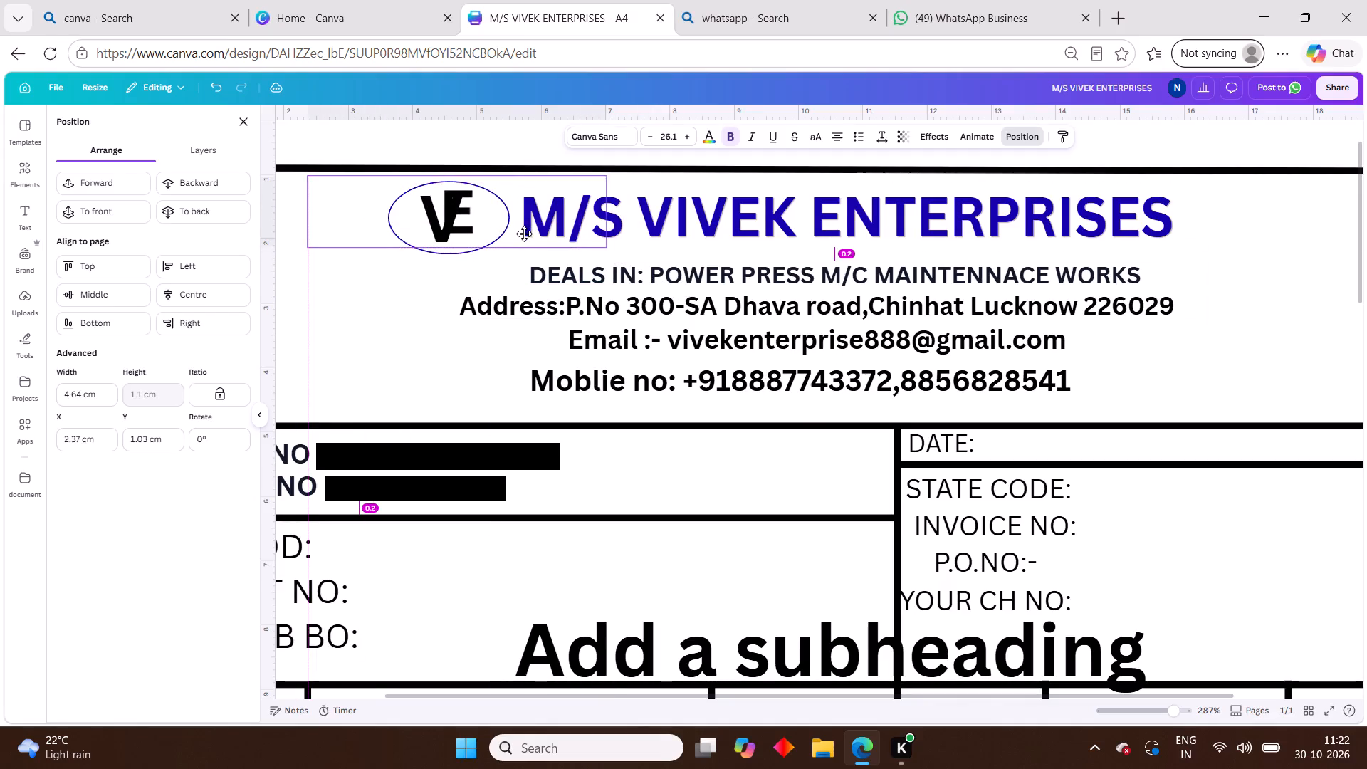
pyautogui.moveTo(524, 234); pyautogui.dragTo(520, 234)
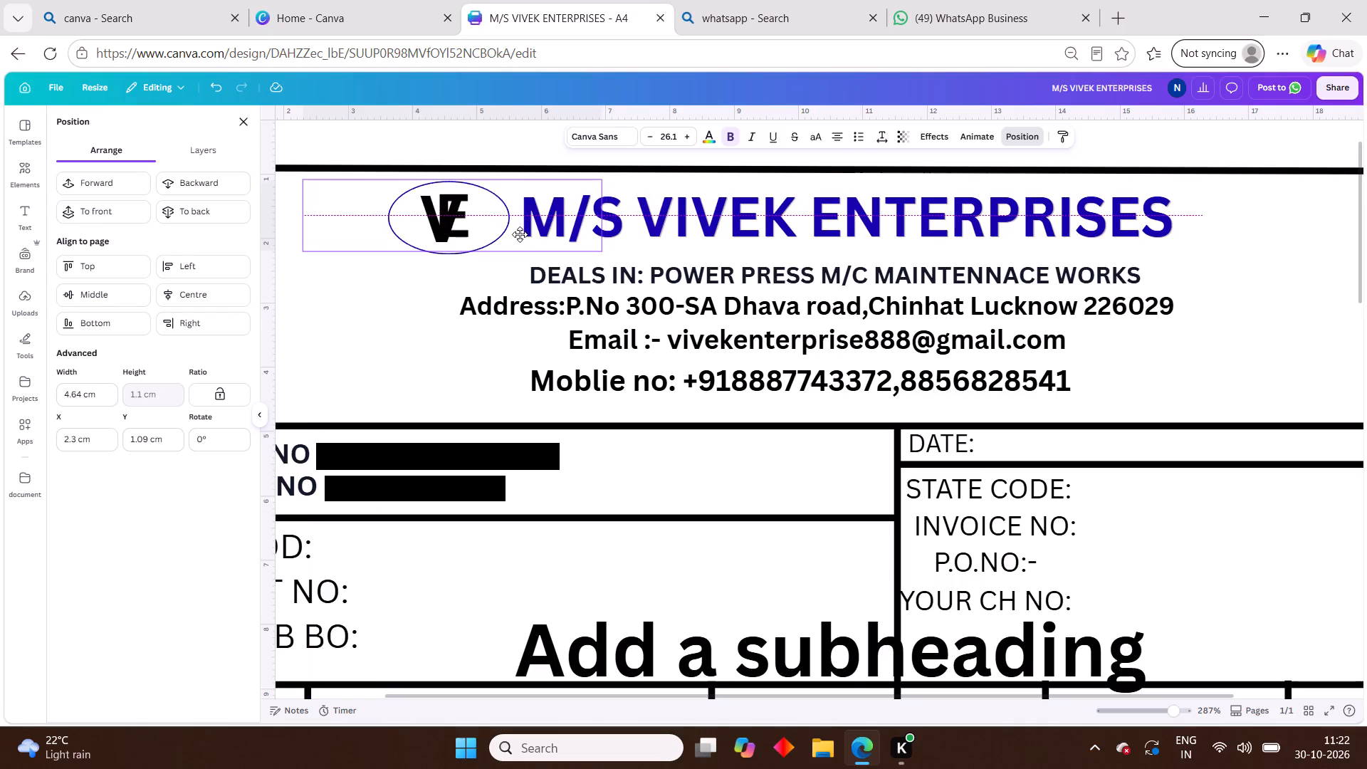
pyautogui.moveTo(520, 234); pyautogui.dragTo(520, 229)
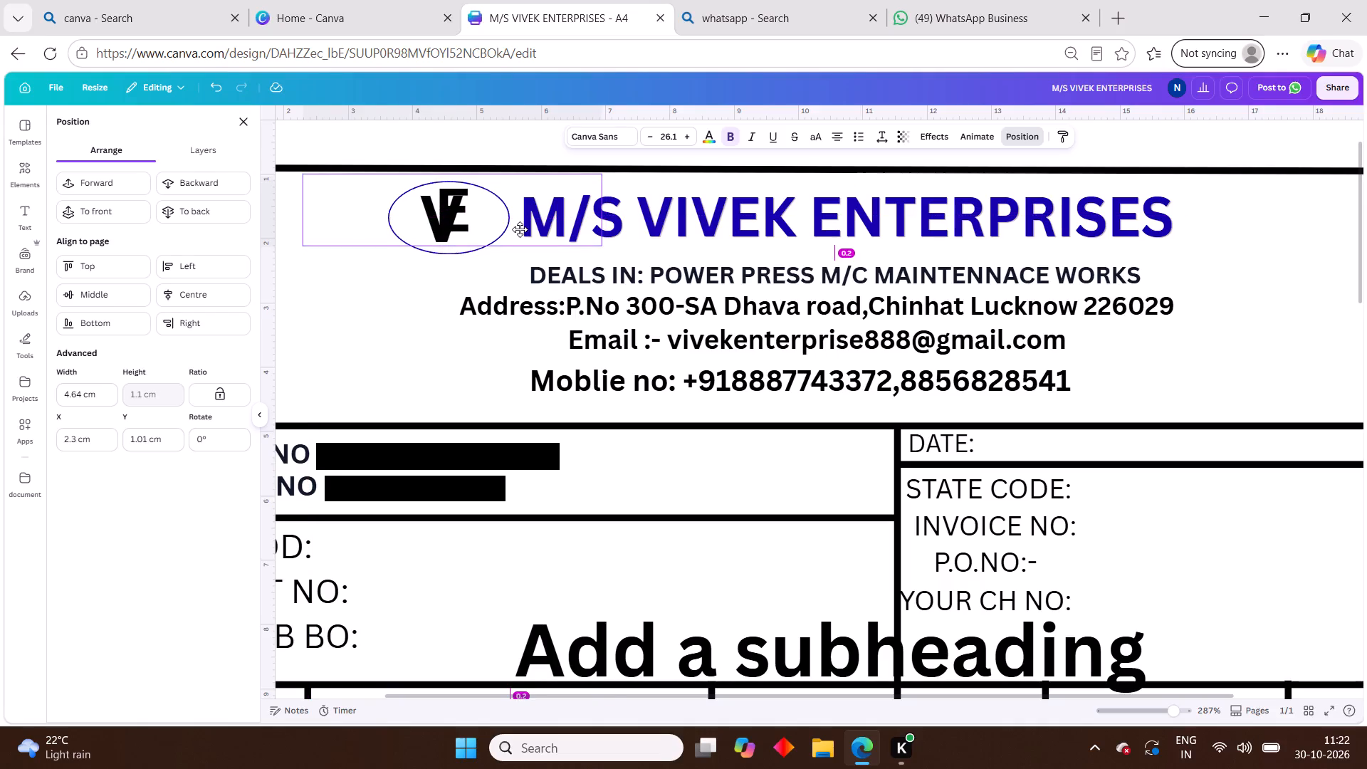
pyautogui.moveTo(520, 229); pyautogui.dragTo(520, 231)
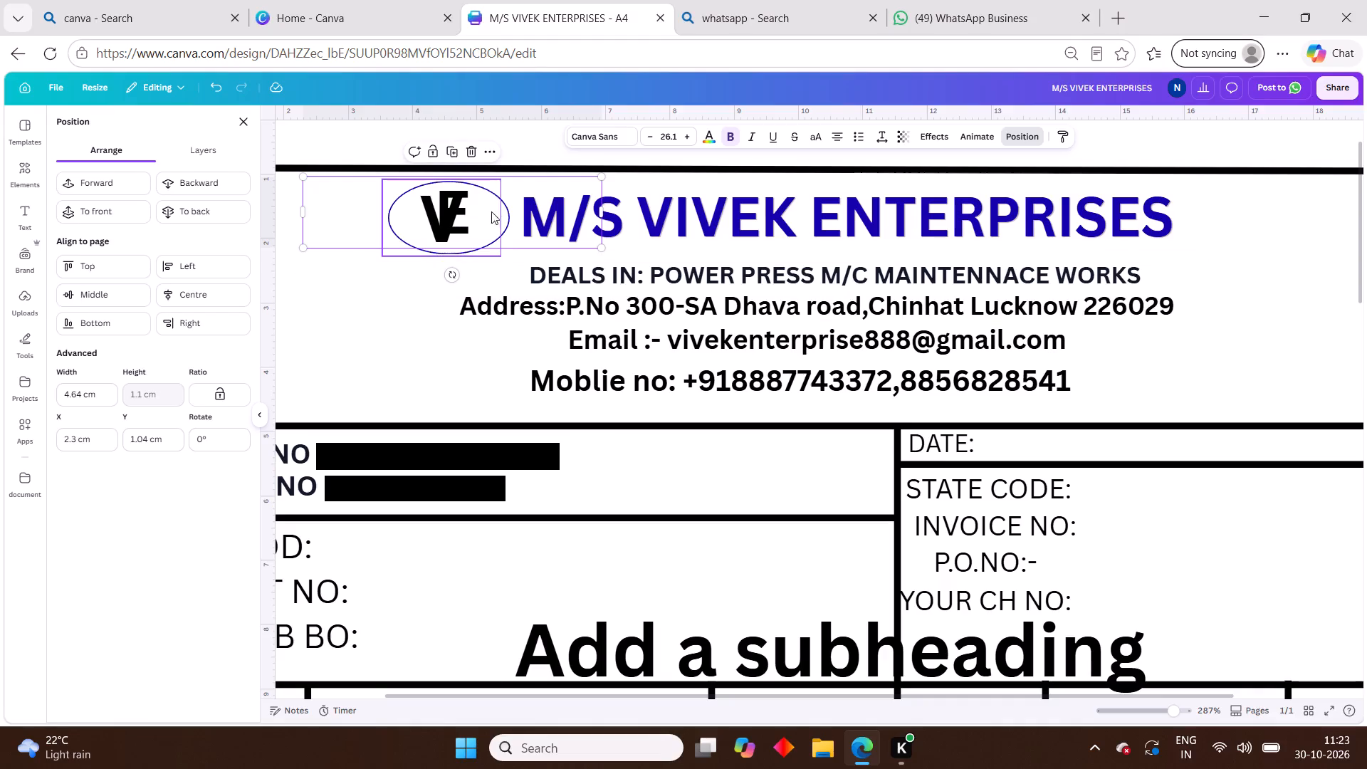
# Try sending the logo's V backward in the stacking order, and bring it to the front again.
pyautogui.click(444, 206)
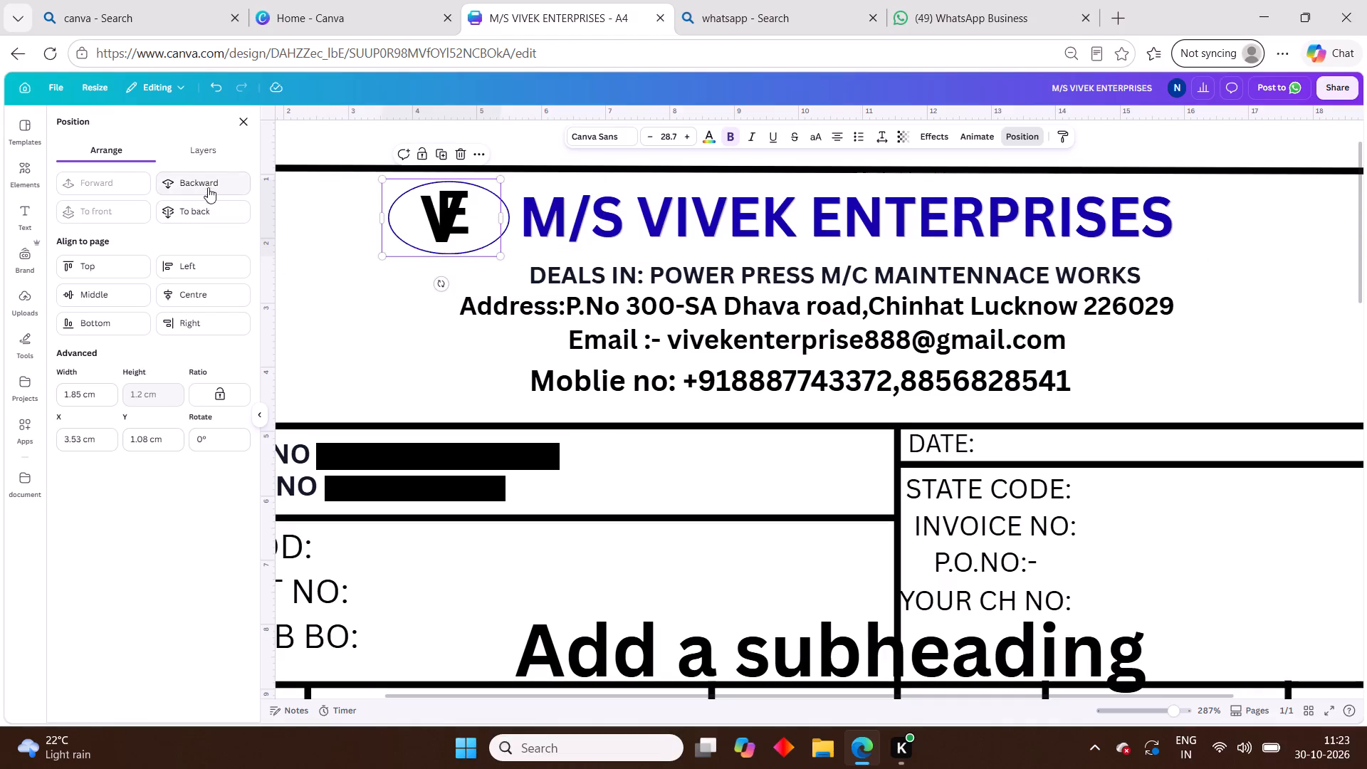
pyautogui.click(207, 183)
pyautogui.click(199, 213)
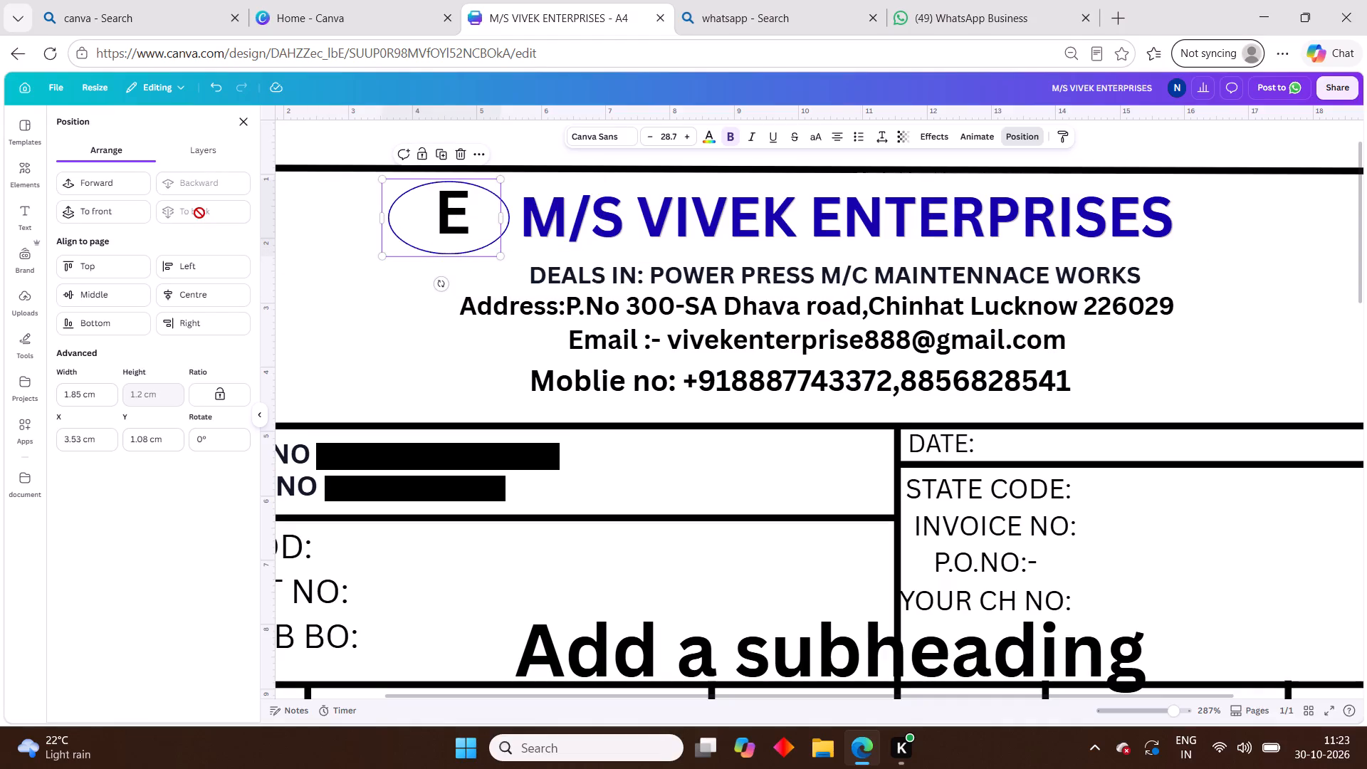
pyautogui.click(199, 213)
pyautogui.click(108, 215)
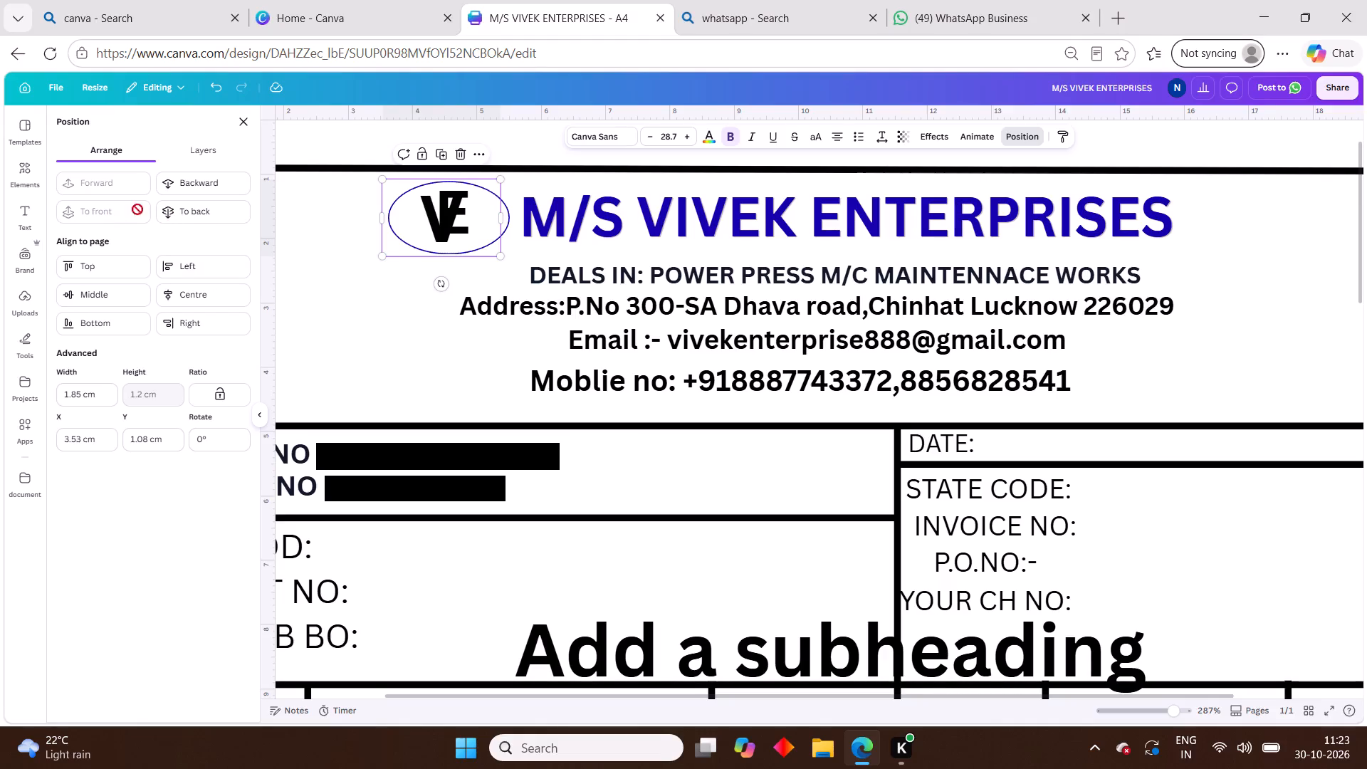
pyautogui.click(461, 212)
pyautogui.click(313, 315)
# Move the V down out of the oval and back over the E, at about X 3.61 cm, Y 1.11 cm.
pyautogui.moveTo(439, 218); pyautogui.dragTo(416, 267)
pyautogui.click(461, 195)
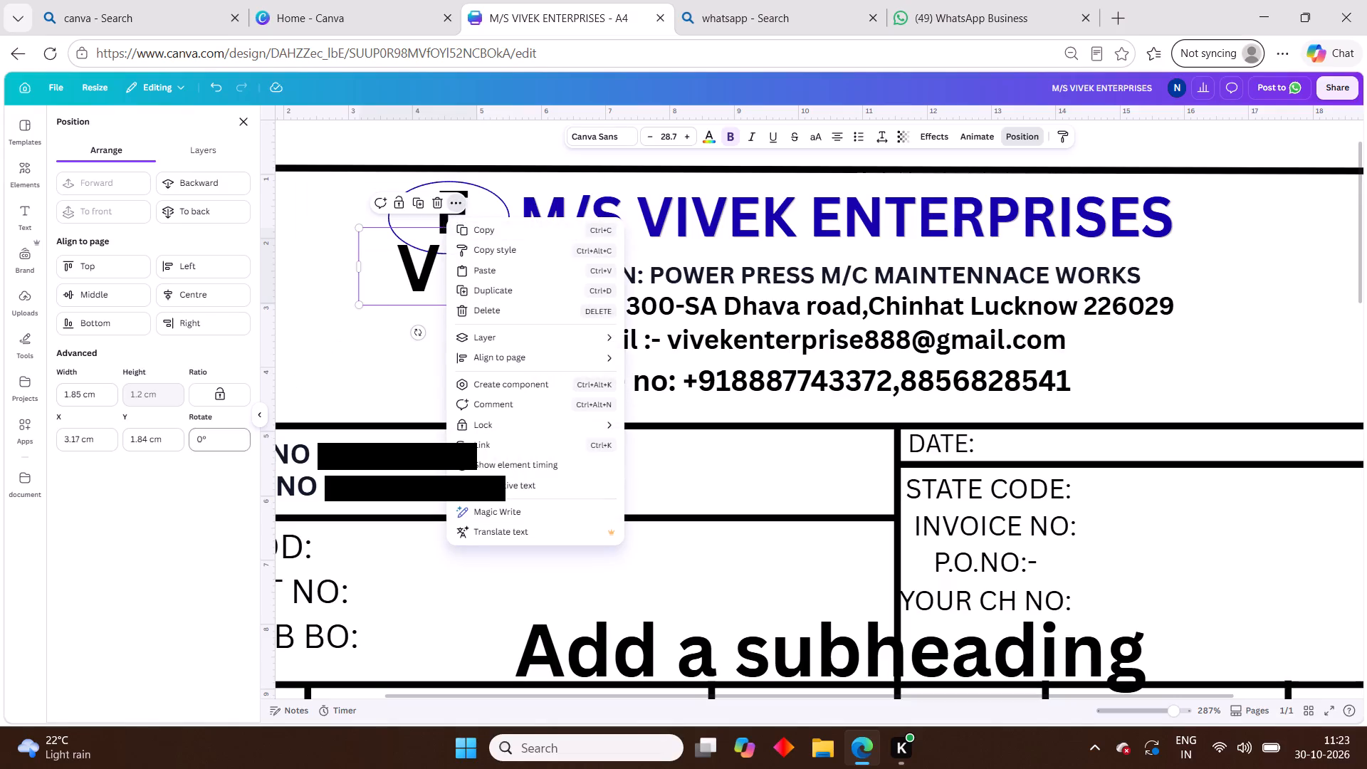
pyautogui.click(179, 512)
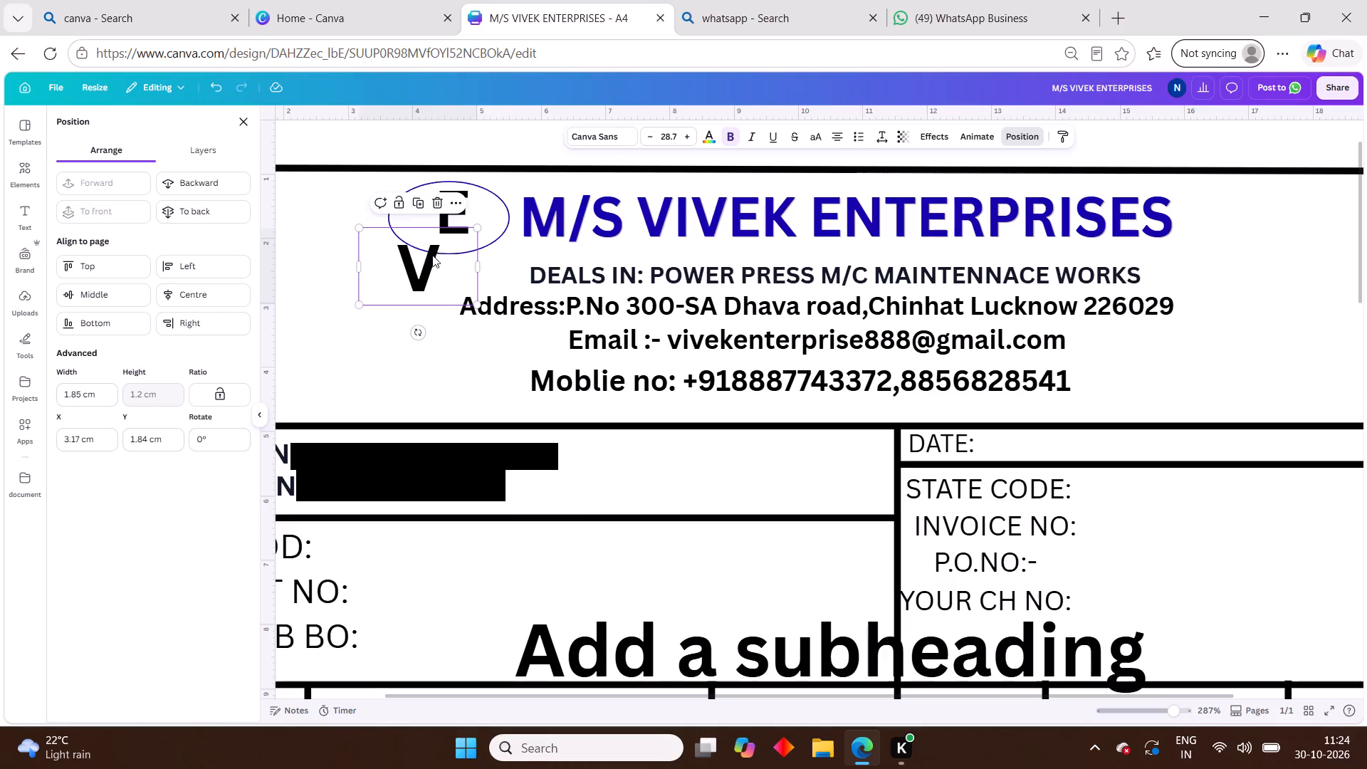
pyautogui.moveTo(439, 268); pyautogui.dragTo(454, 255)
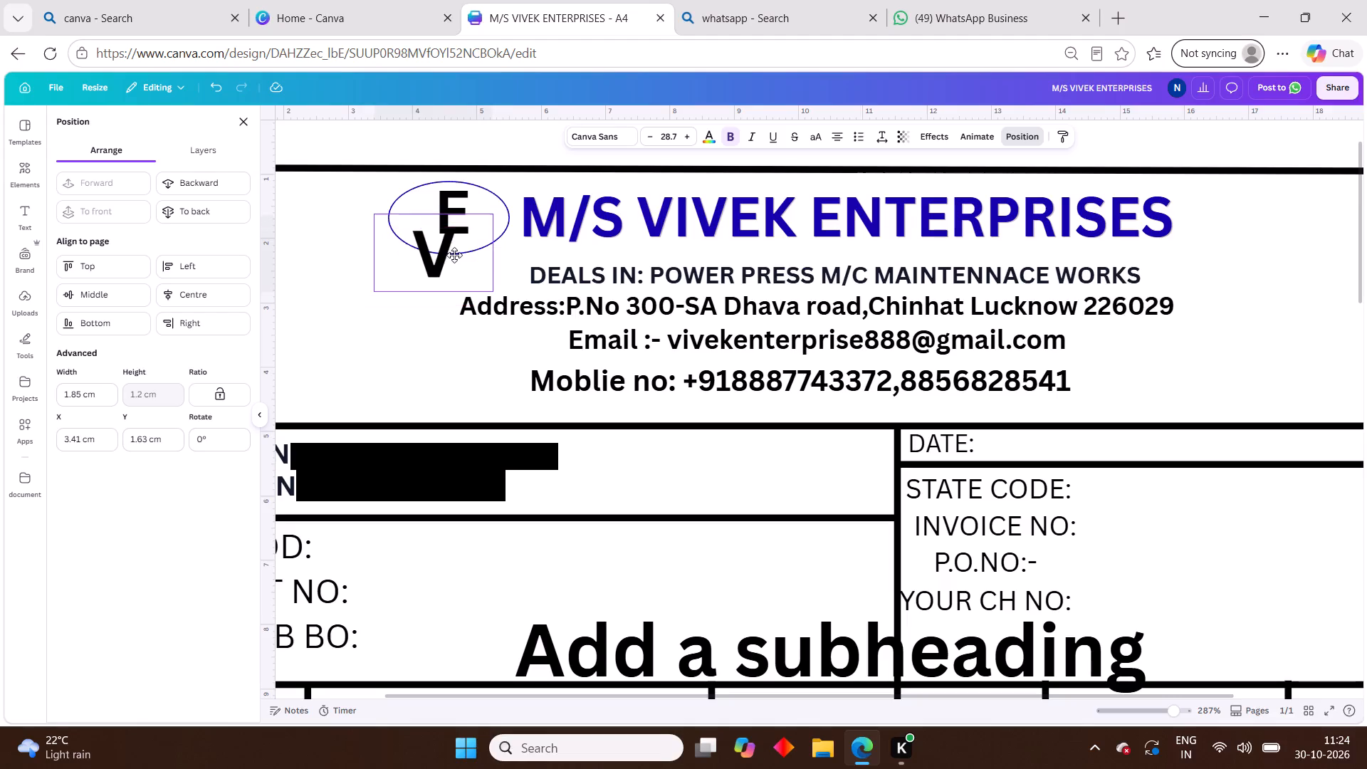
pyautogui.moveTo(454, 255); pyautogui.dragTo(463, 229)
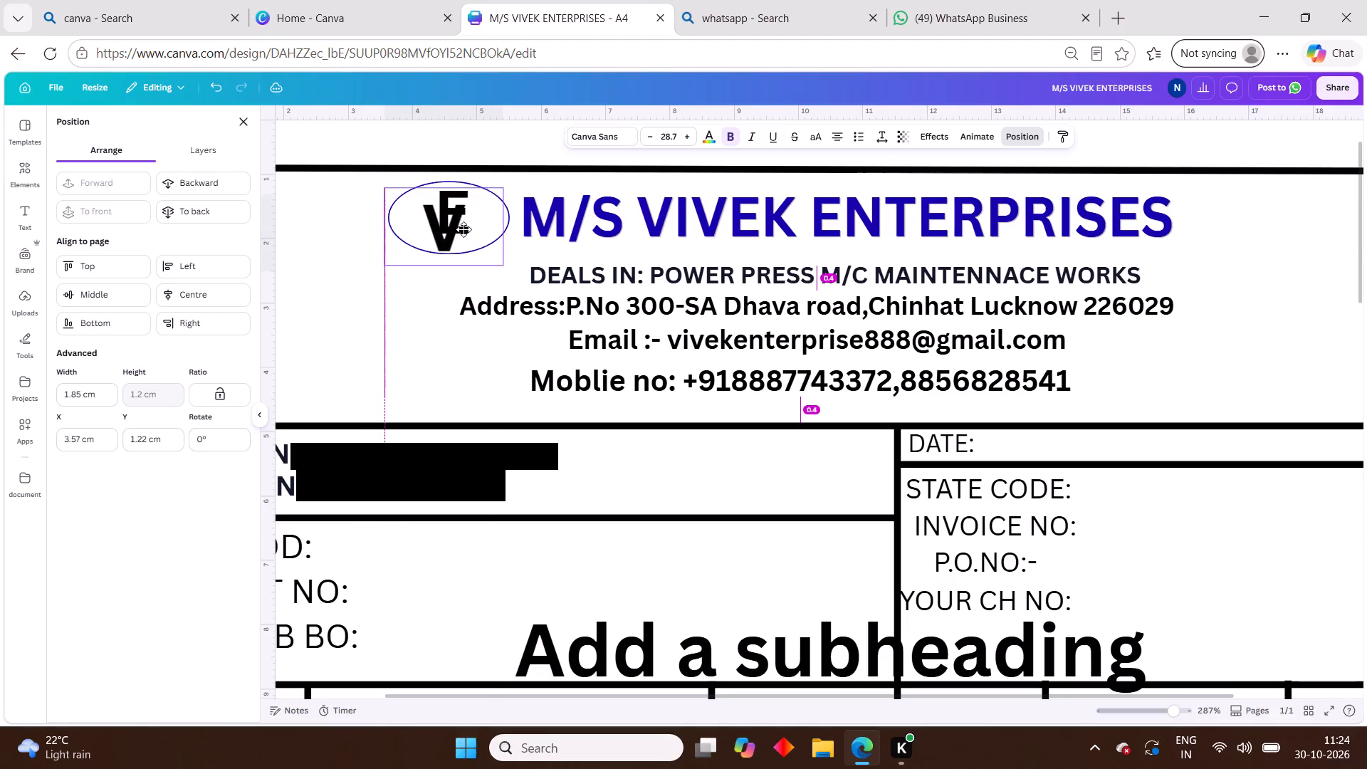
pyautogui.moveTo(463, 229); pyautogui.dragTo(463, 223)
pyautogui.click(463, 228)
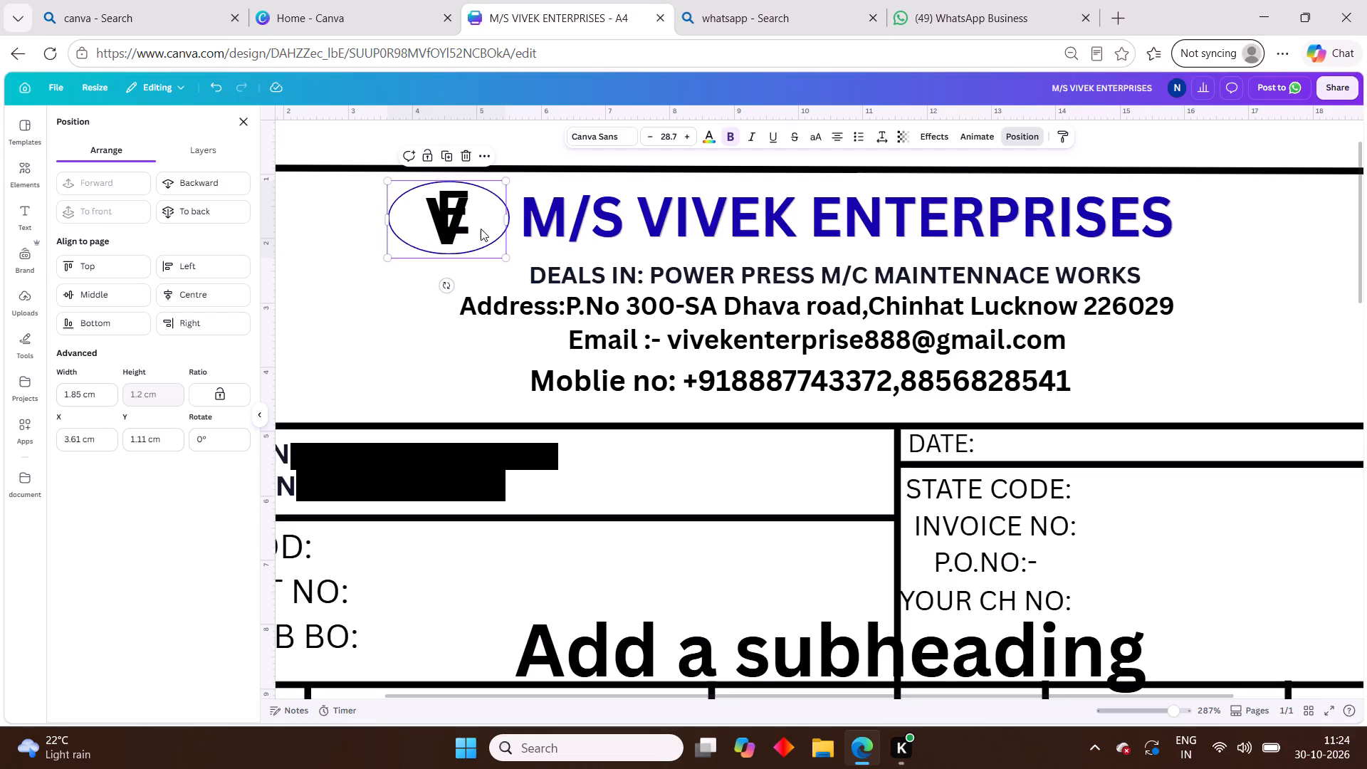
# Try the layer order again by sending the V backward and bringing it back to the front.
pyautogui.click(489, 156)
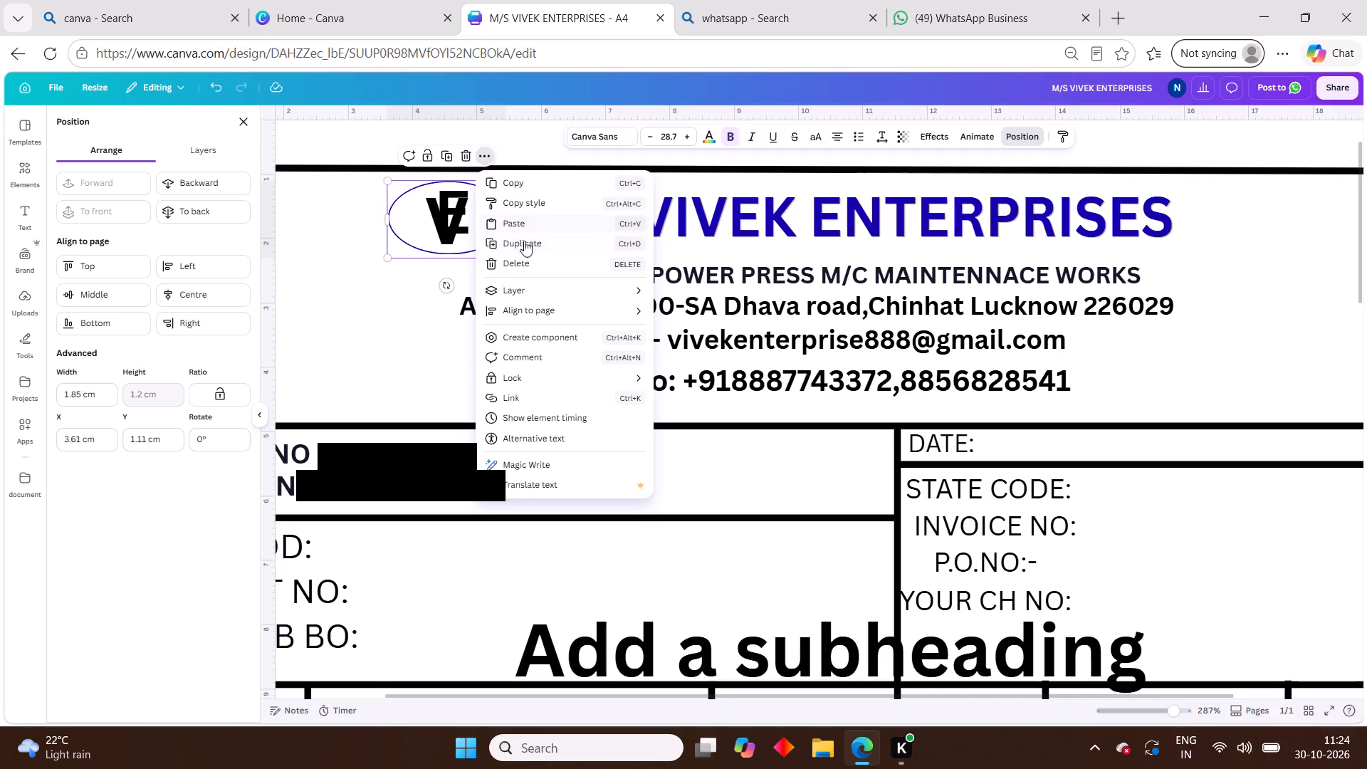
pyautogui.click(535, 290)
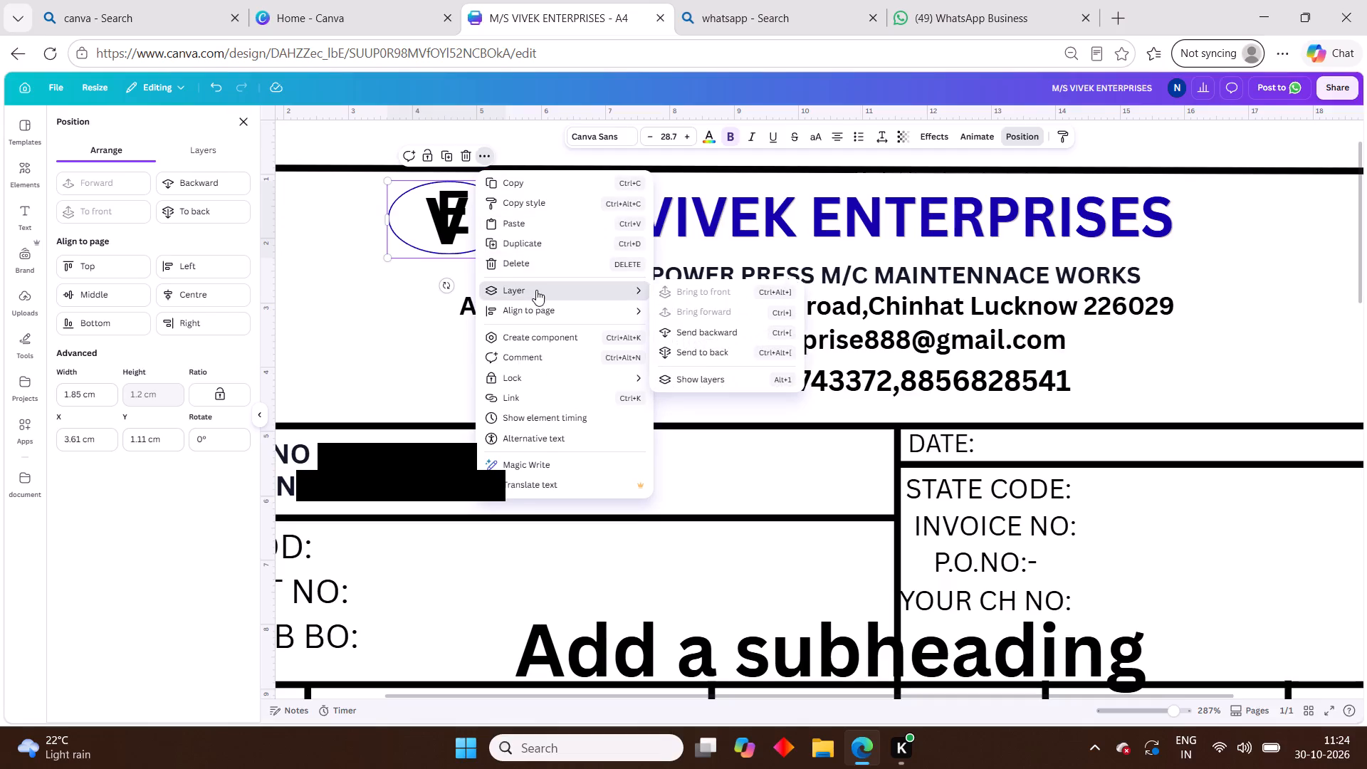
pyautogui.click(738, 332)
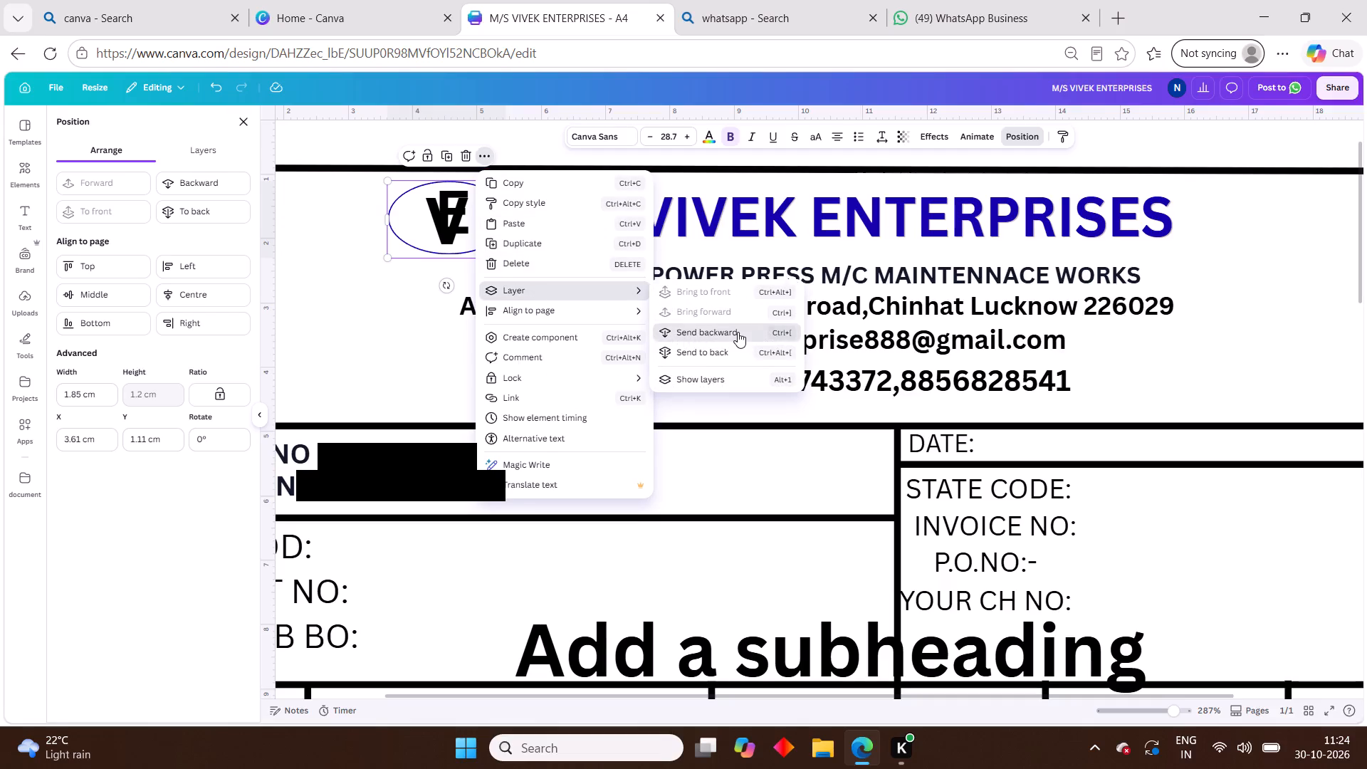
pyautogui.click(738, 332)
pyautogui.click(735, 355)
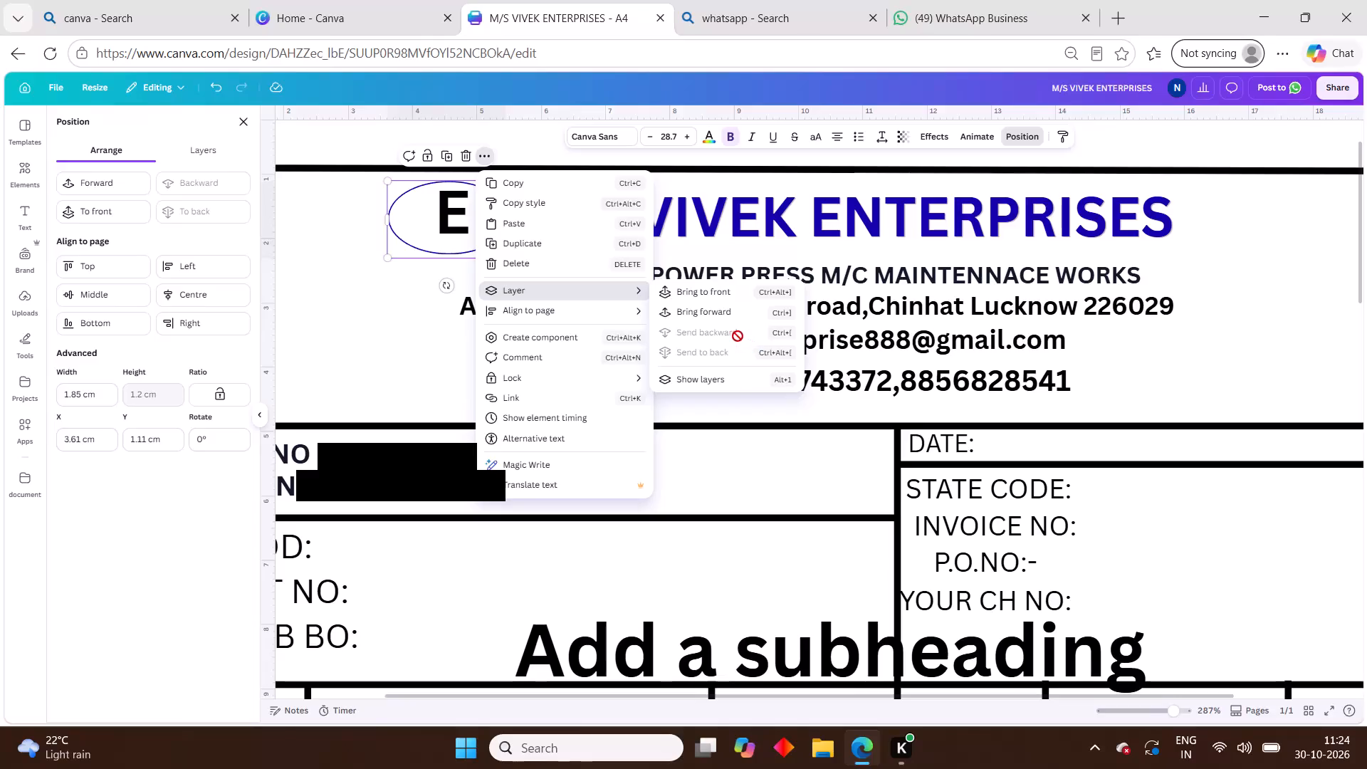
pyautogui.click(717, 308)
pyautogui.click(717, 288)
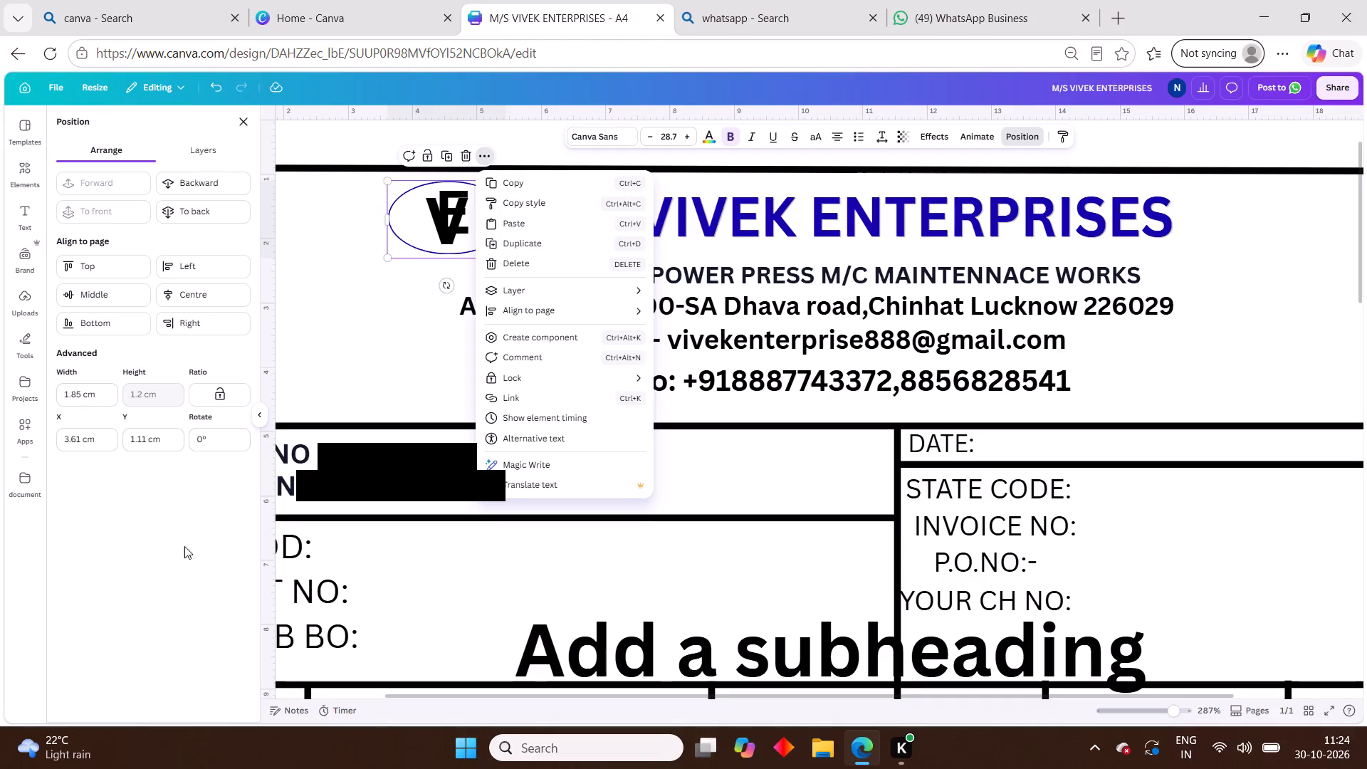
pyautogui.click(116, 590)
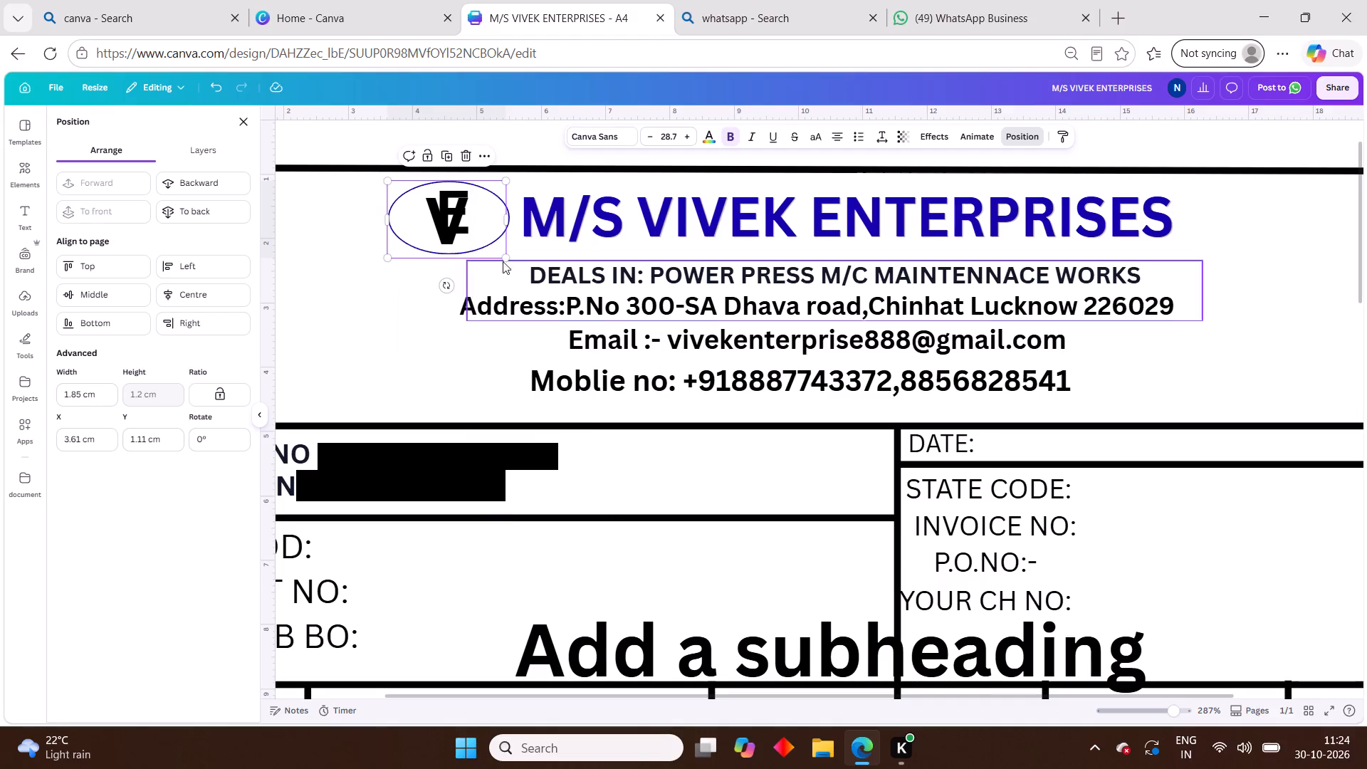
# Scale the V down to font size 27.3, about 1.76 cm wide, and close the position settings.
pyautogui.moveTo(506, 260); pyautogui.dragTo(499, 266)
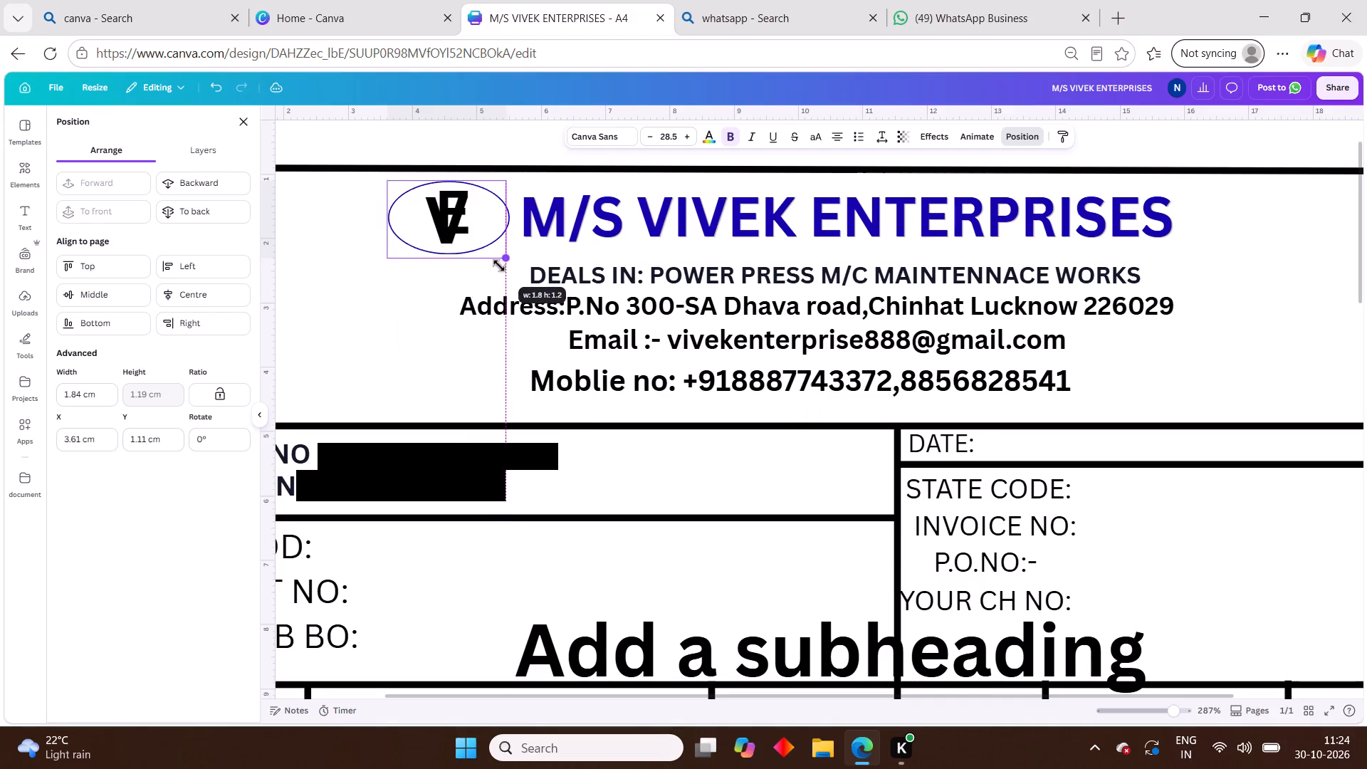
pyautogui.moveTo(499, 266); pyautogui.dragTo(487, 278)
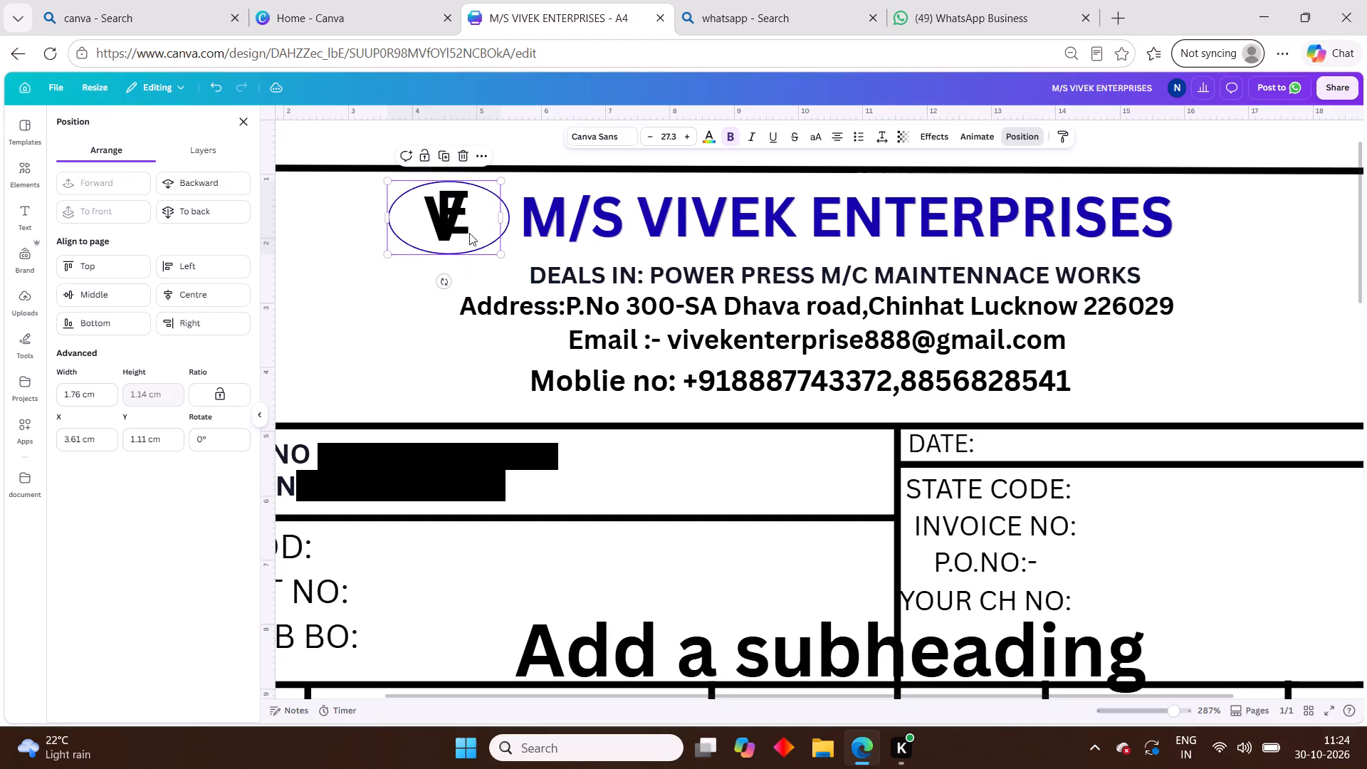
pyautogui.click(459, 209)
pyautogui.moveTo(461, 213); pyautogui.dragTo(473, 214)
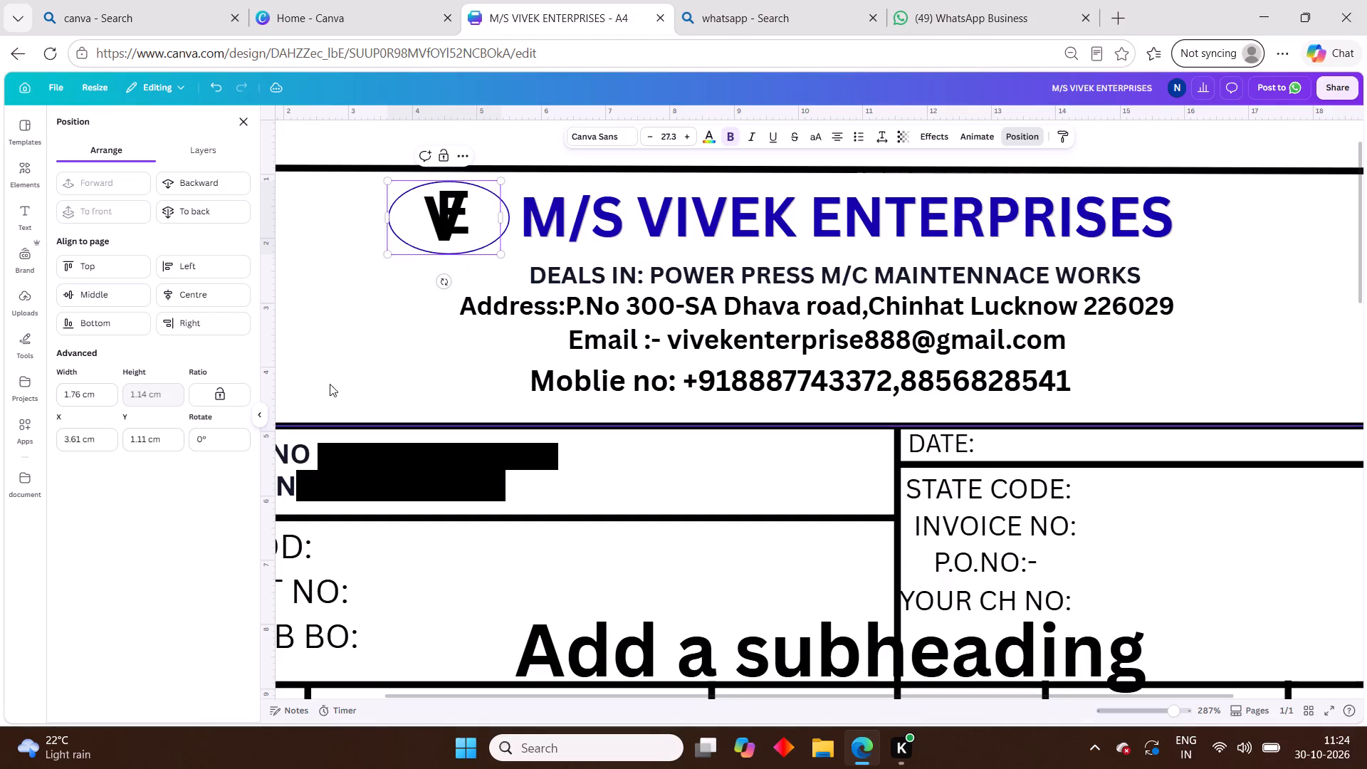
pyautogui.click(350, 350)
pyautogui.click(243, 124)
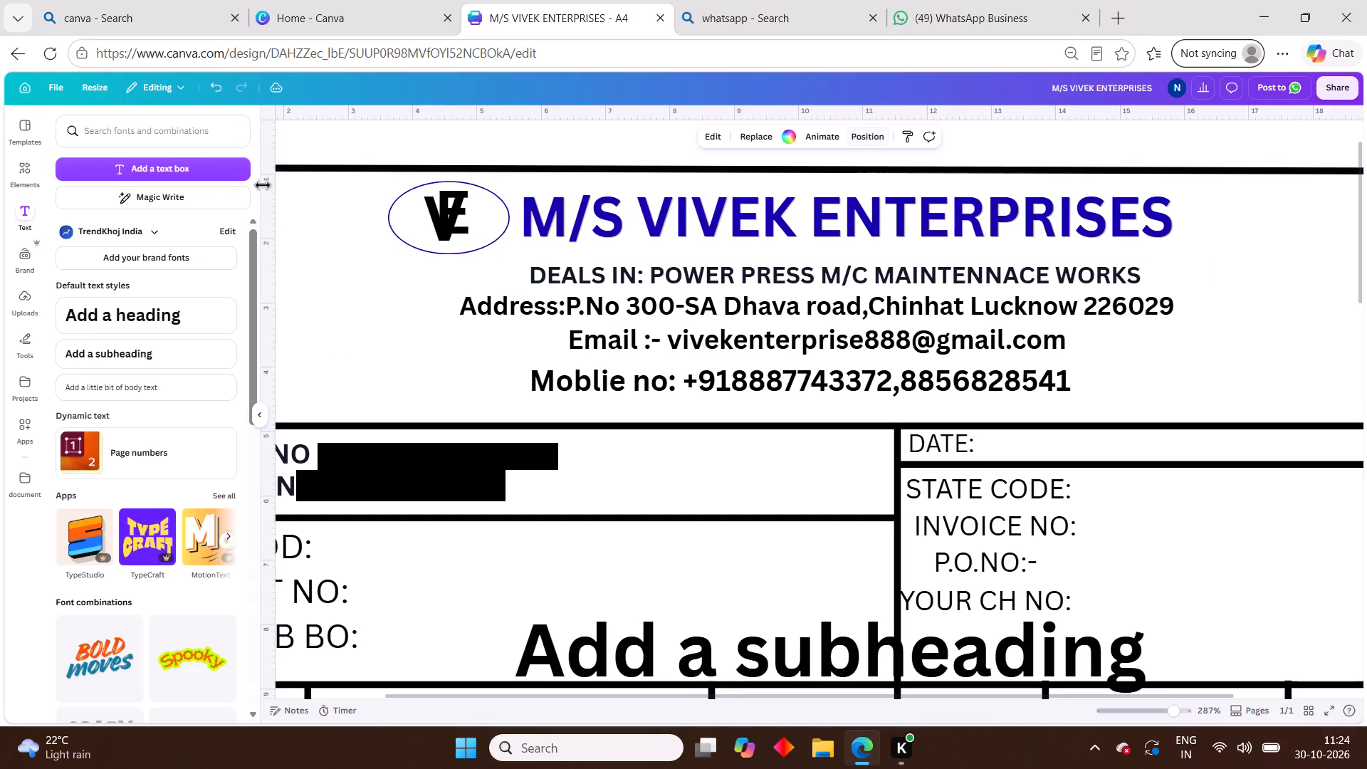
# Move the V across to the oval's left edge, clear of the E.
pyautogui.scroll(-1, 437, 263)
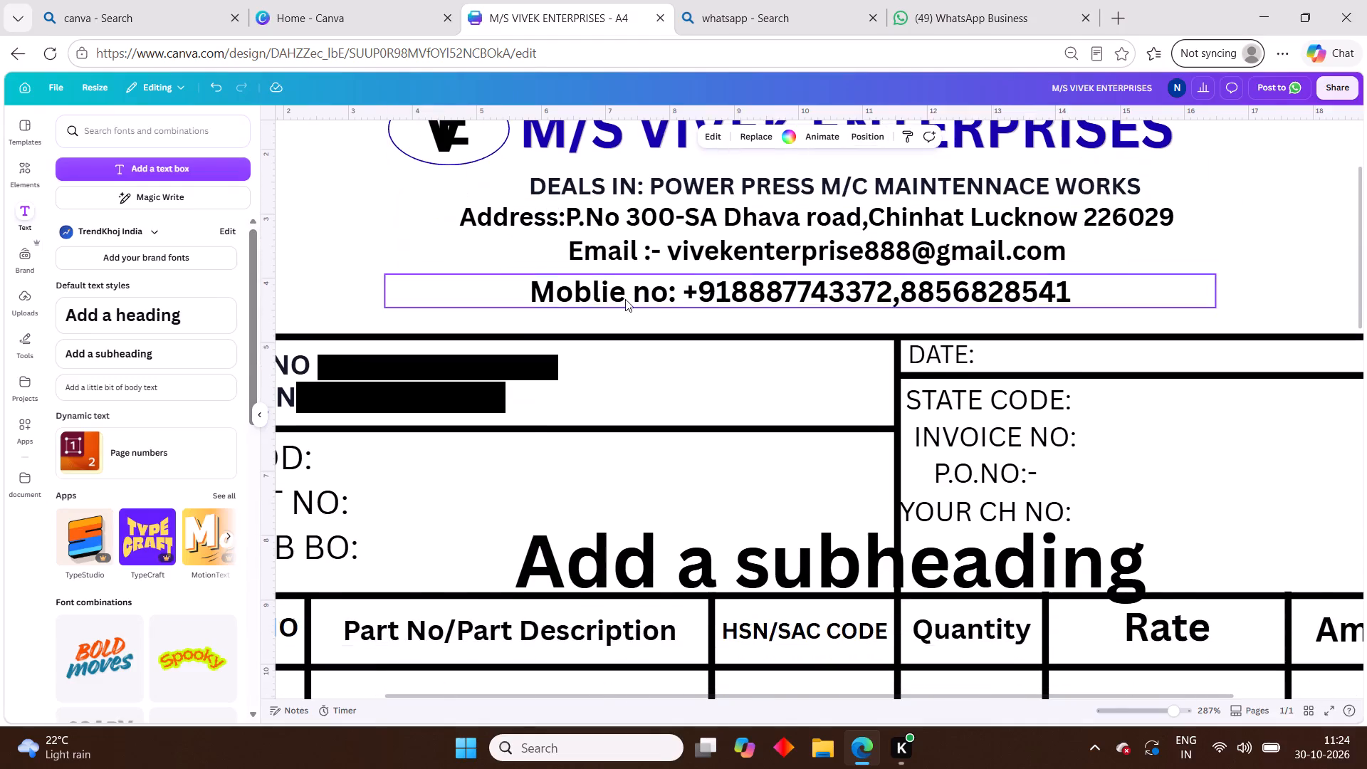
pyautogui.scroll(2, 658, 318)
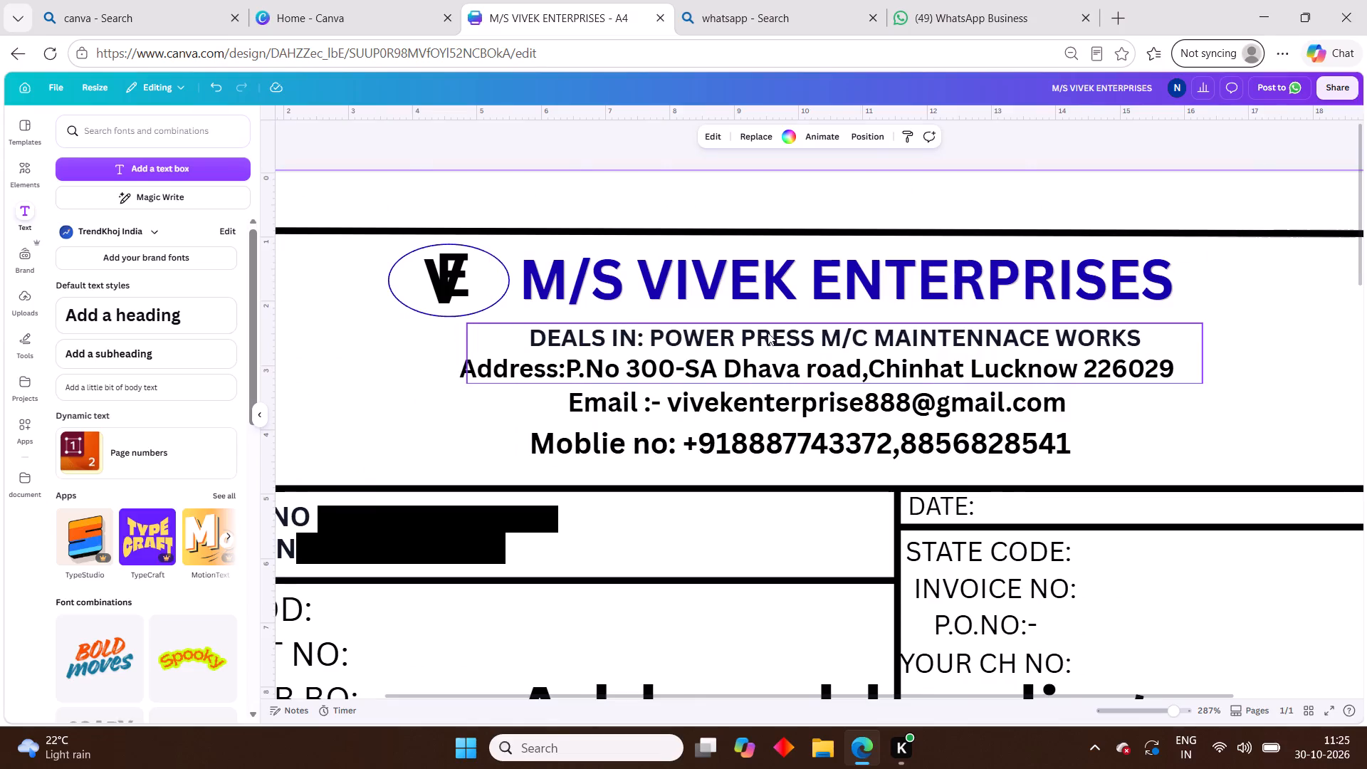
pyautogui.scroll(-1, 778, 367)
pyautogui.scroll(2, 771, 353)
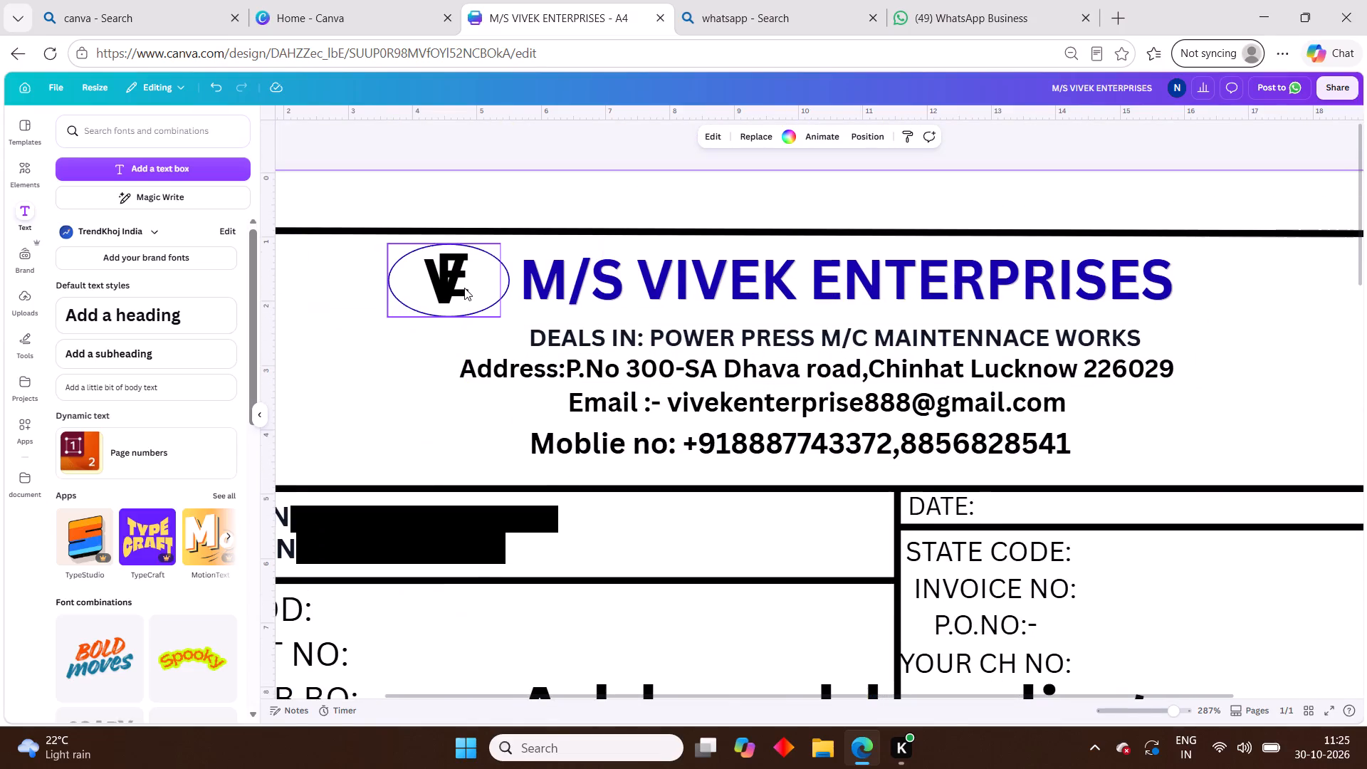
pyautogui.click(463, 286)
pyautogui.click(468, 286)
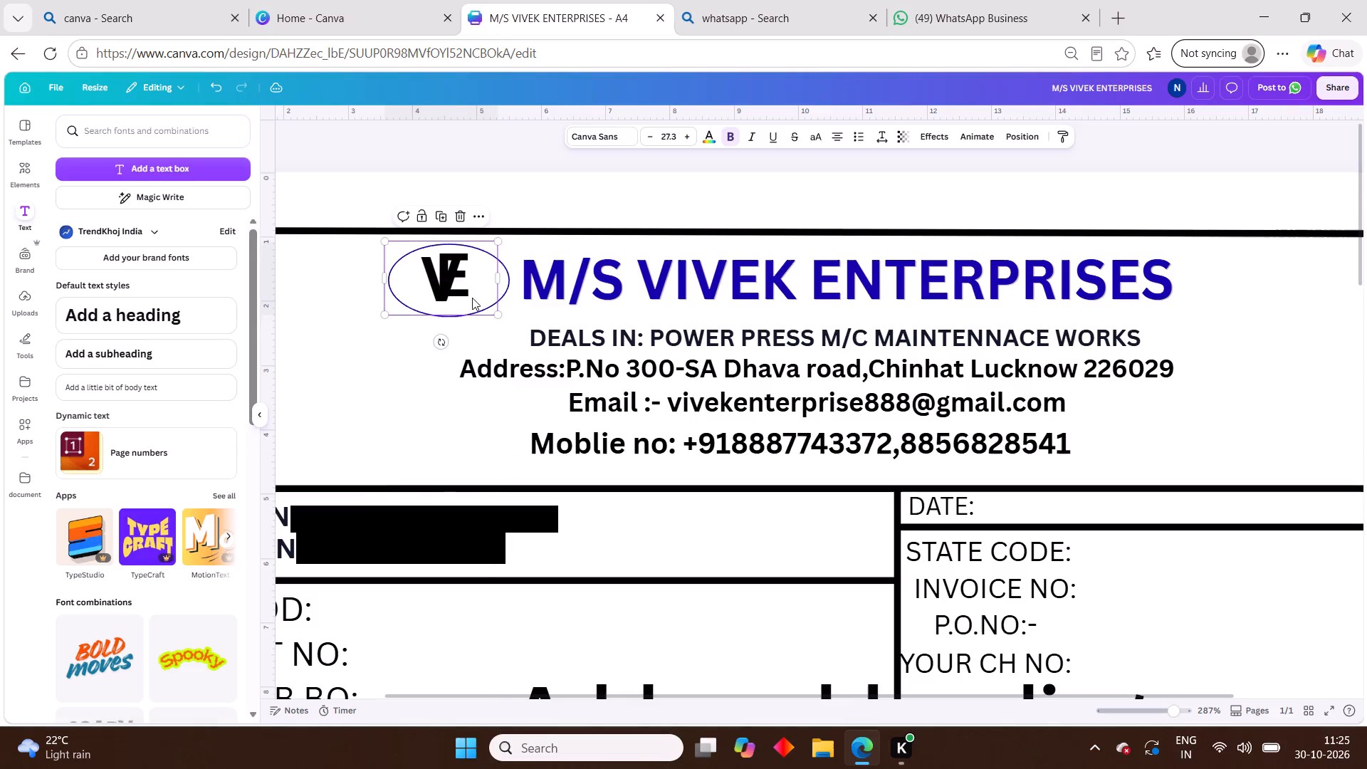
pyautogui.click(455, 283)
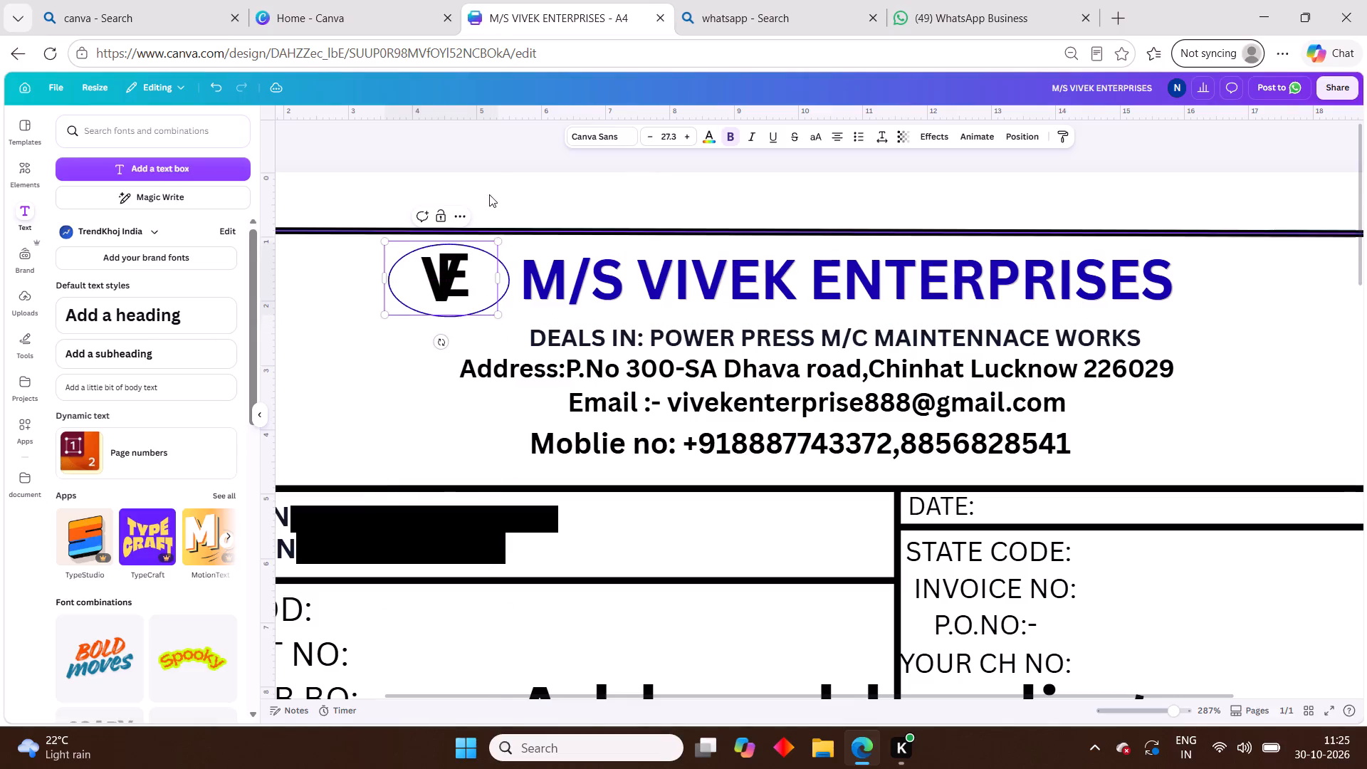
pyautogui.click(494, 145)
pyautogui.moveTo(486, 279); pyautogui.dragTo(495, 279)
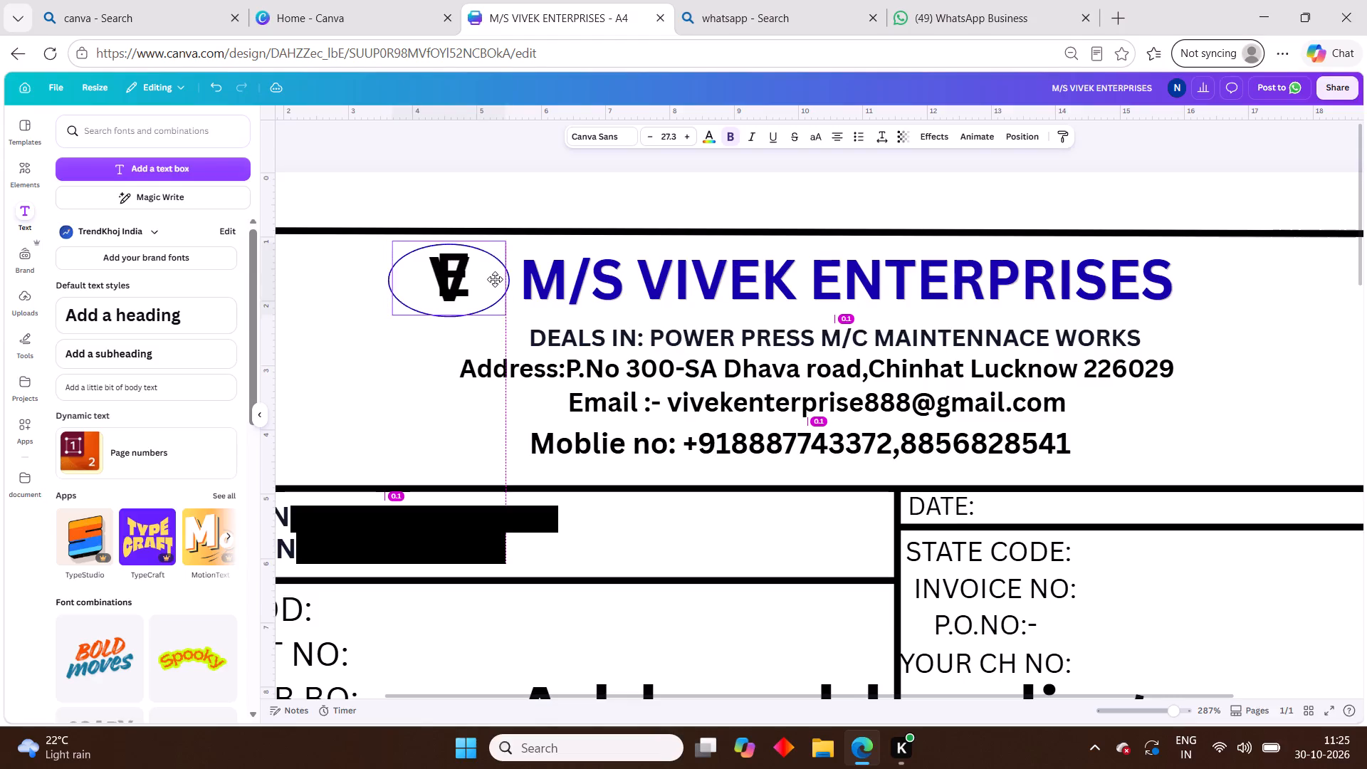
pyautogui.moveTo(495, 279); pyautogui.dragTo(455, 283)
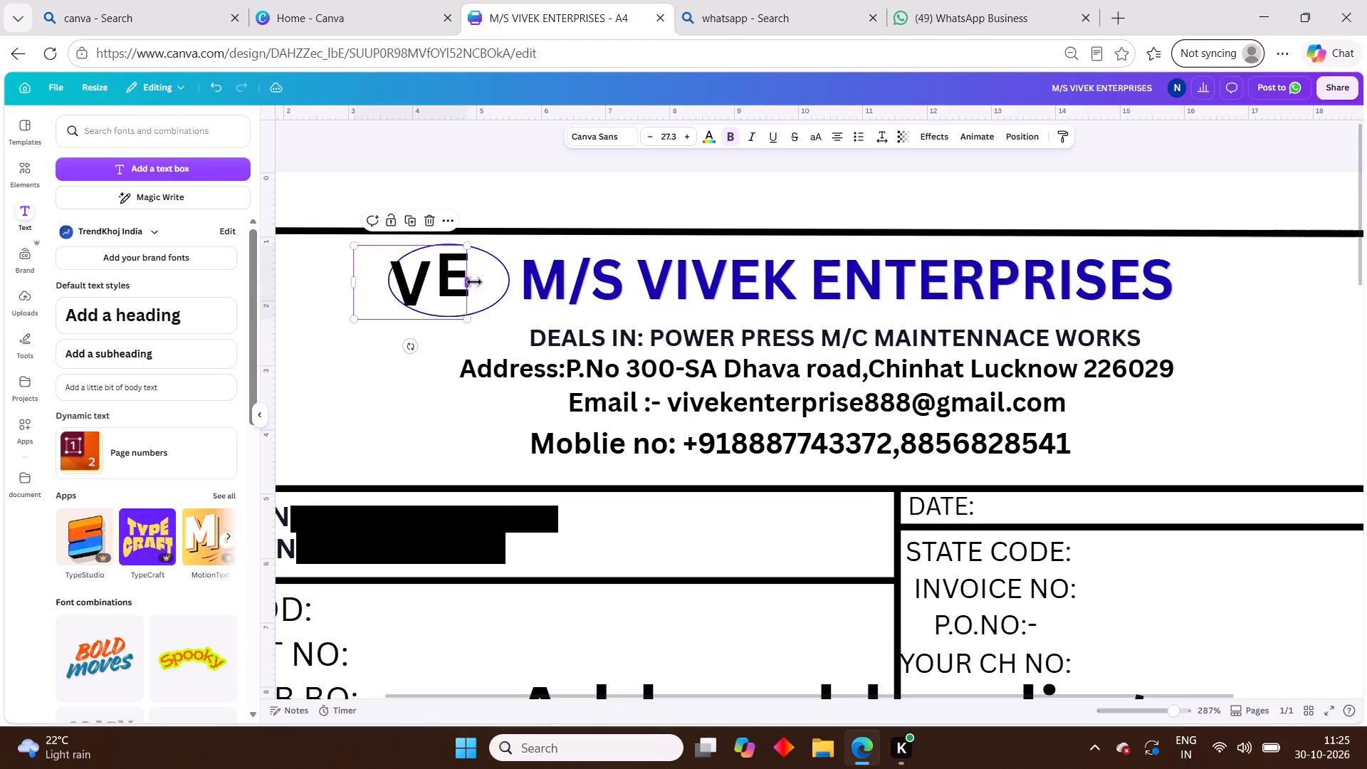
# Enlarge the E to font size 26.4 and reposition it near the middle of the oval, beside the V.
pyautogui.moveTo(480, 281); pyautogui.dragTo(491, 281)
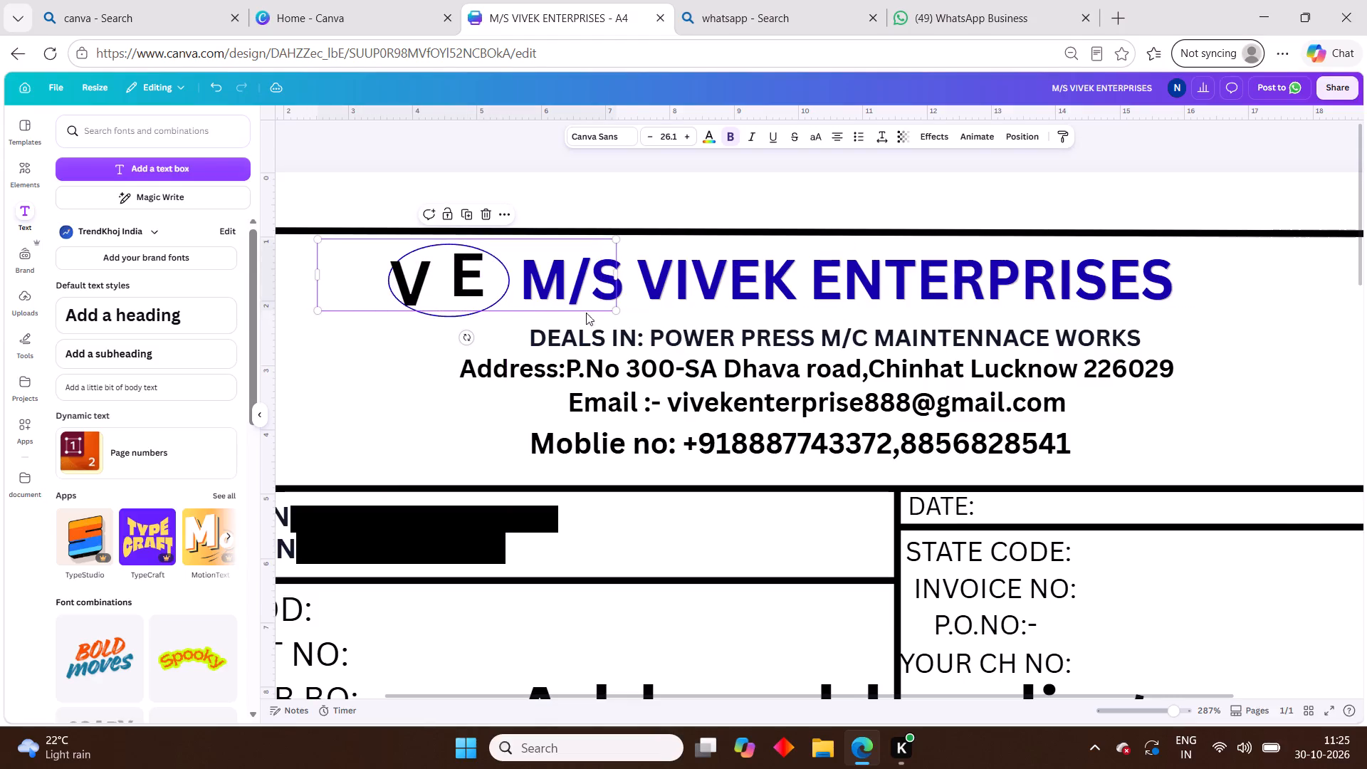
pyautogui.click(614, 310)
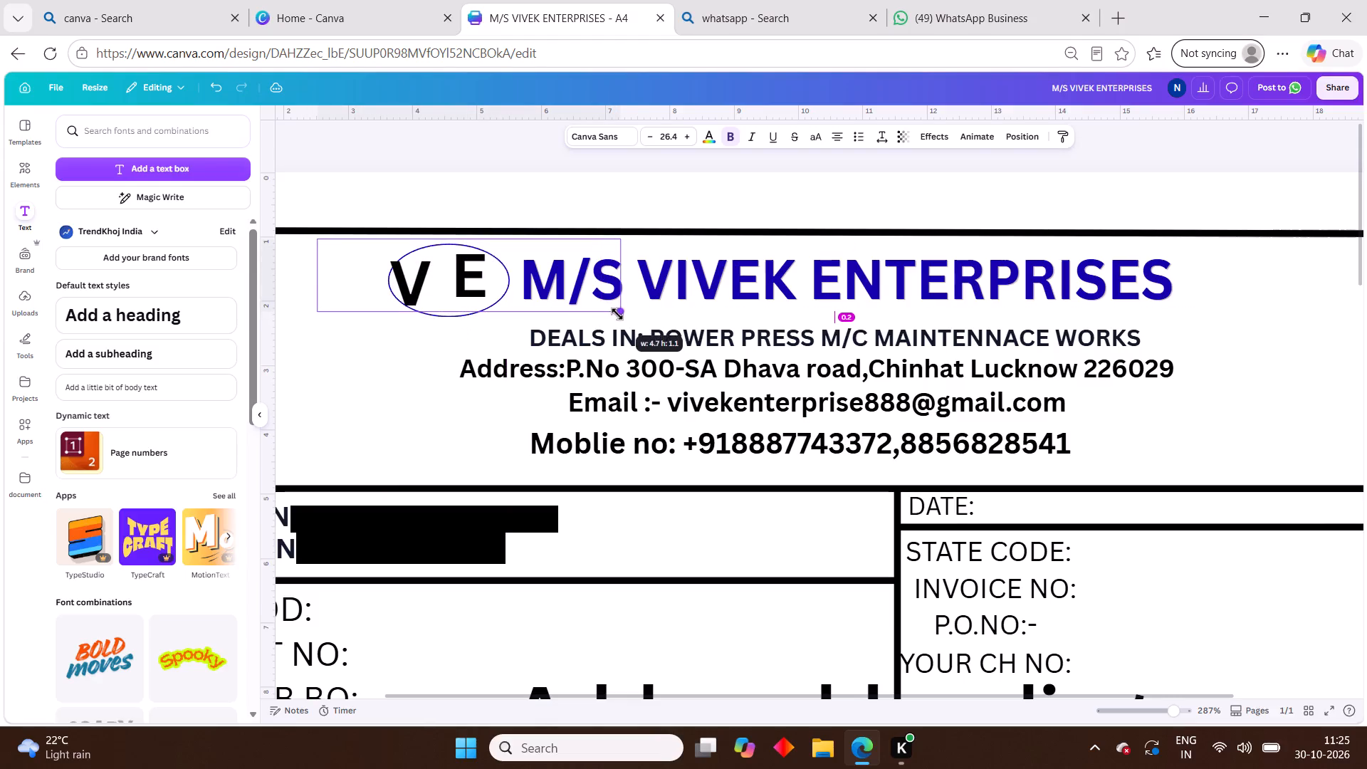
pyautogui.moveTo(525, 286); pyautogui.dragTo(511, 291)
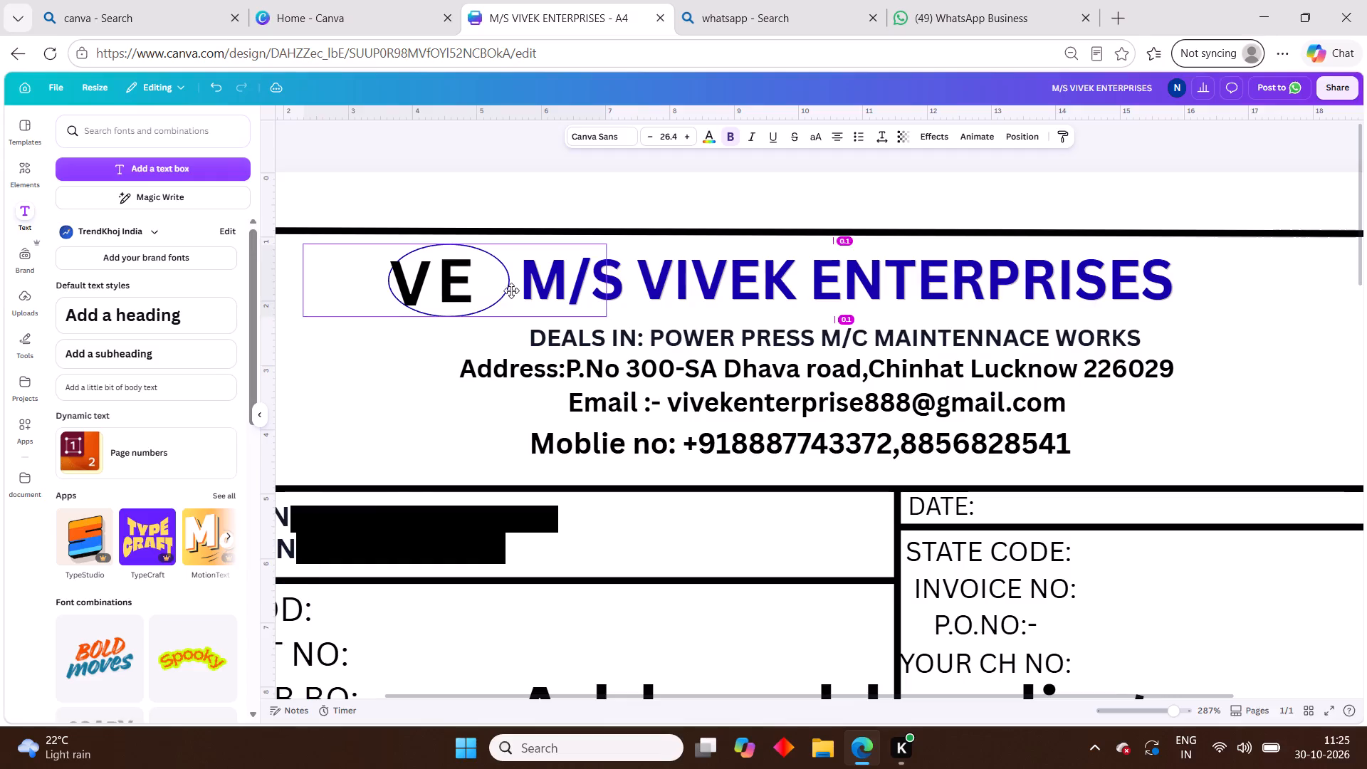
pyautogui.moveTo(511, 291); pyautogui.dragTo(510, 288)
pyautogui.moveTo(417, 280); pyautogui.dragTo(444, 286)
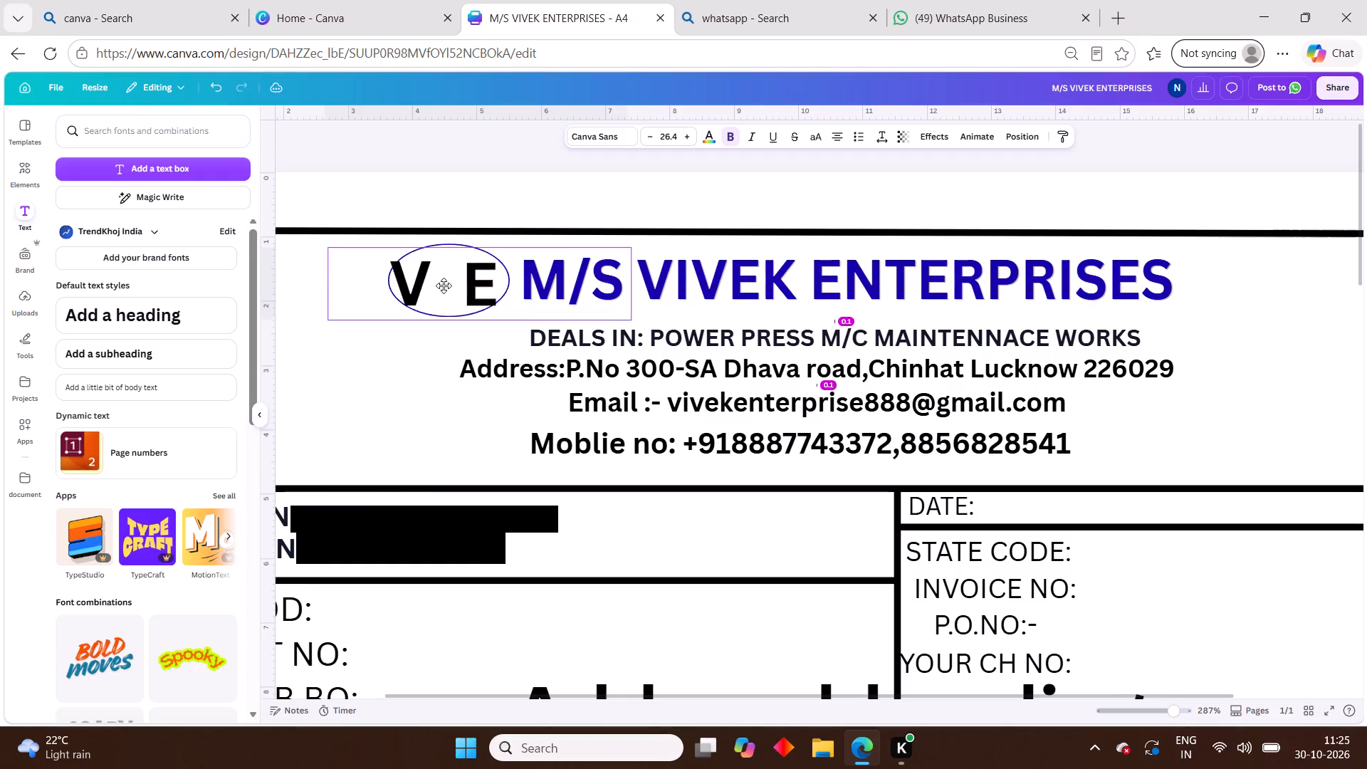
pyautogui.moveTo(444, 286); pyautogui.dragTo(424, 278)
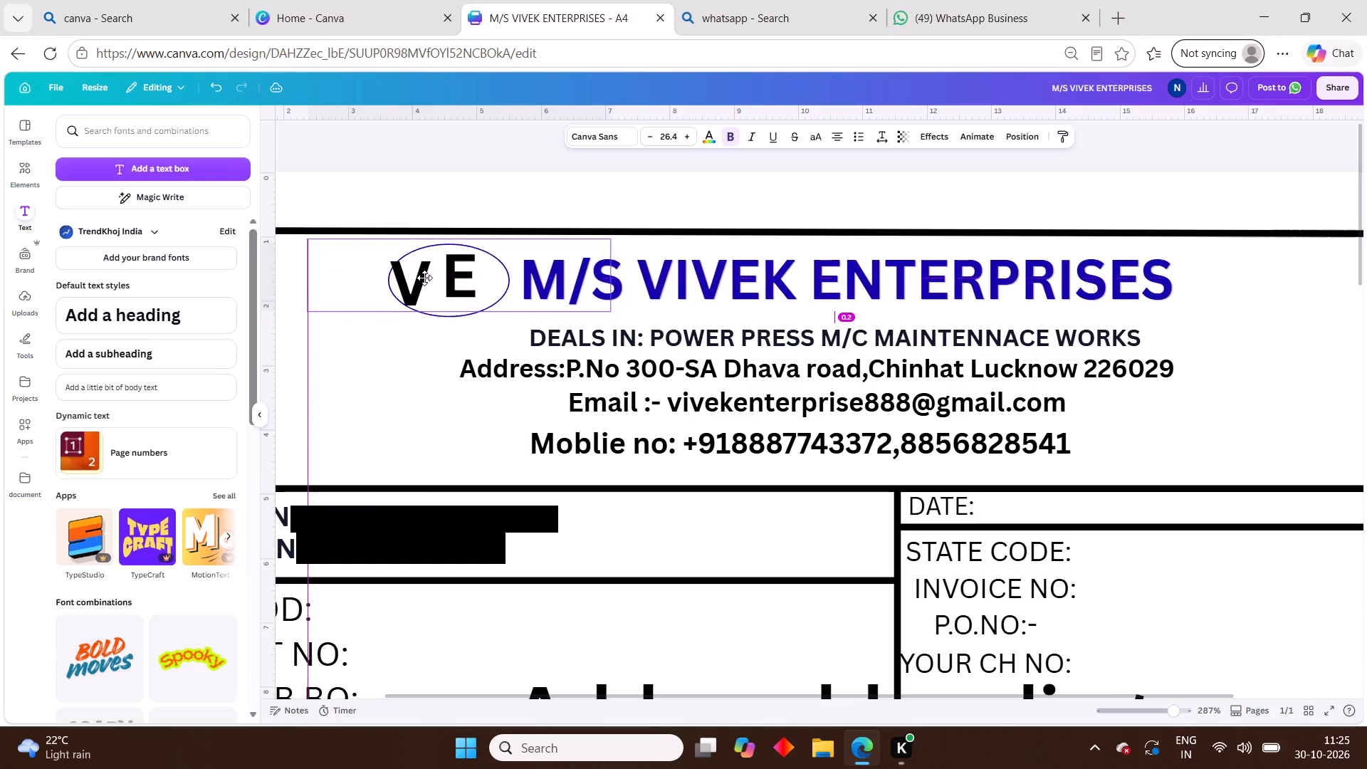
pyautogui.moveTo(424, 278); pyautogui.dragTo(424, 281)
pyautogui.click(446, 140)
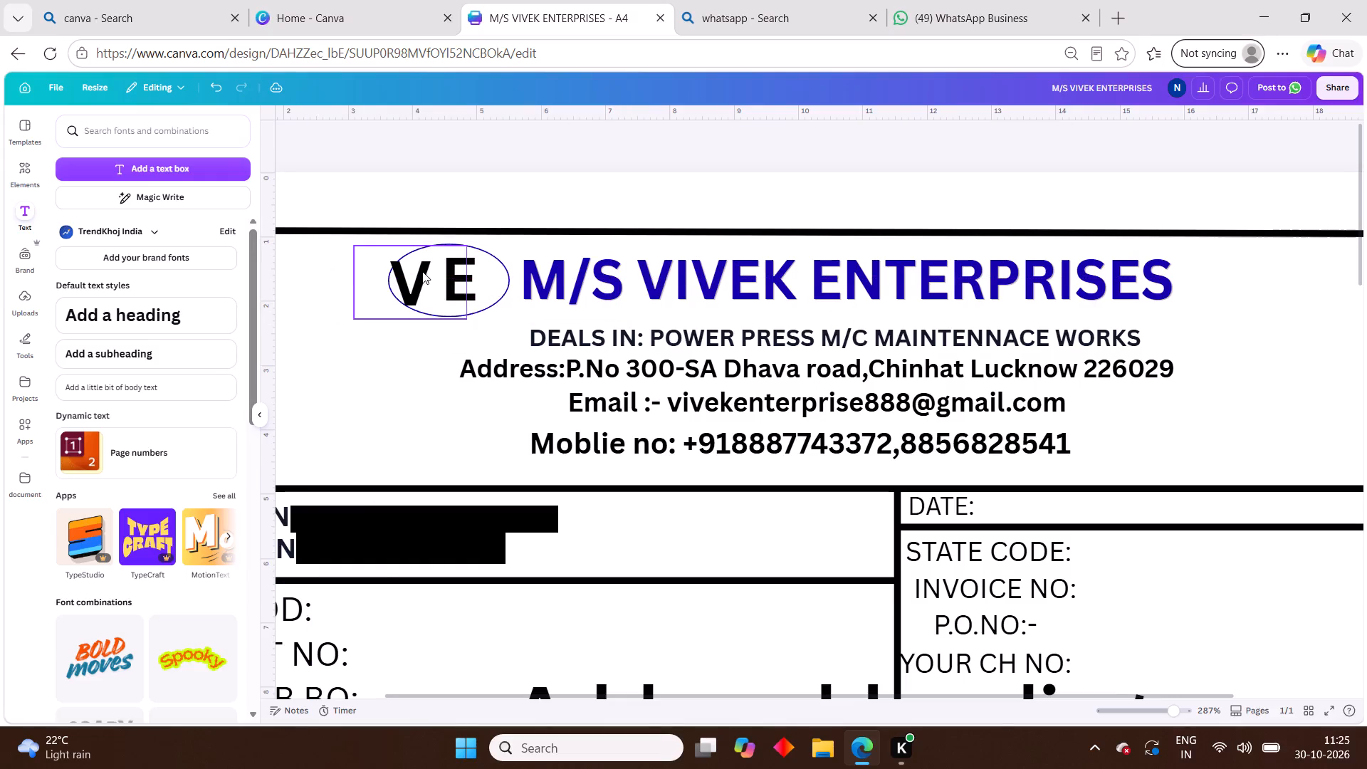
# Move the V back to the centre of the oval so it overlaps the left side of the E.
pyautogui.moveTo(421, 271); pyautogui.dragTo(460, 272)
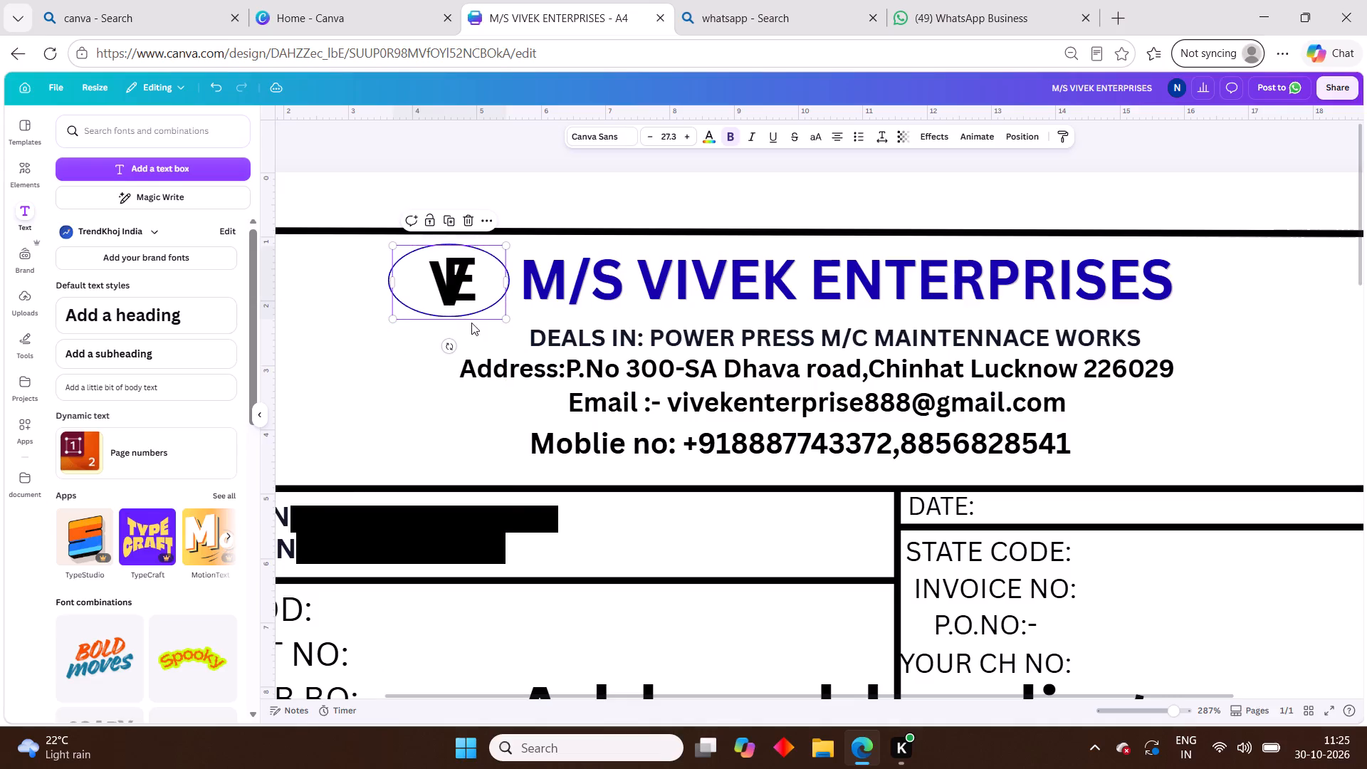
pyautogui.click(508, 152)
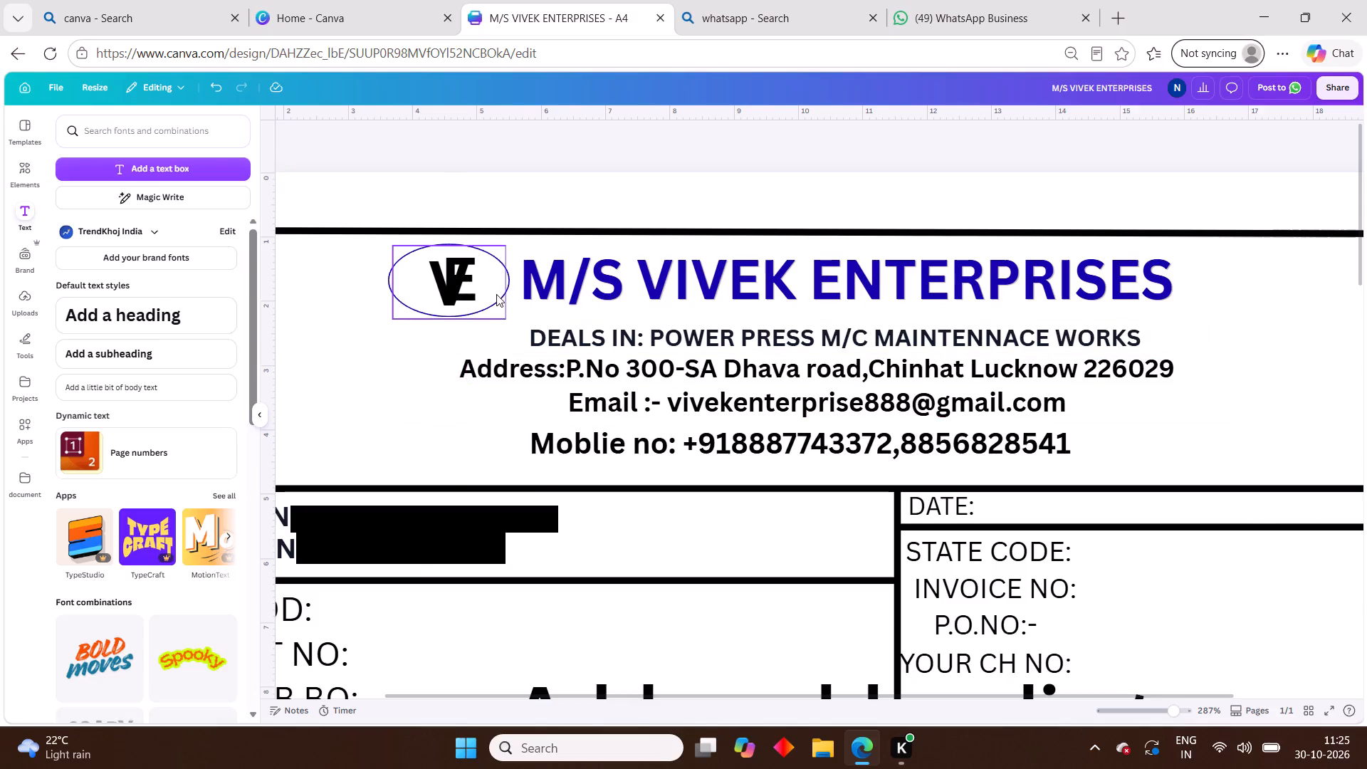
# Delete the overlapping V and E letters from inside the logo oval.
pyautogui.click(480, 278)
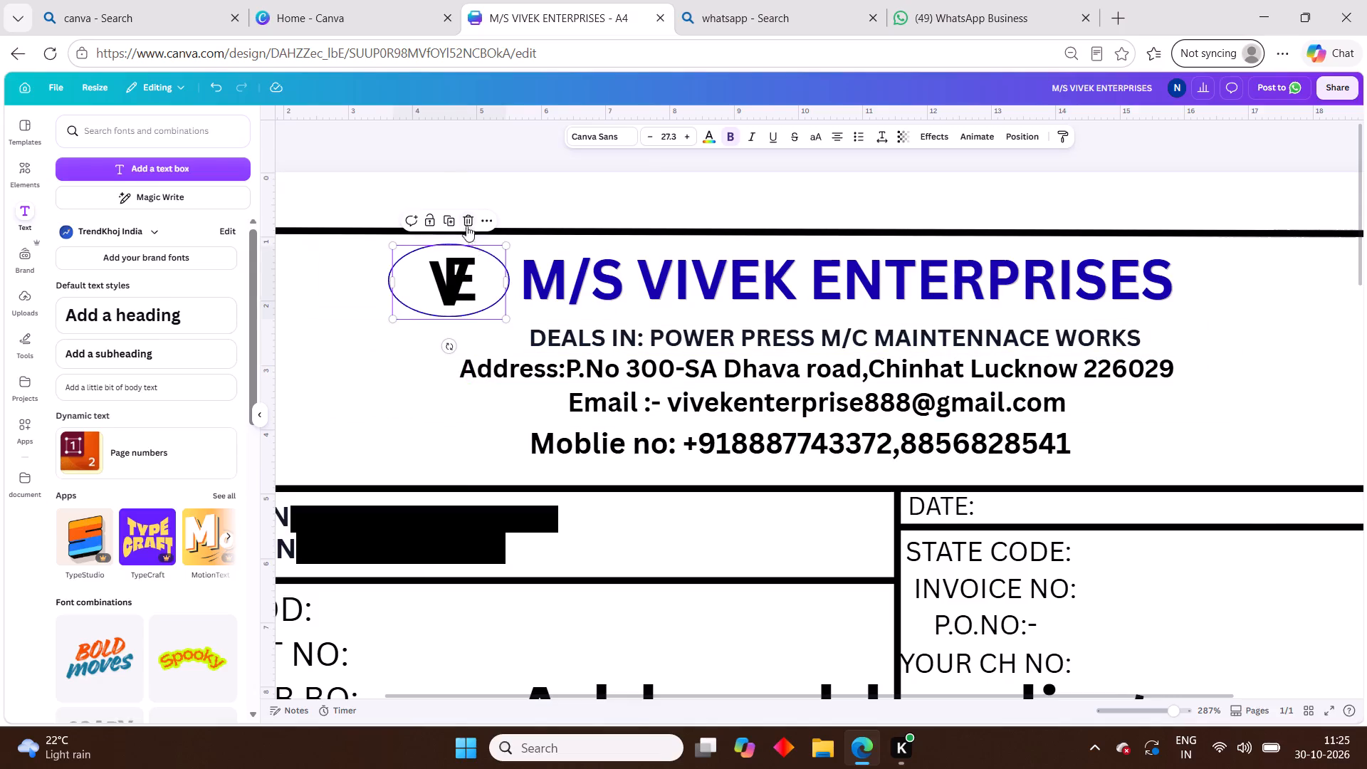
pyautogui.click(466, 222)
pyautogui.click(456, 276)
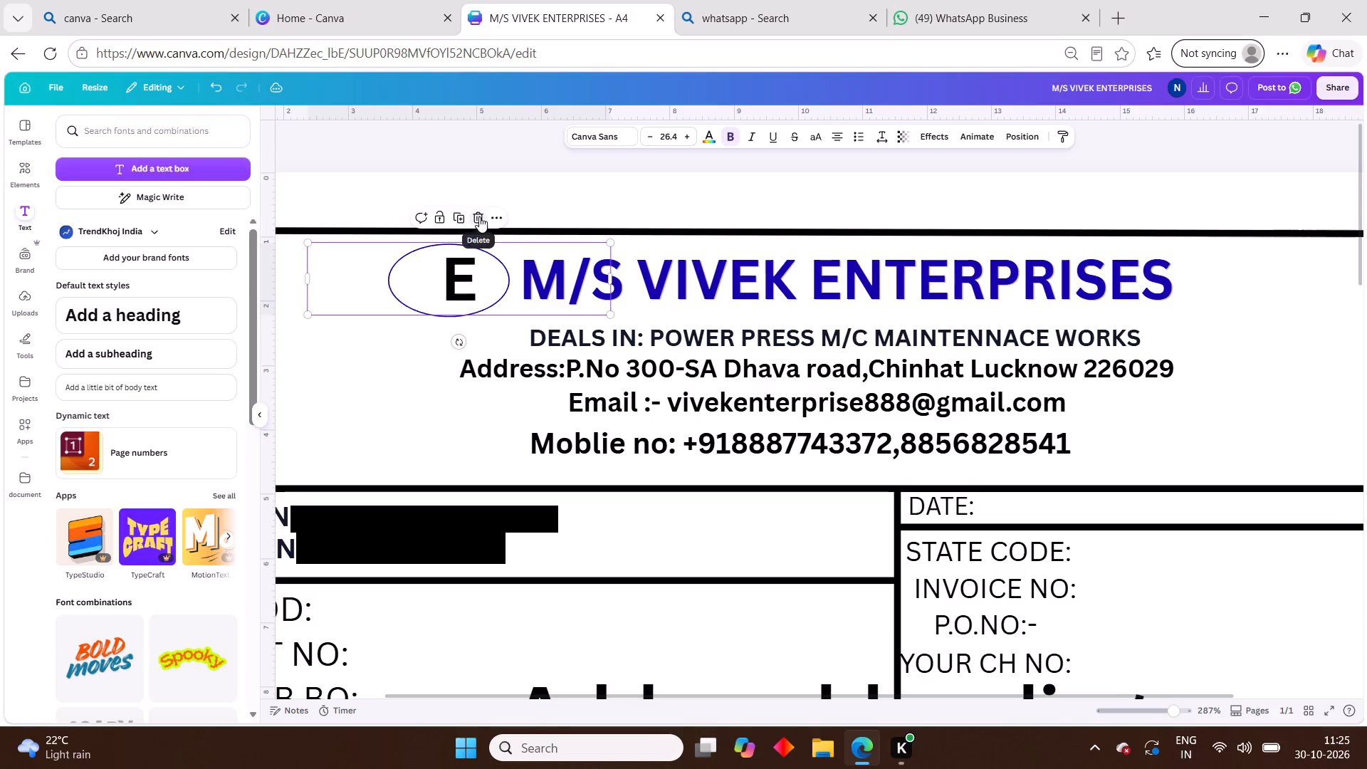
pyautogui.click(479, 216)
# Add a new heading reading V and move it onto the left part of the oval beside the company name.
pyautogui.click(224, 304)
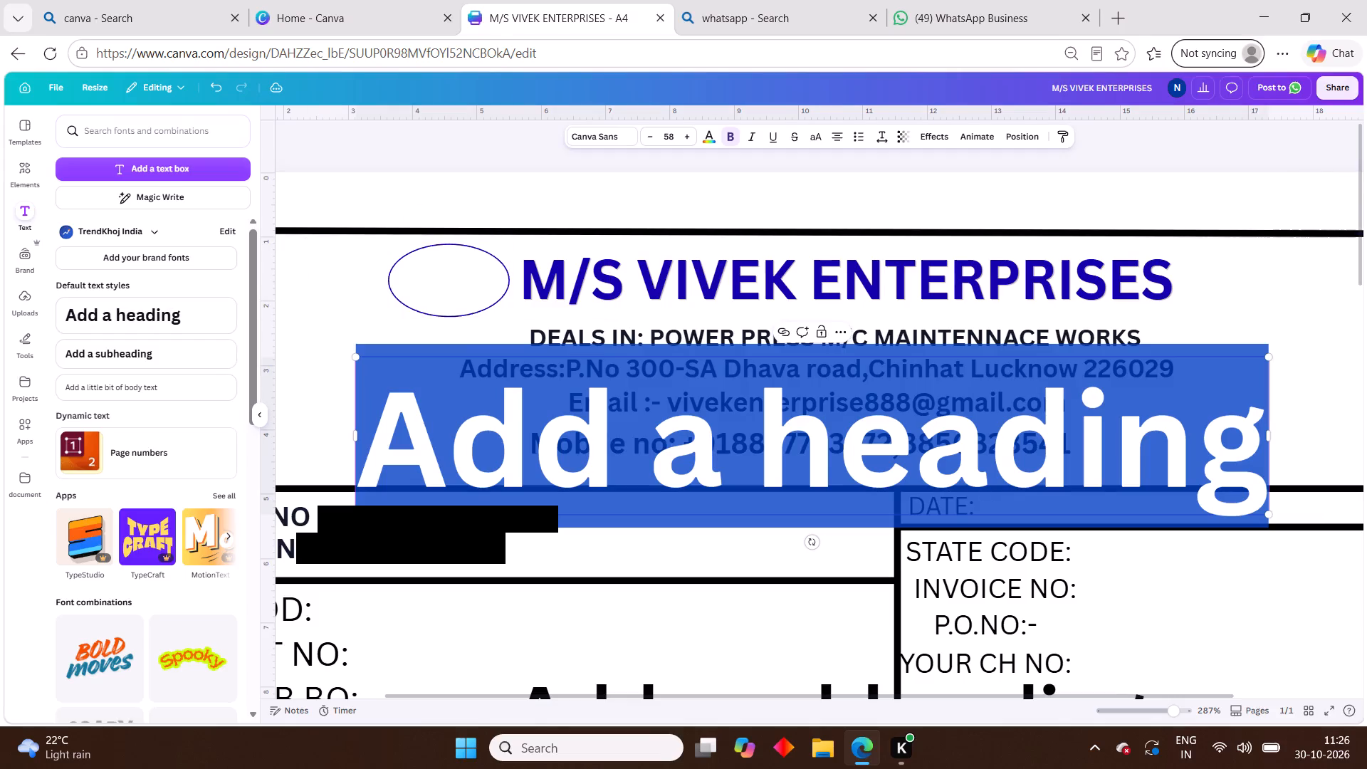
pyautogui.hotkey('shift', 'v')
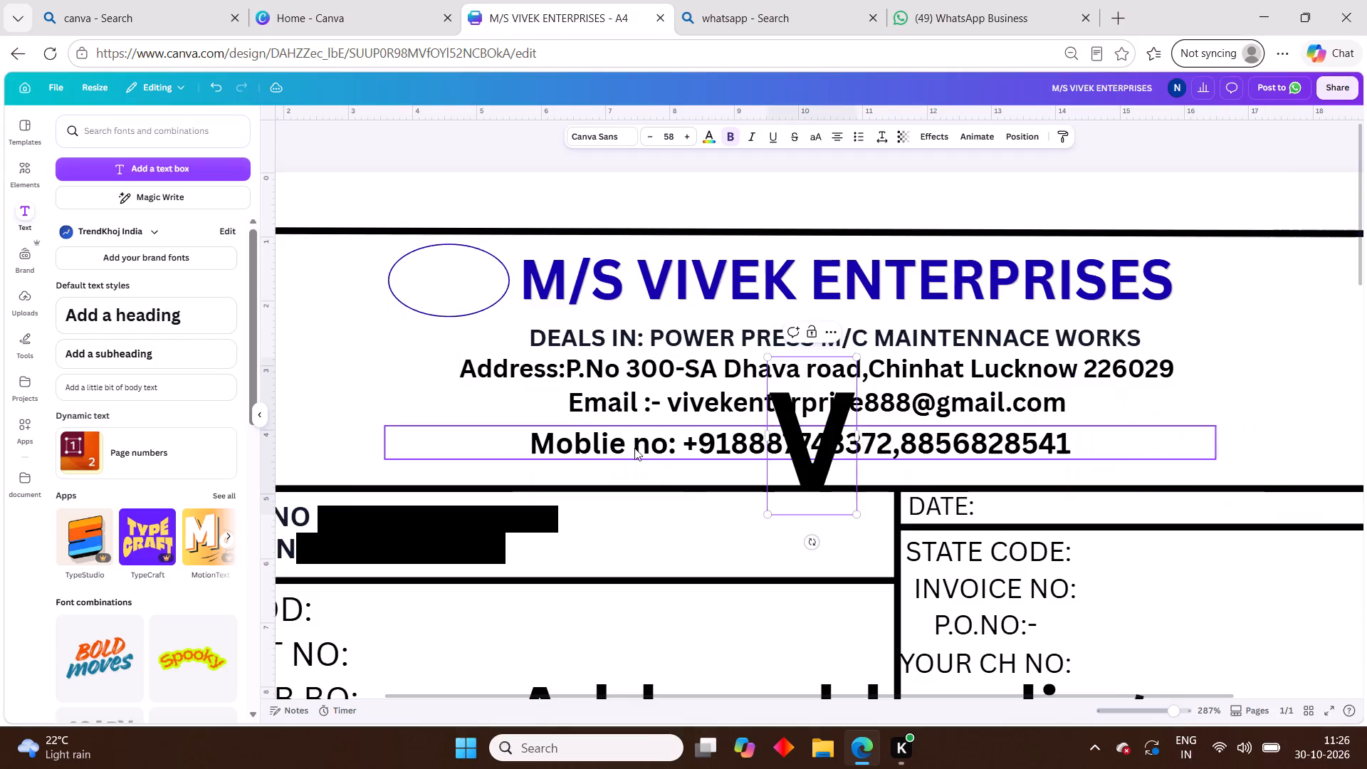
pyautogui.moveTo(825, 475); pyautogui.dragTo(669, 429)
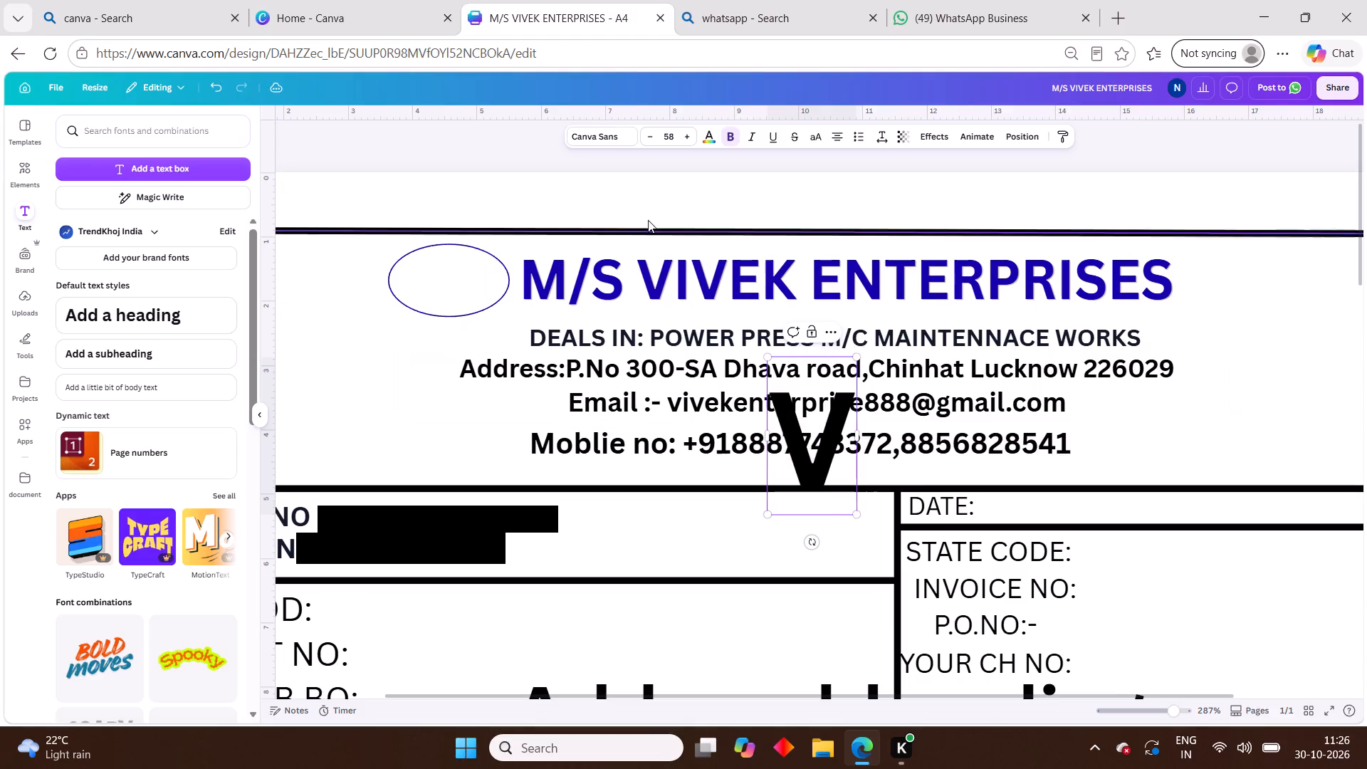
pyautogui.click(650, 199)
pyautogui.moveTo(809, 462); pyautogui.dragTo(425, 276)
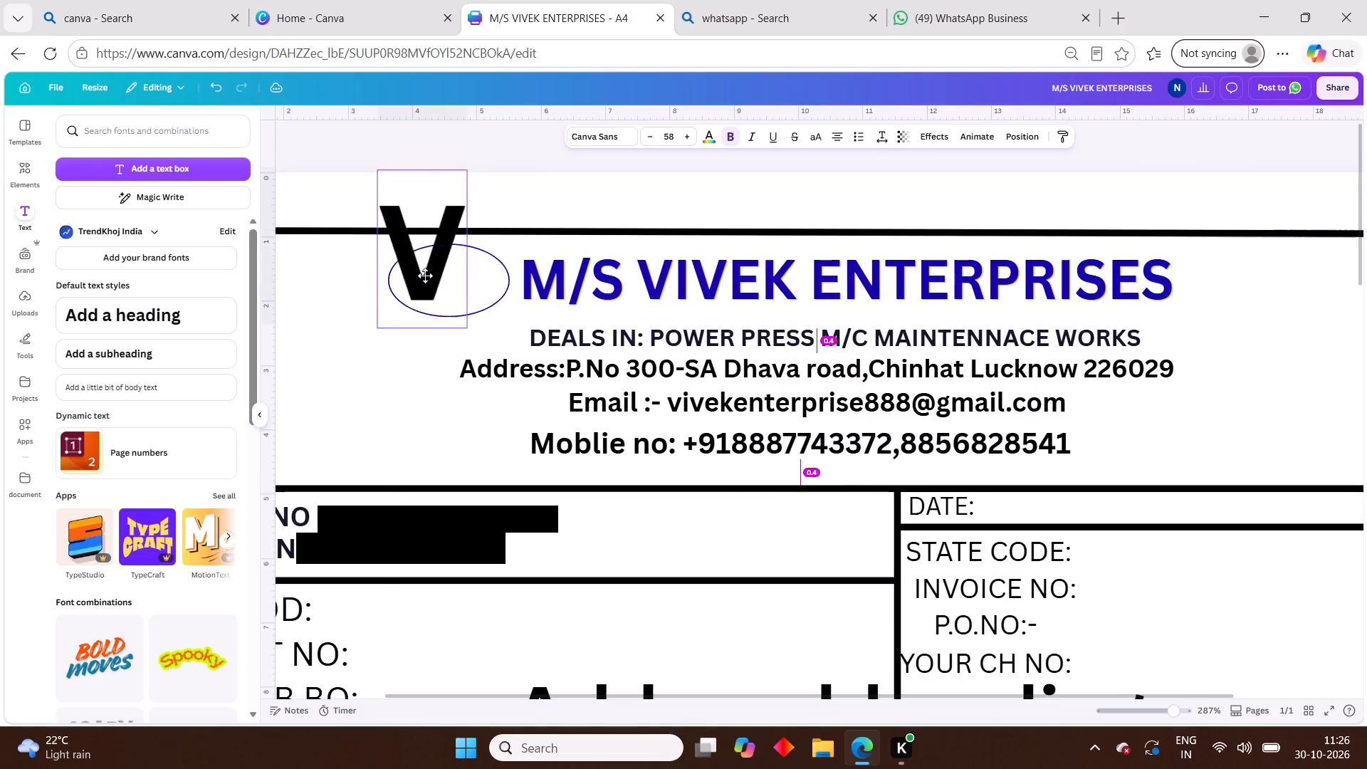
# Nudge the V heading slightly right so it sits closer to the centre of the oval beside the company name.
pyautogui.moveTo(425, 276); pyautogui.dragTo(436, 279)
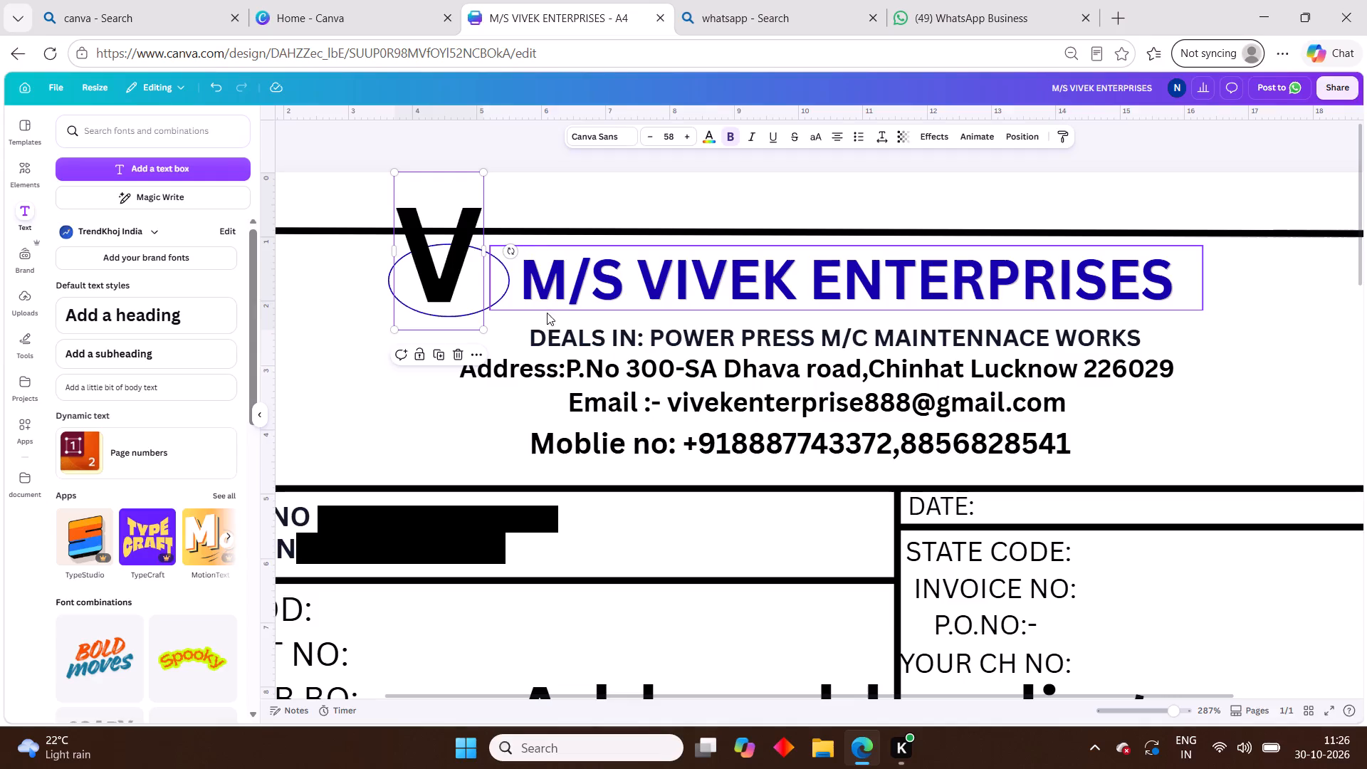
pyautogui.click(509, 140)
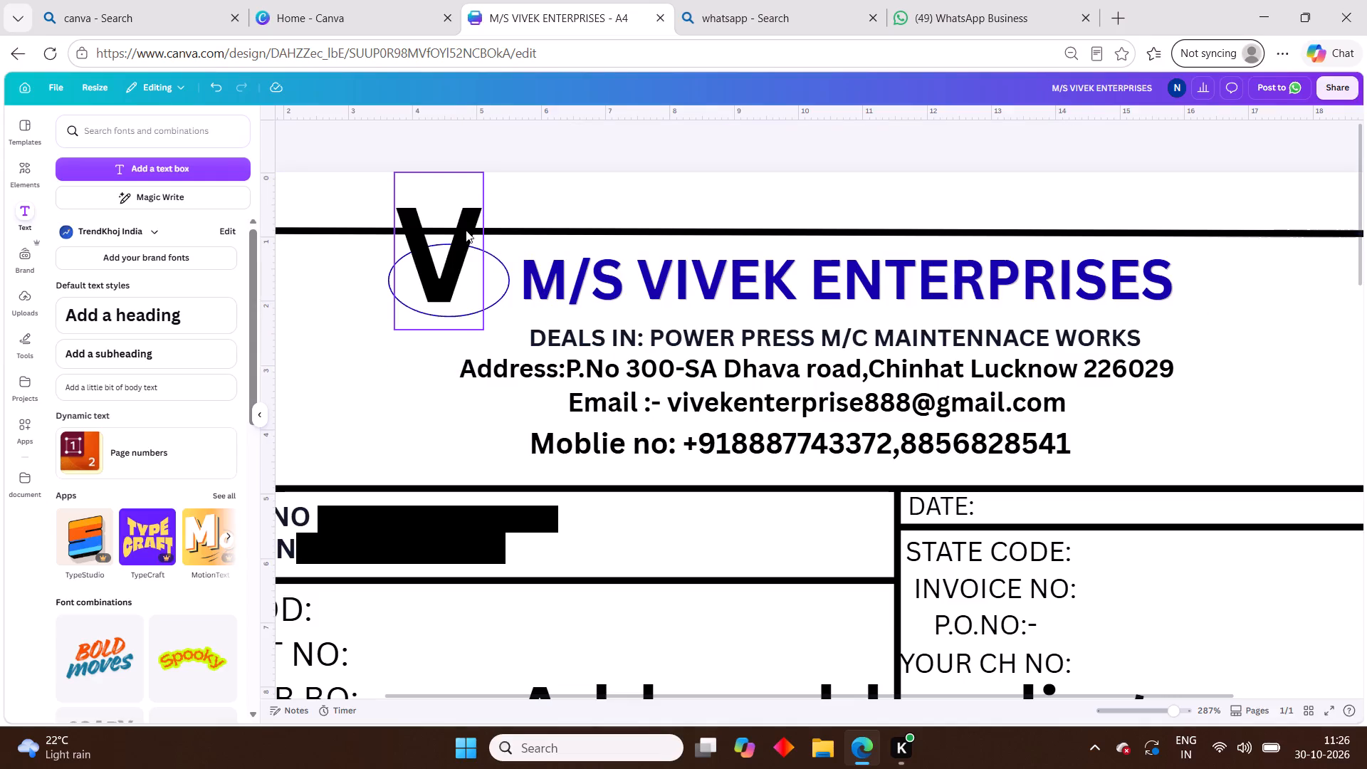
# Delete the oversized V heading overlapping the oval beside the company name.
pyautogui.click(470, 209)
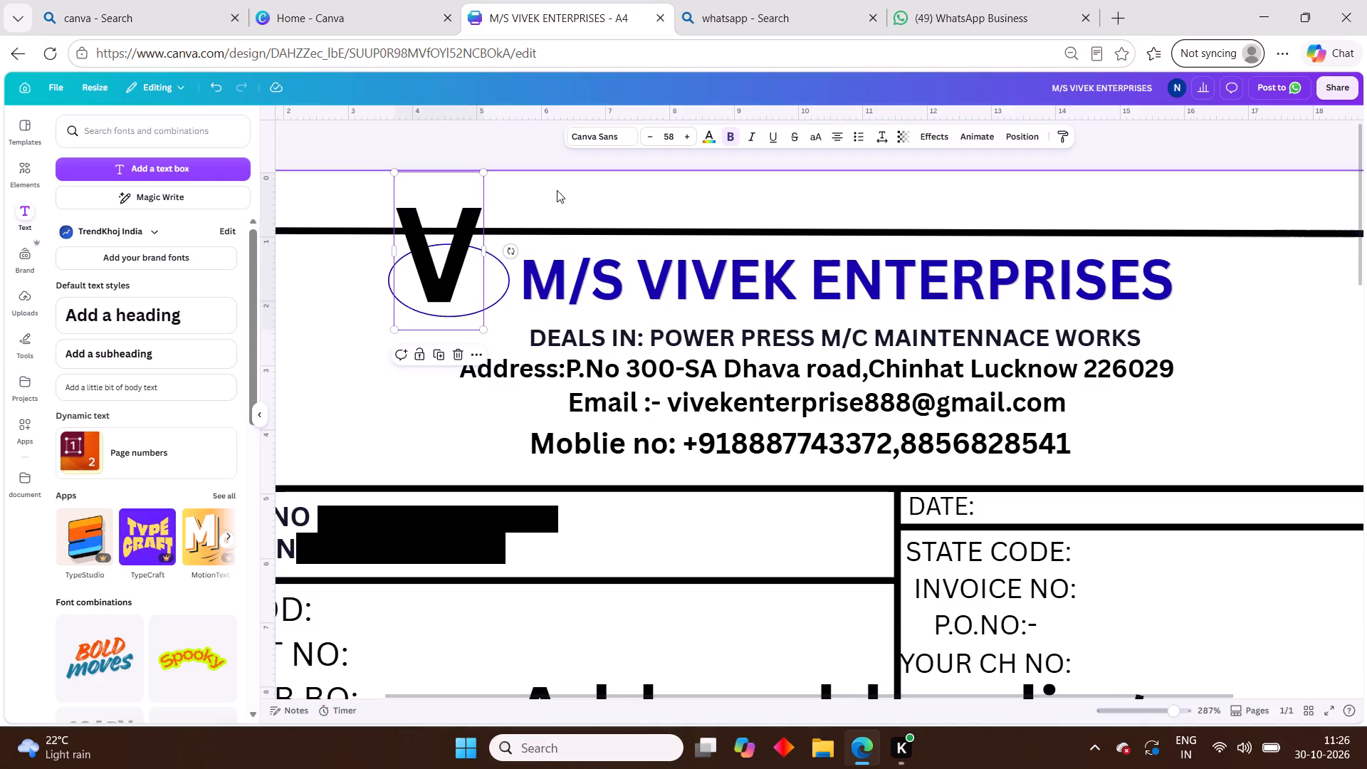
pyautogui.click(459, 351)
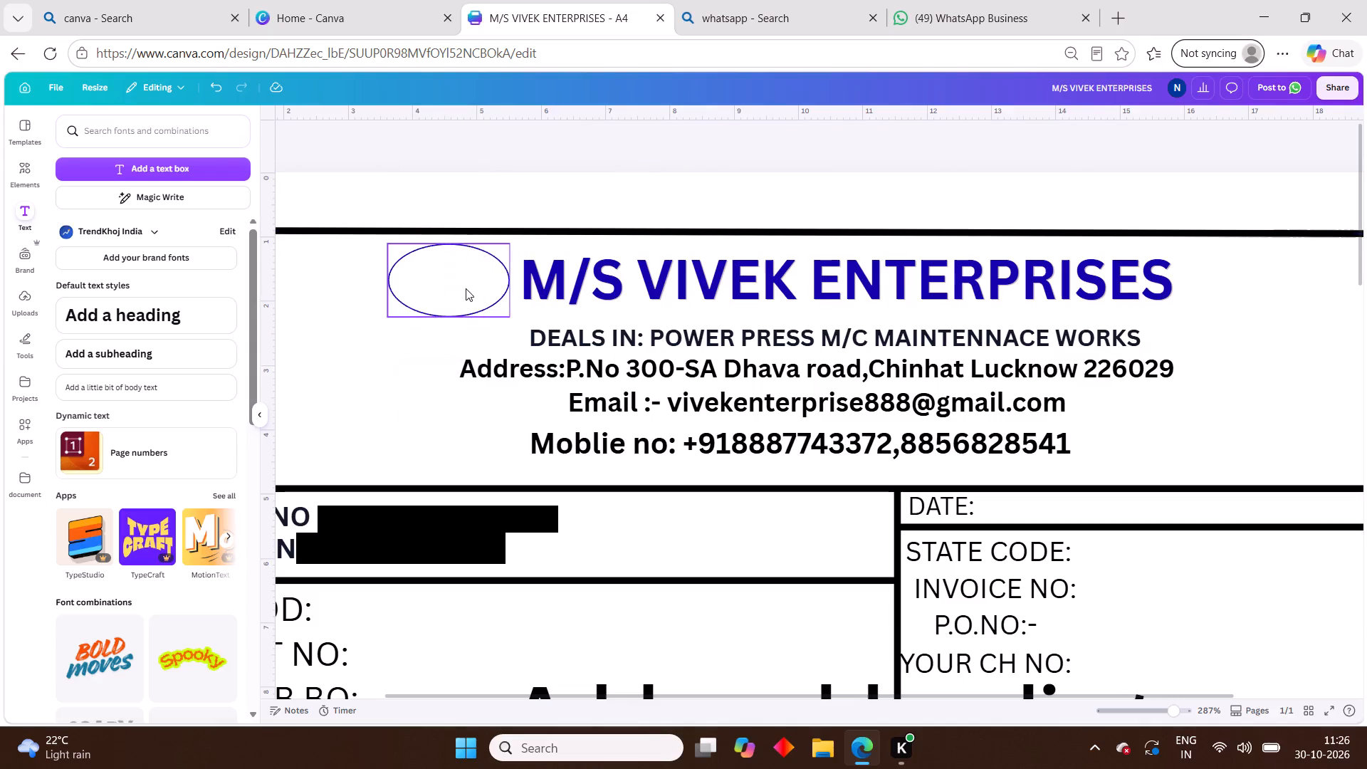
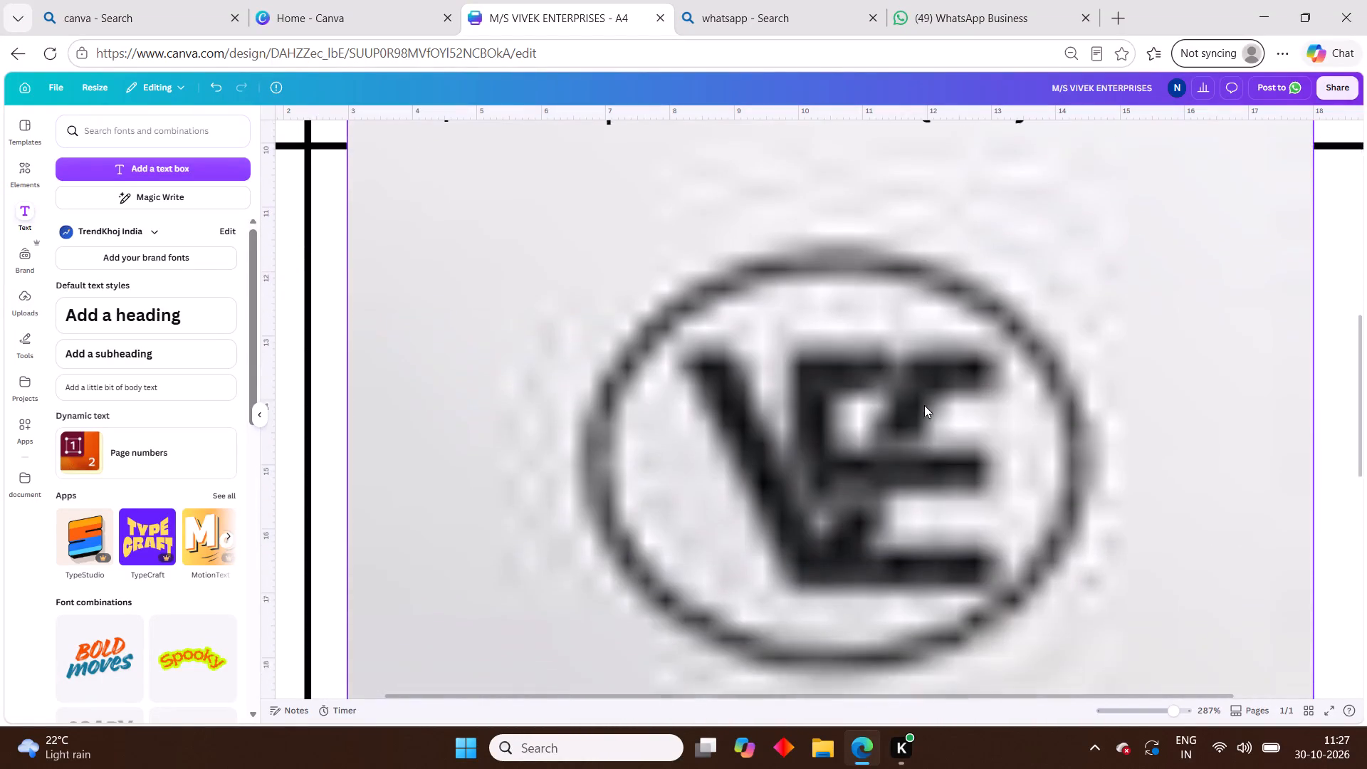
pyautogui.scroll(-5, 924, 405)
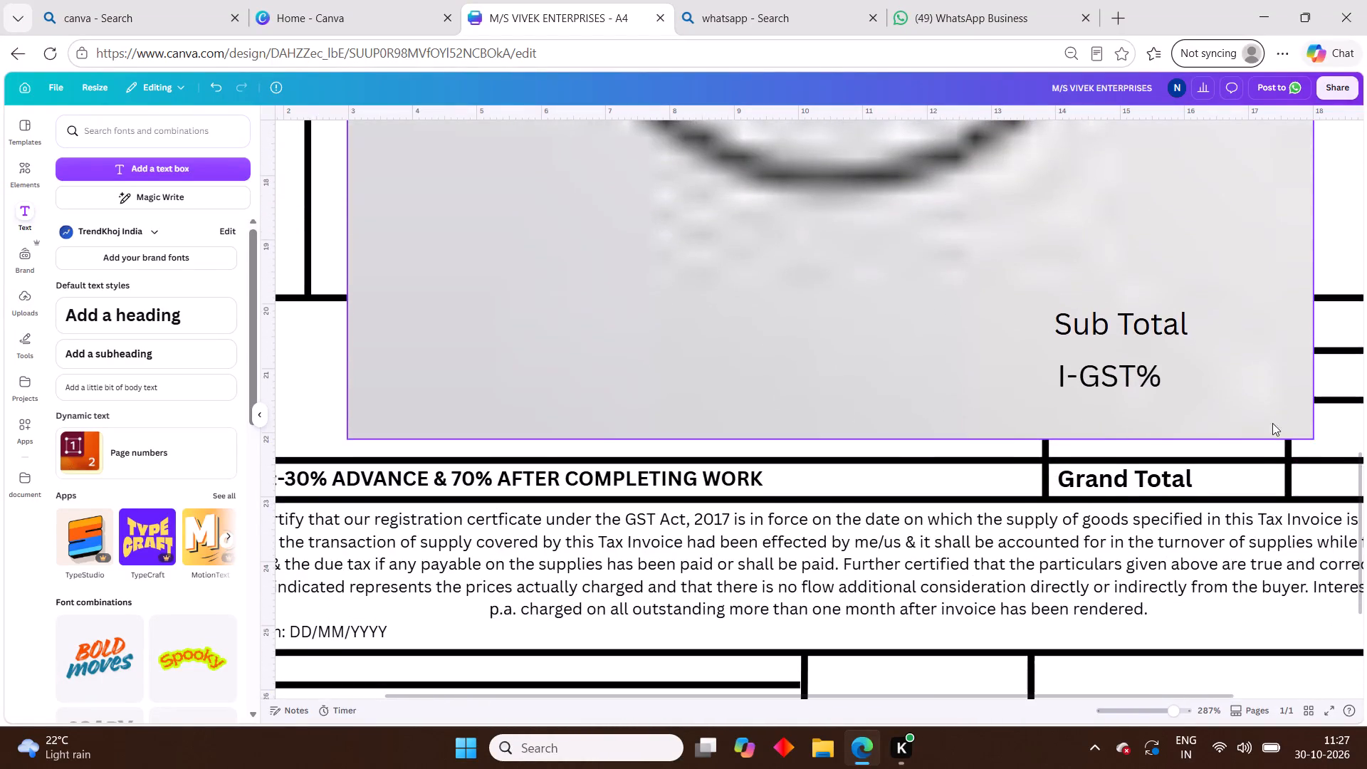
# Shrink the oversized VE logo image covering the invoice table and move it up over the invoice header.
pyautogui.scroll(4, 1274, 377)
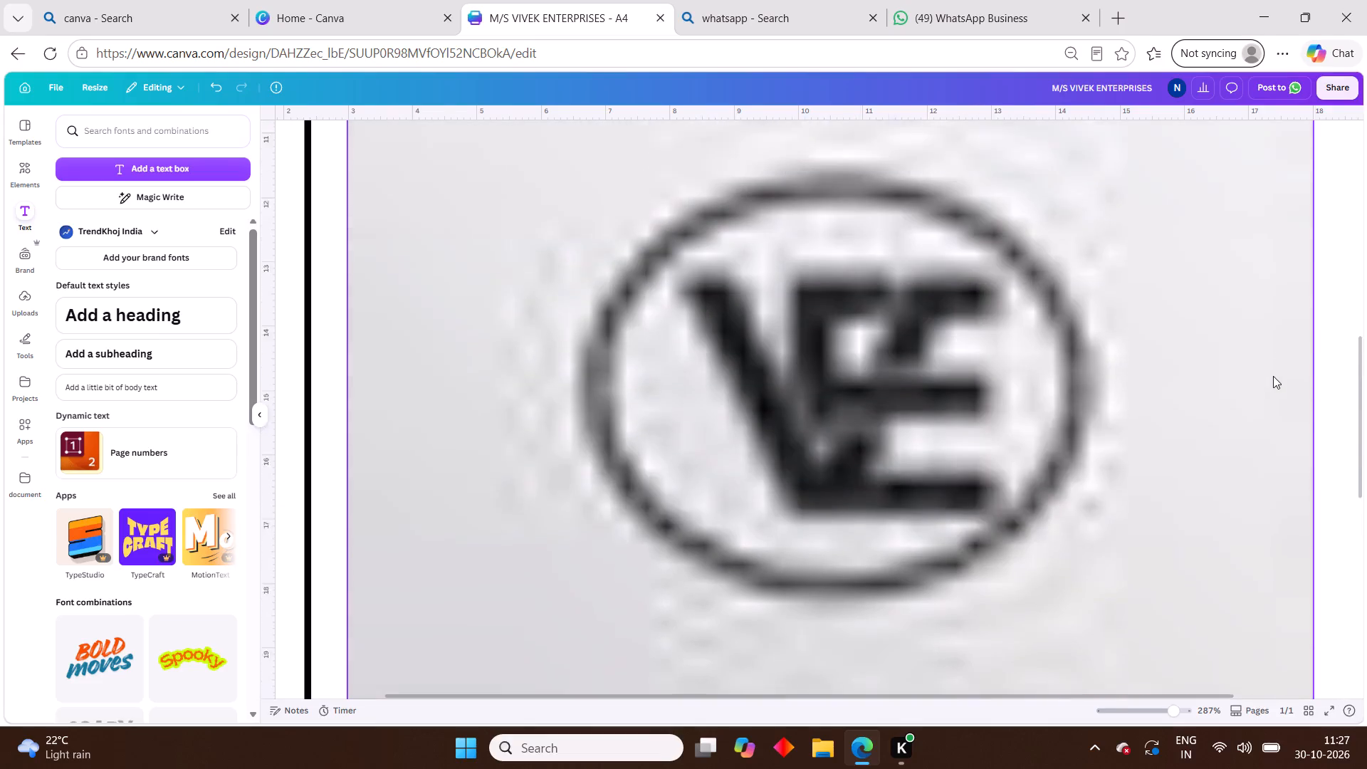
pyautogui.scroll(4, 1273, 376)
pyautogui.scroll(-2, 1008, 441)
pyautogui.scroll(2, 1006, 444)
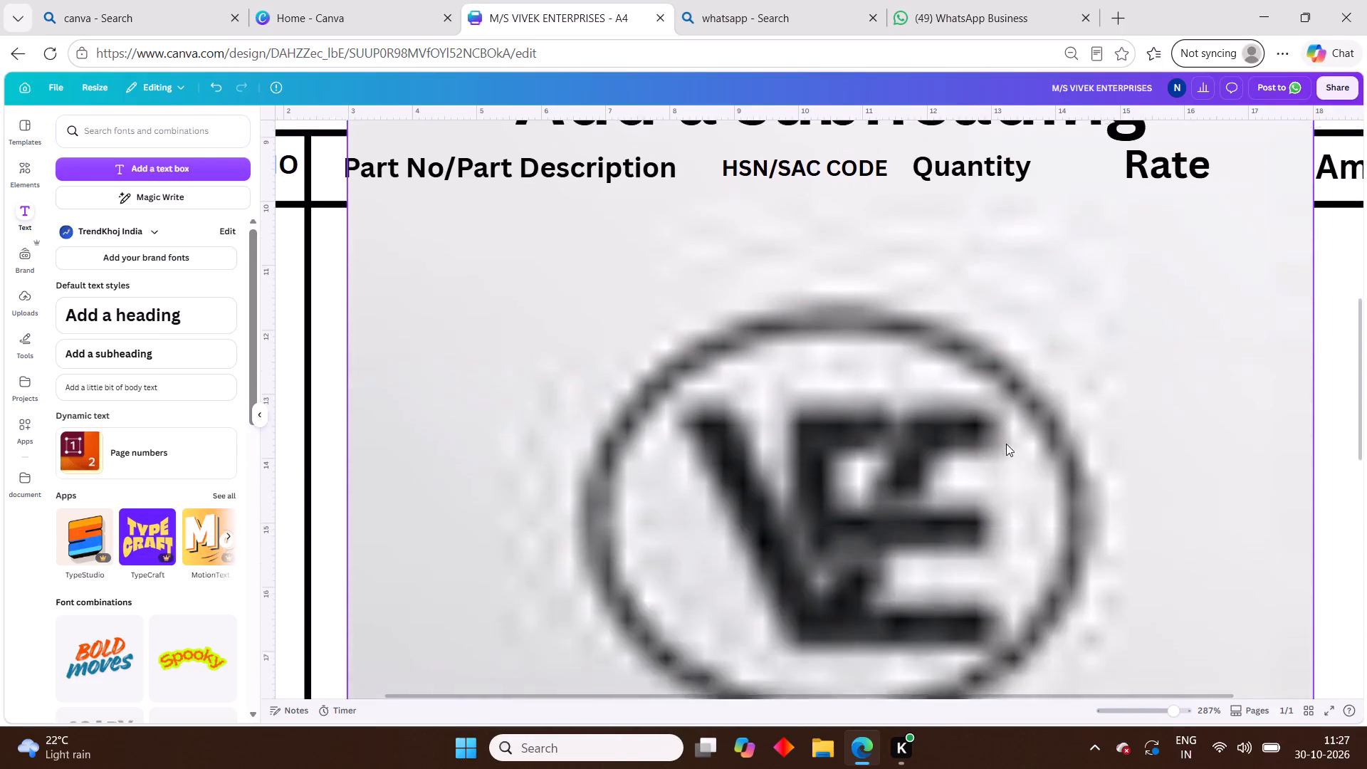
pyautogui.scroll(1, 1006, 444)
pyautogui.click(1011, 505)
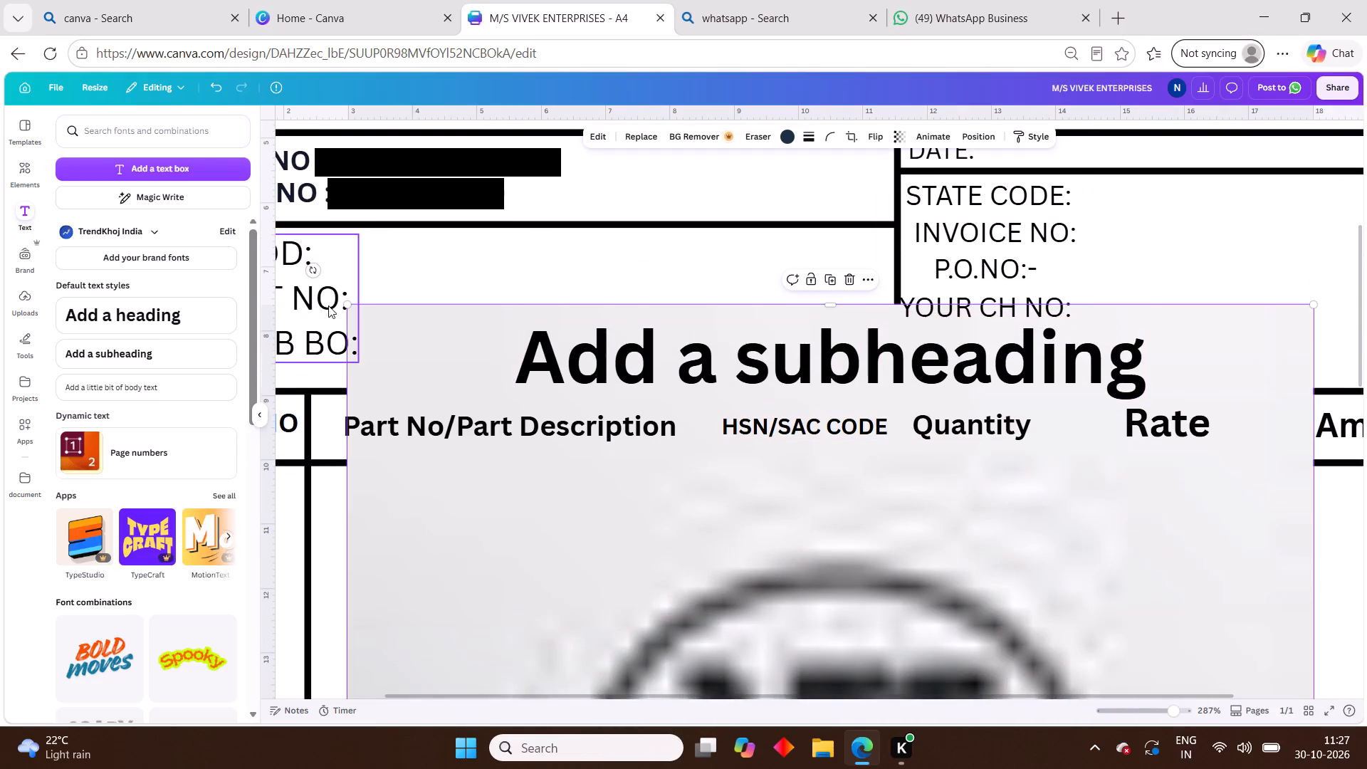
pyautogui.moveTo(351, 305); pyautogui.dragTo(354, 308)
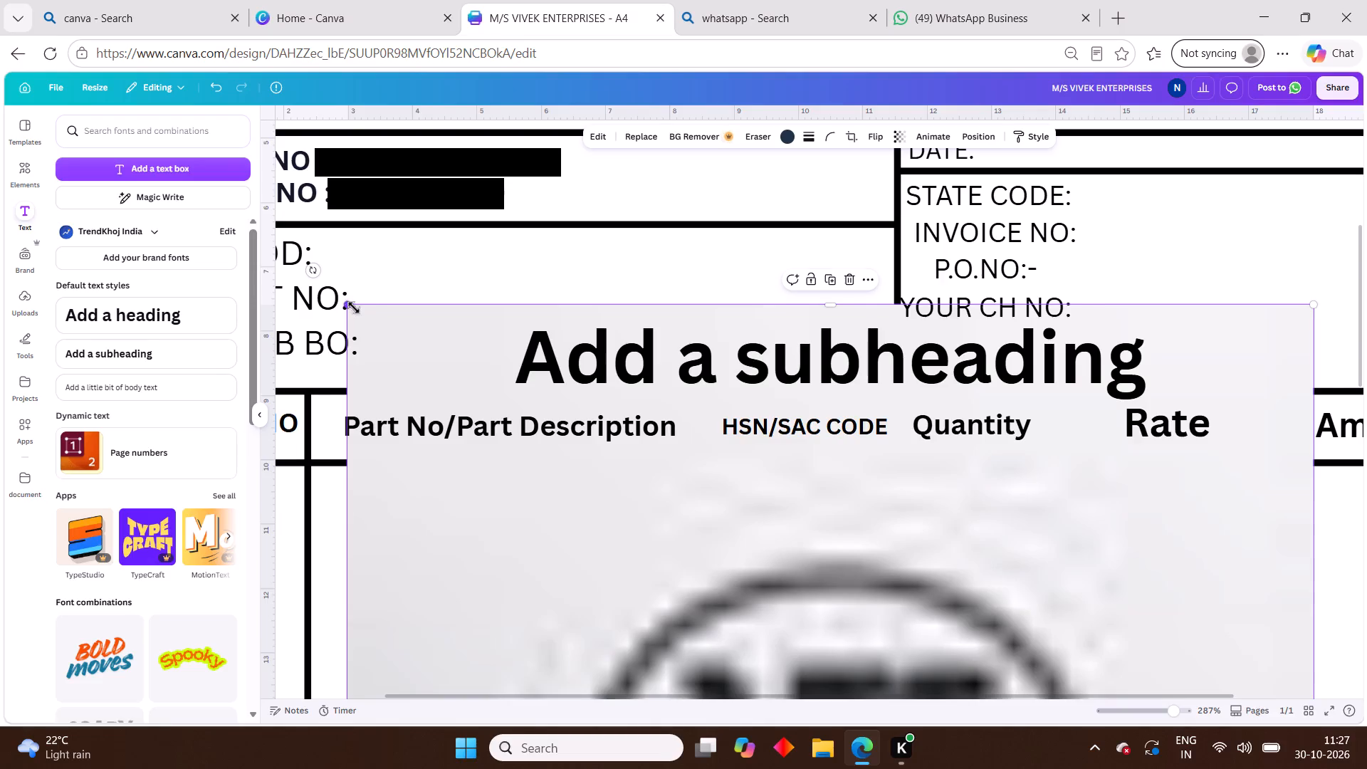
pyautogui.moveTo(354, 308); pyautogui.dragTo(561, 558)
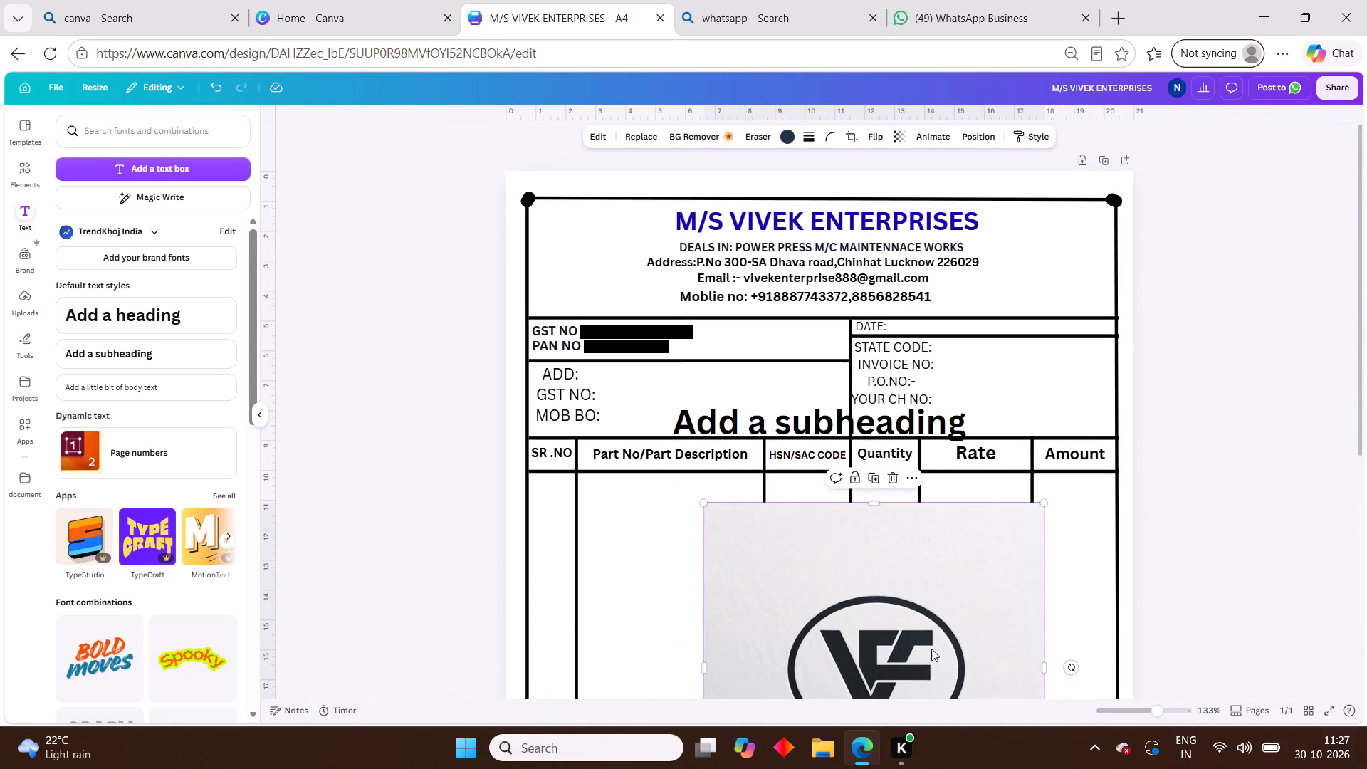
pyautogui.moveTo(941, 627); pyautogui.dragTo(770, 302)
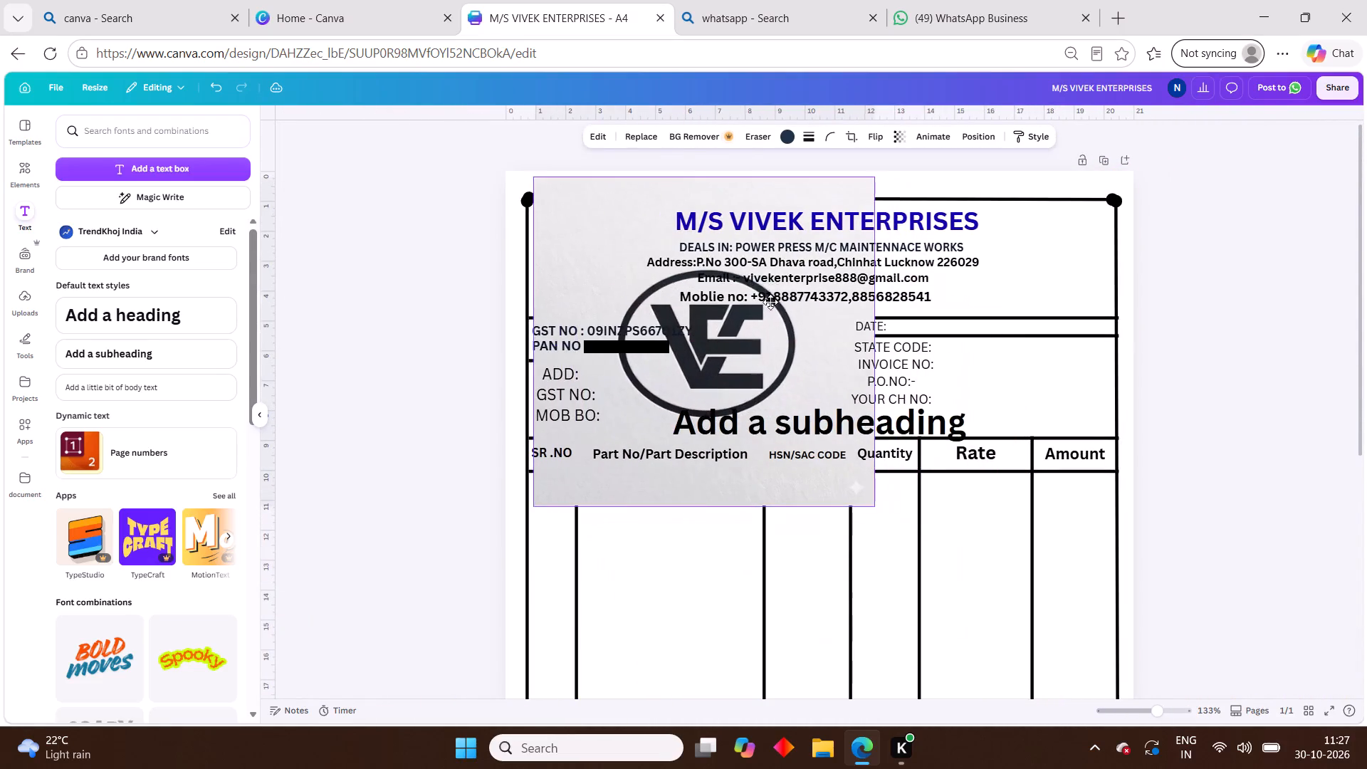
pyautogui.moveTo(770, 302); pyautogui.dragTo(771, 302)
# Scale down the VE logo image slightly and crop it tightly around the oval, to about 5.6 by 4.8 cm.
pyautogui.moveTo(706, 502); pyautogui.dragTo(707, 501)
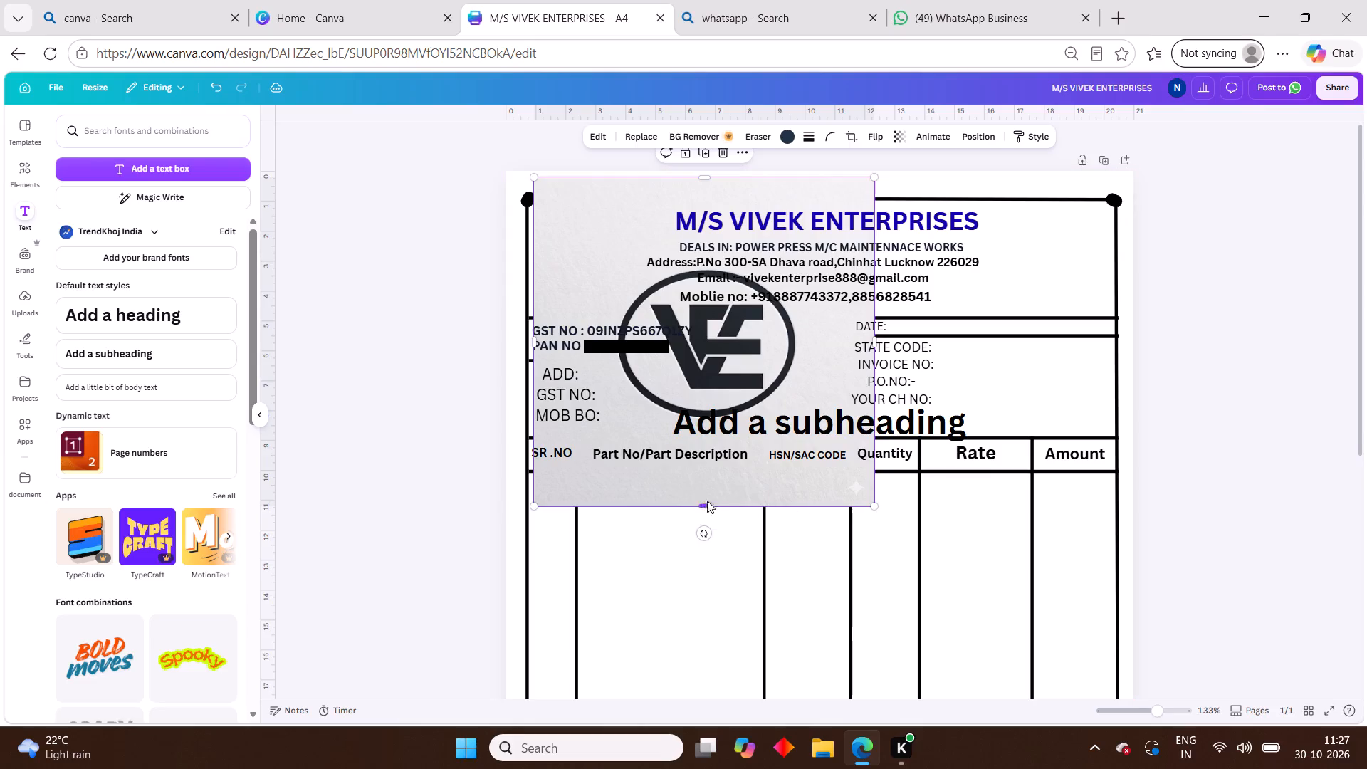
pyautogui.moveTo(707, 501); pyautogui.dragTo(713, 421)
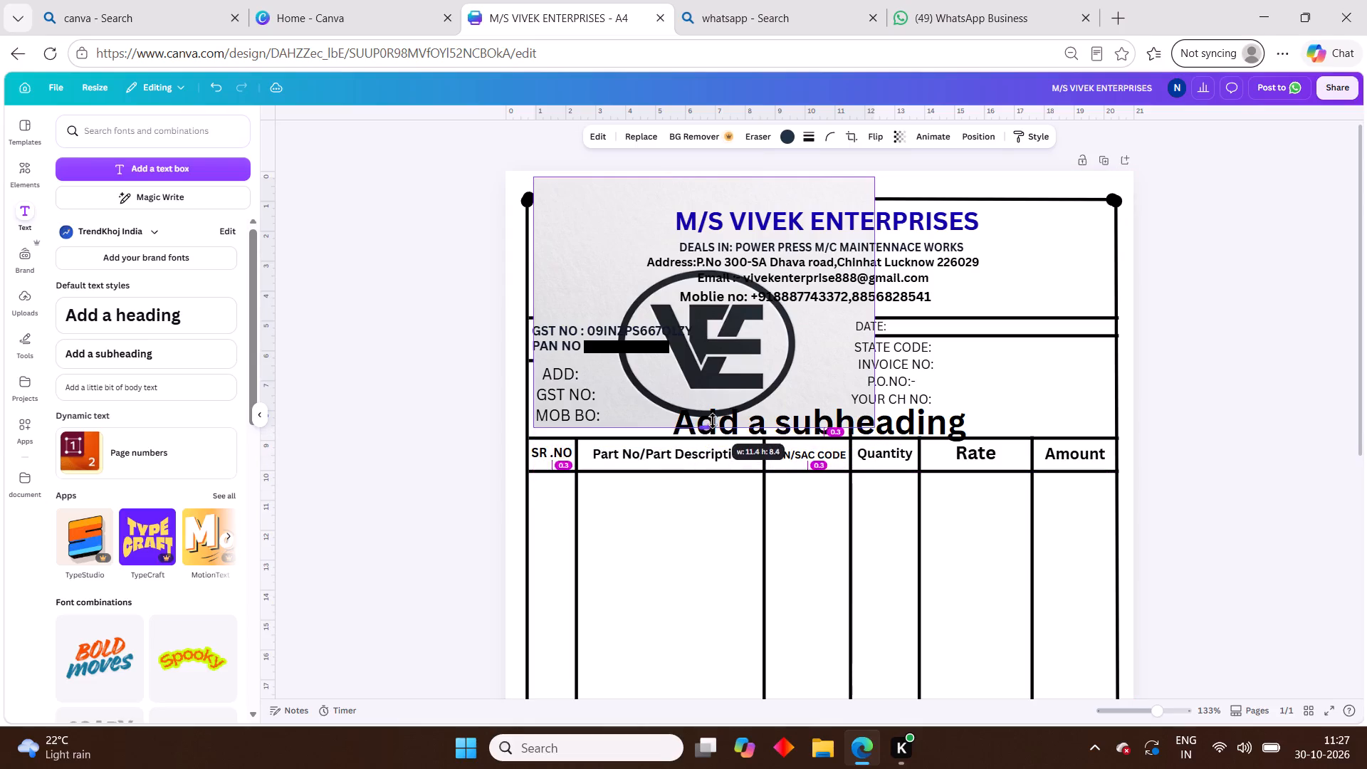
pyautogui.moveTo(713, 421); pyautogui.dragTo(713, 417)
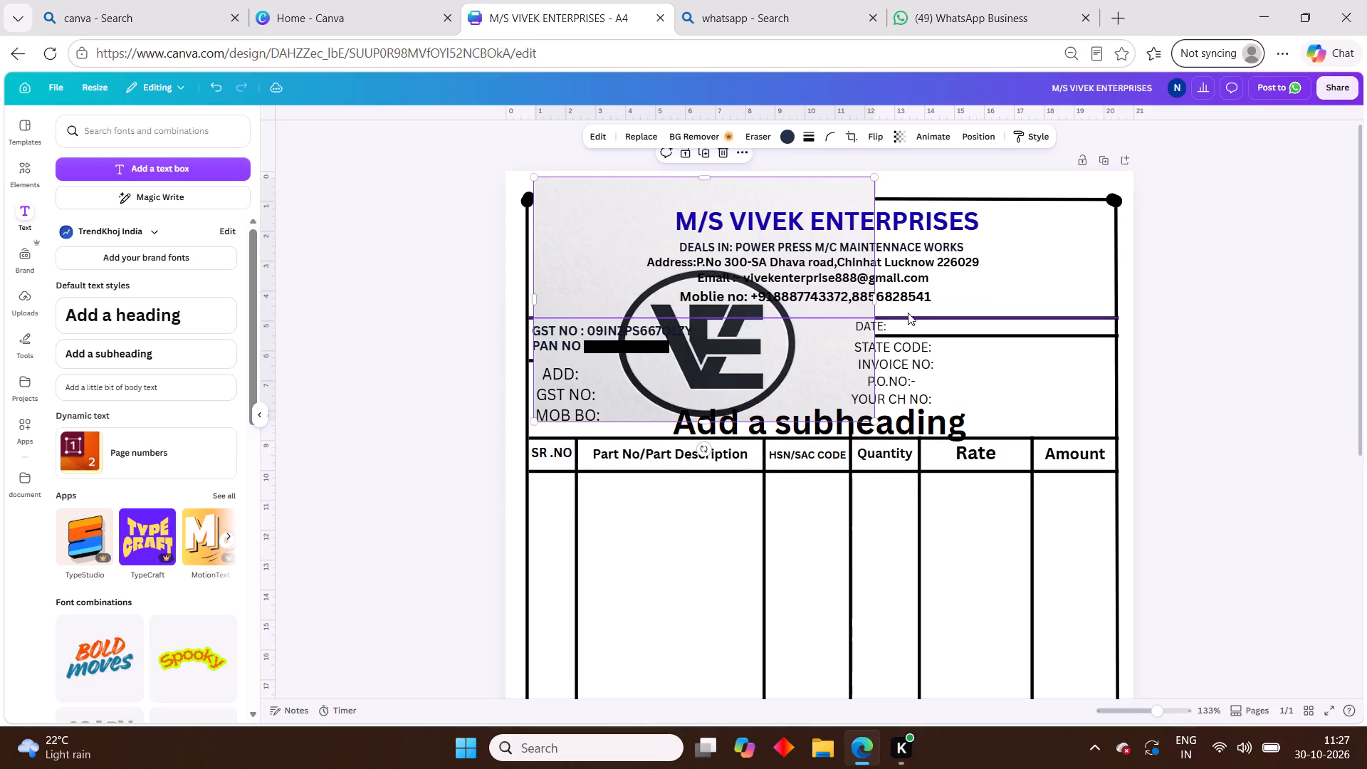
pyautogui.moveTo(878, 298); pyautogui.dragTo(807, 297)
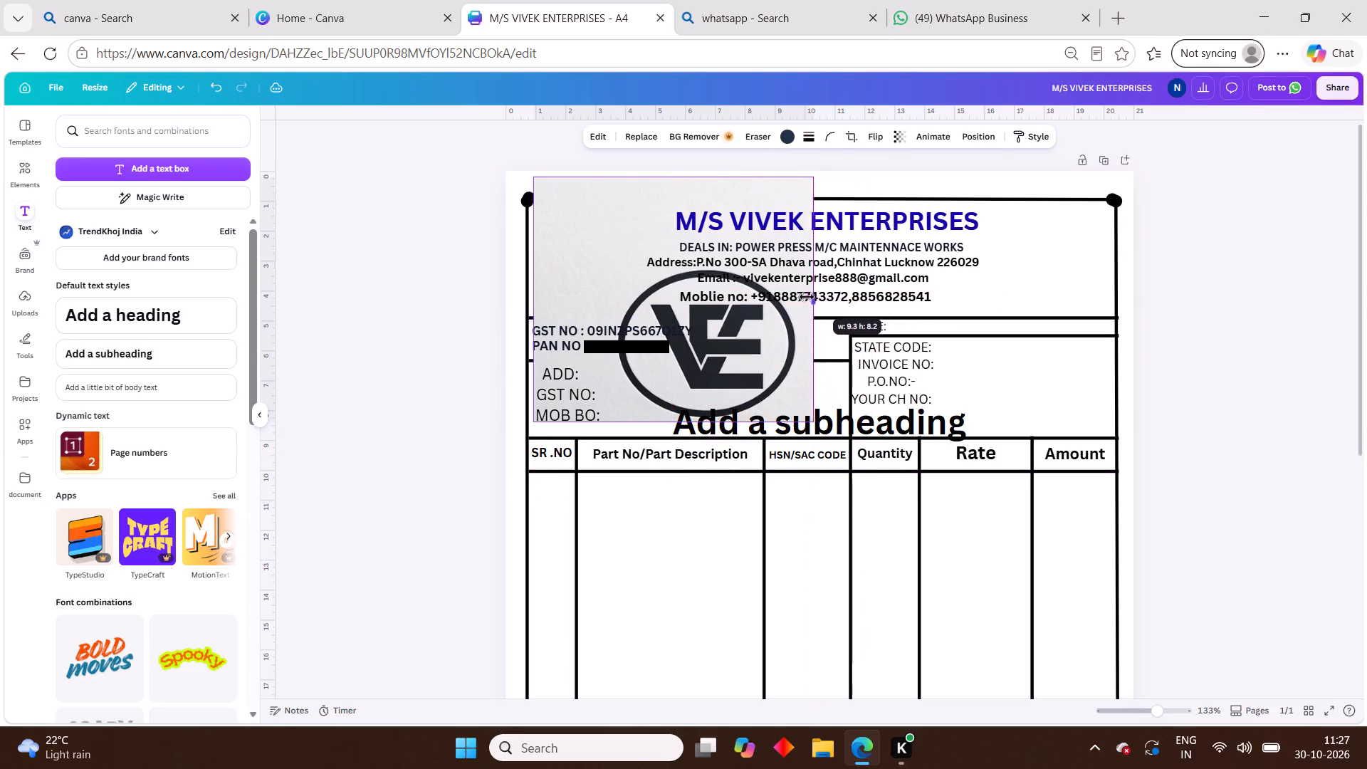
pyautogui.moveTo(807, 297); pyautogui.dragTo(800, 298)
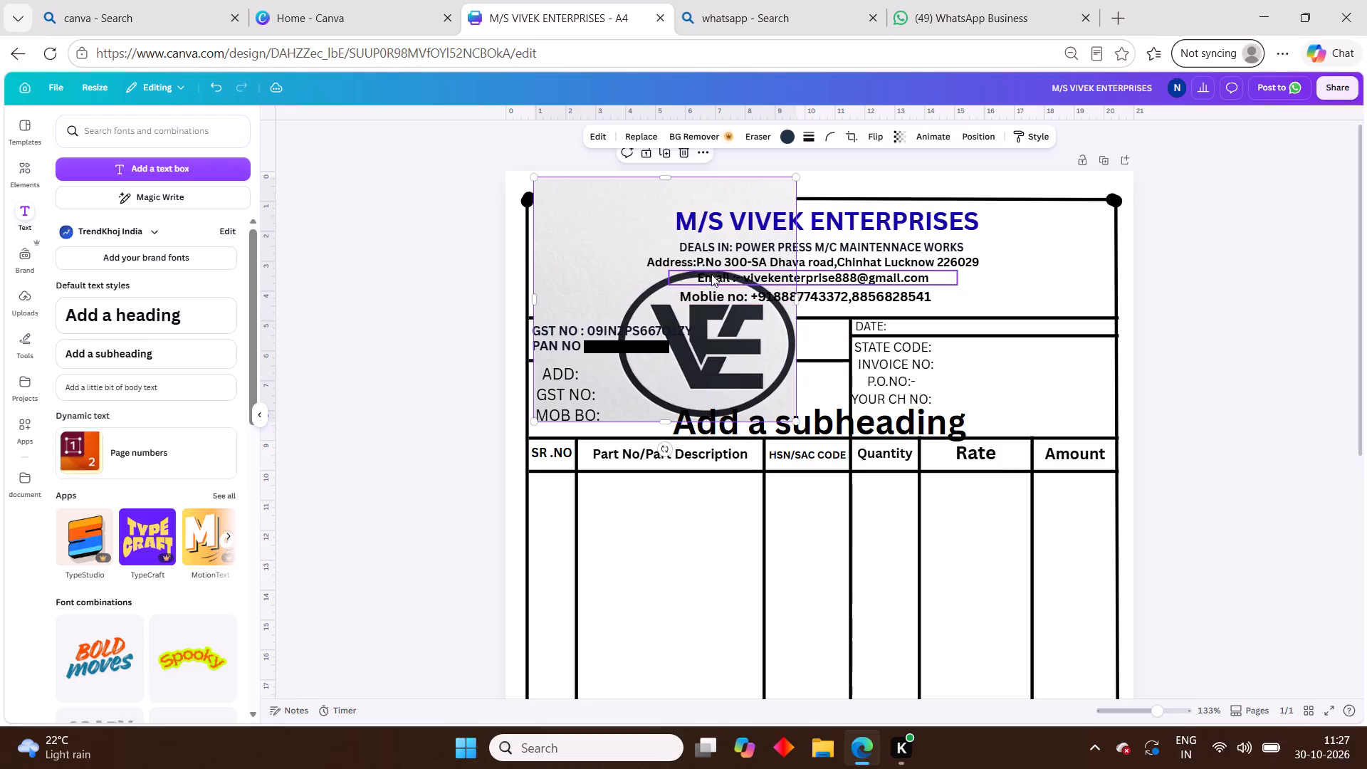
pyautogui.moveTo(535, 177); pyautogui.dragTo(562, 209)
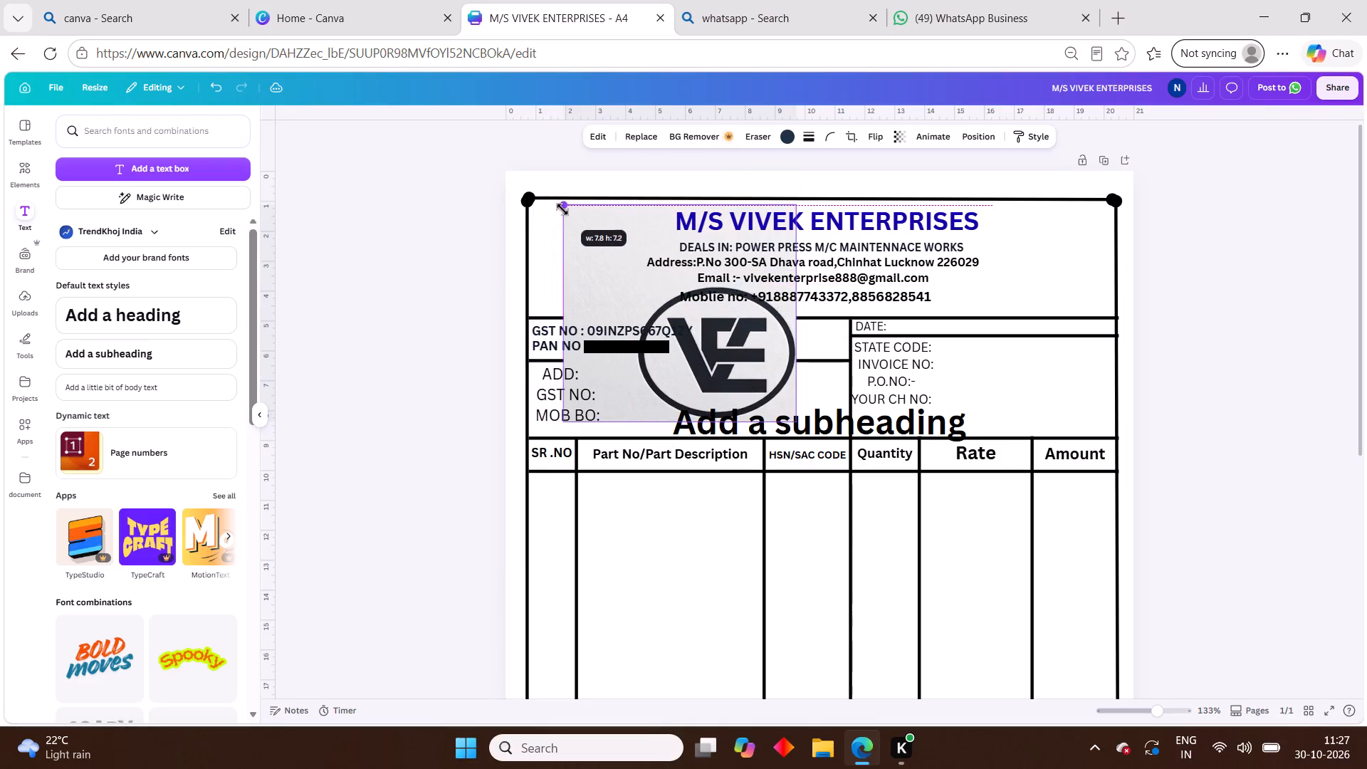
pyautogui.moveTo(562, 209); pyautogui.dragTo(545, 204)
pyautogui.moveTo(552, 310); pyautogui.dragTo(559, 310)
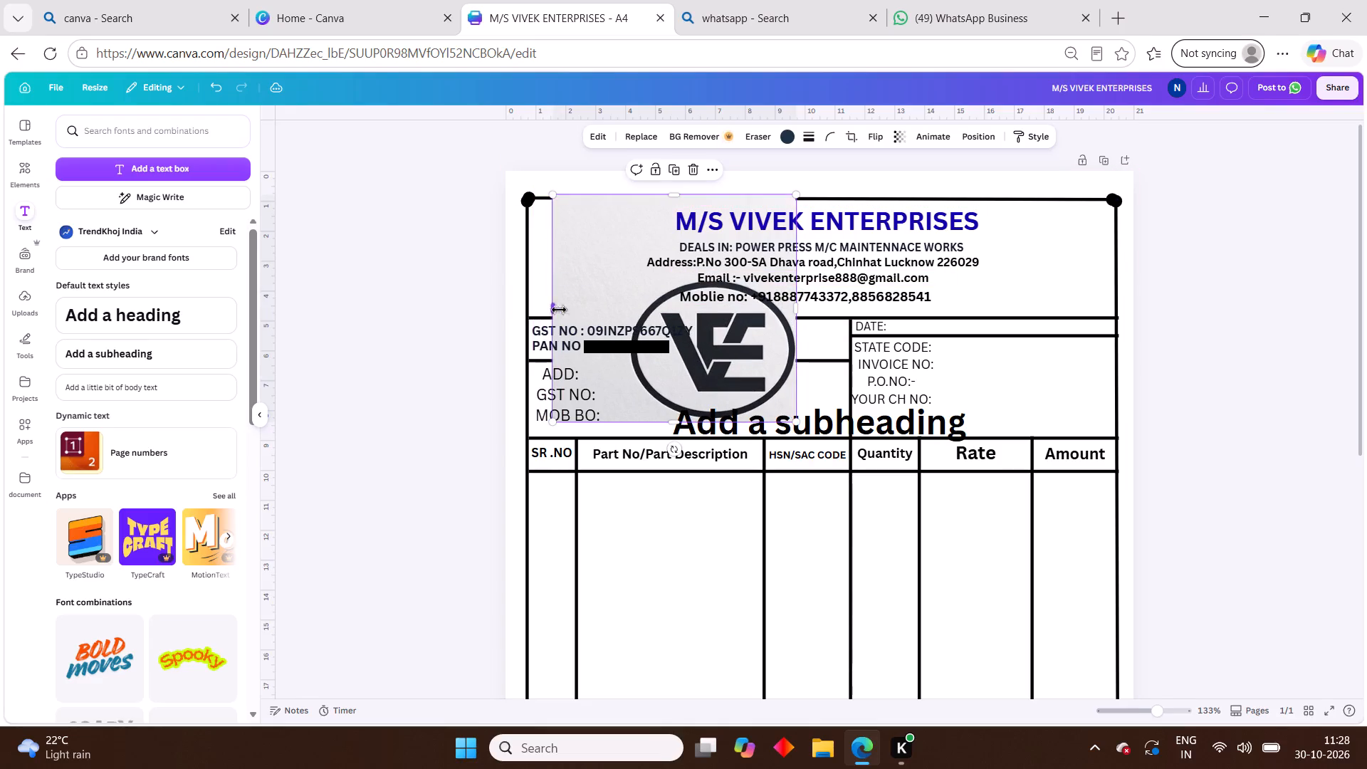
pyautogui.moveTo(559, 310); pyautogui.dragTo(627, 320)
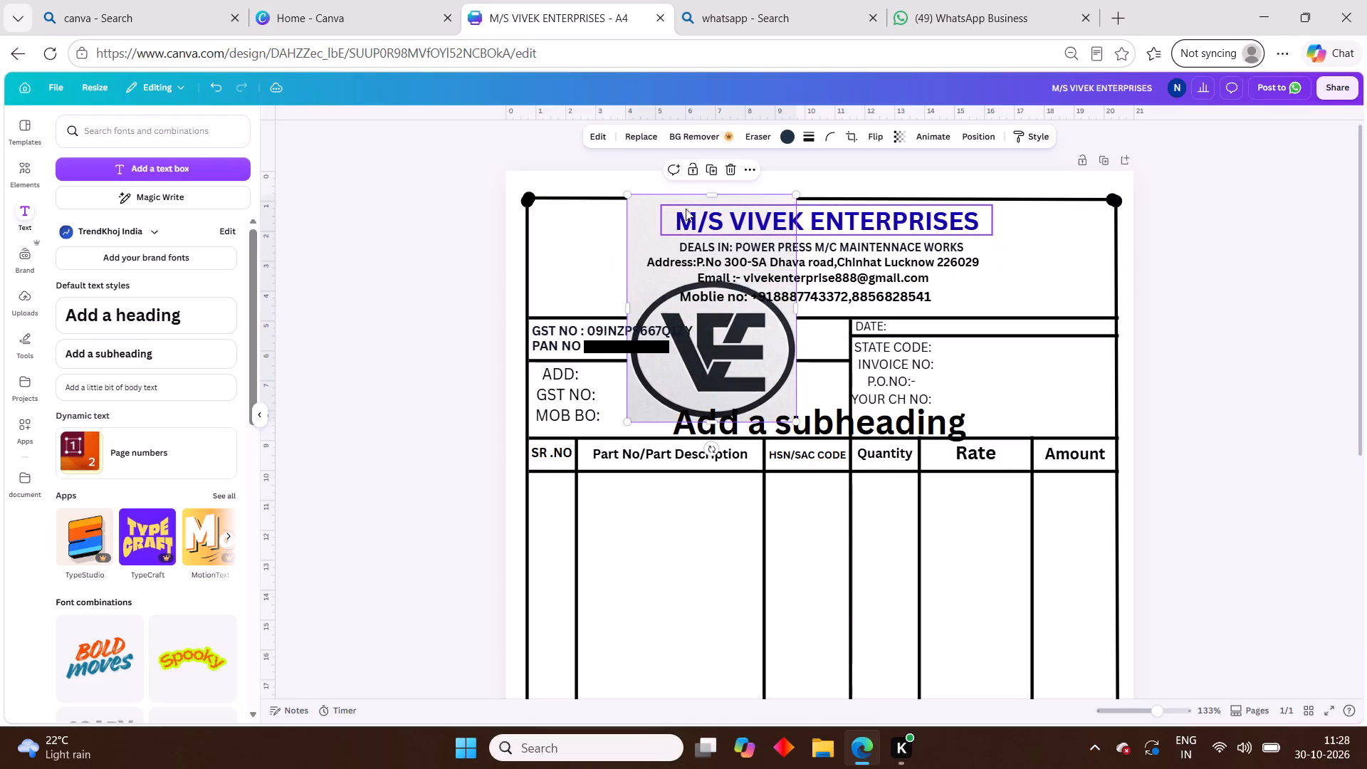
pyautogui.moveTo(713, 197); pyautogui.dragTo(719, 281)
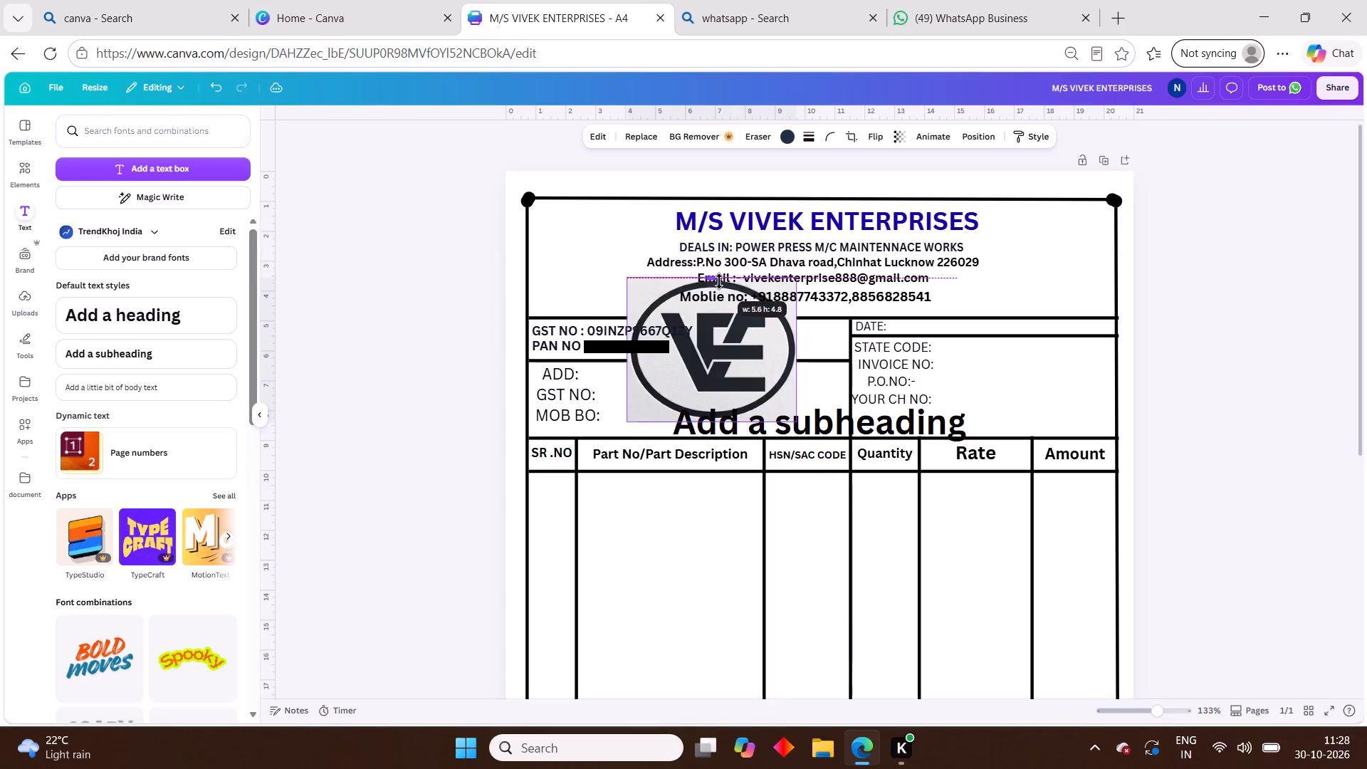
pyautogui.moveTo(719, 281); pyautogui.dragTo(720, 283)
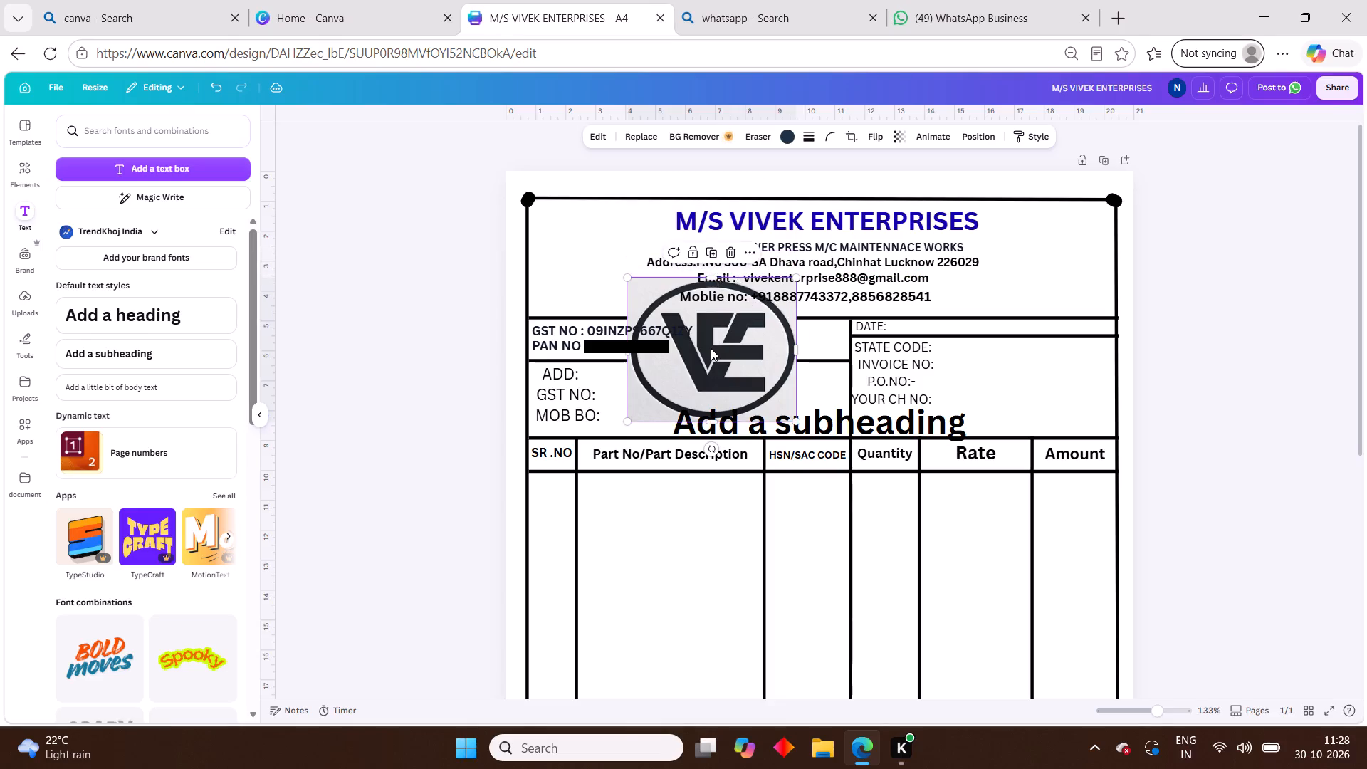
# Set the logo image's colour to the dark blue used for the company name.
pyautogui.click(784, 137)
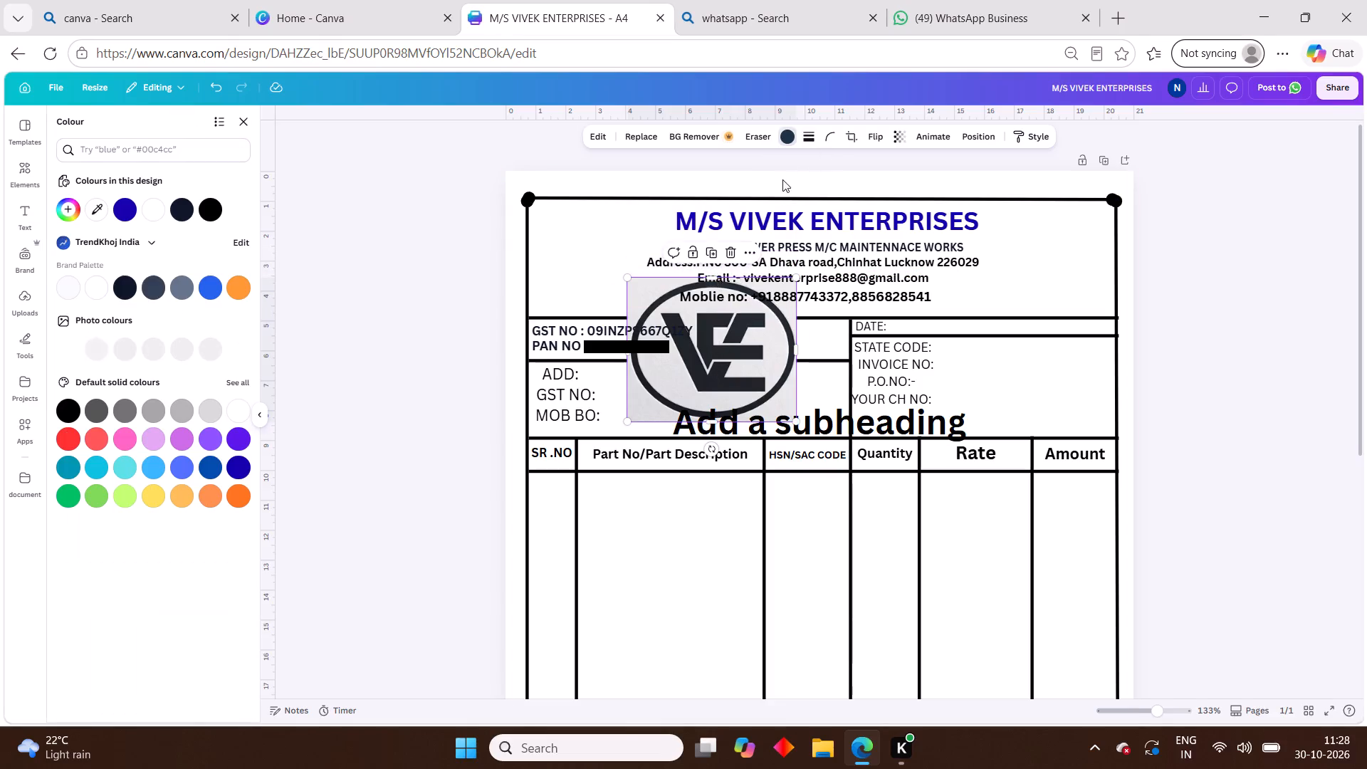
pyautogui.click(237, 464)
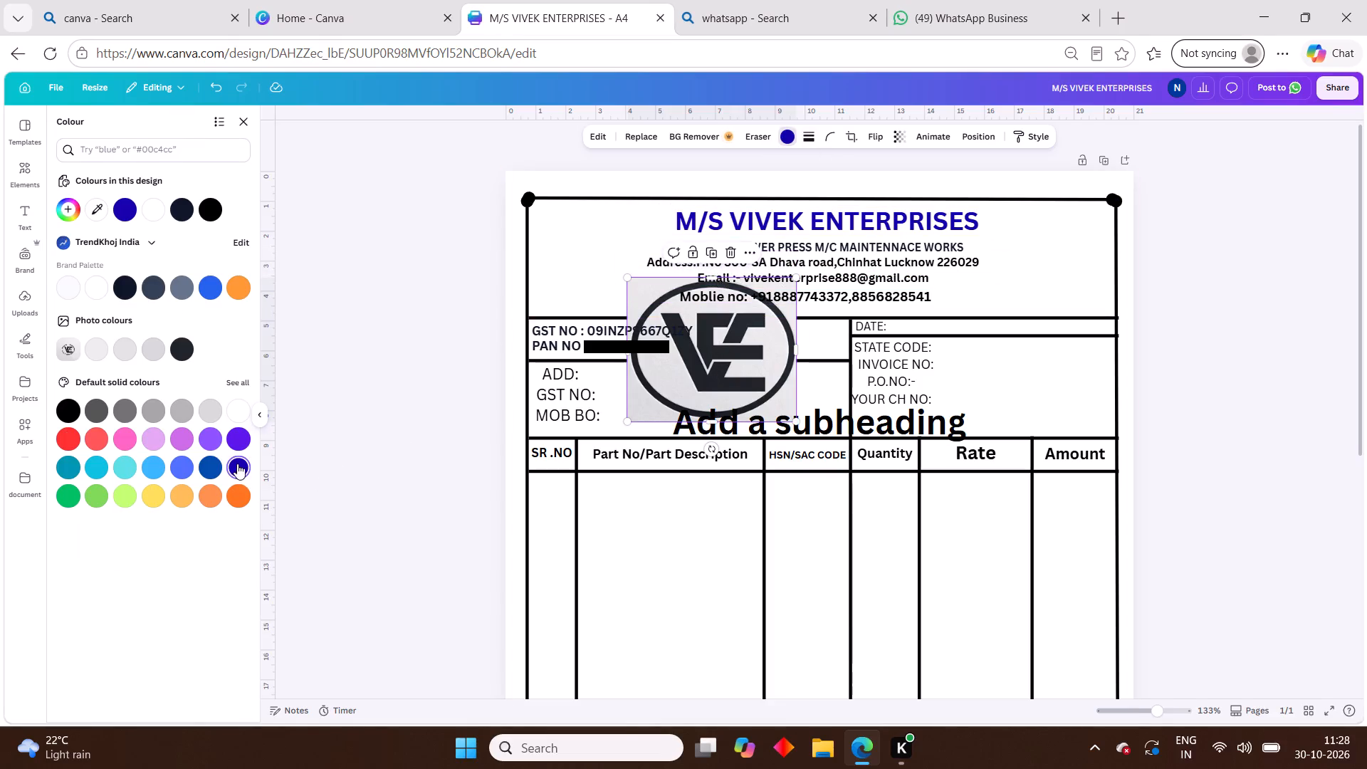
# Shrink the cropped VE logo to the height of the company name and place it just before M/S VIVEK ENTERPRISES.
pyautogui.moveTo(707, 368); pyautogui.dragTo(694, 355)
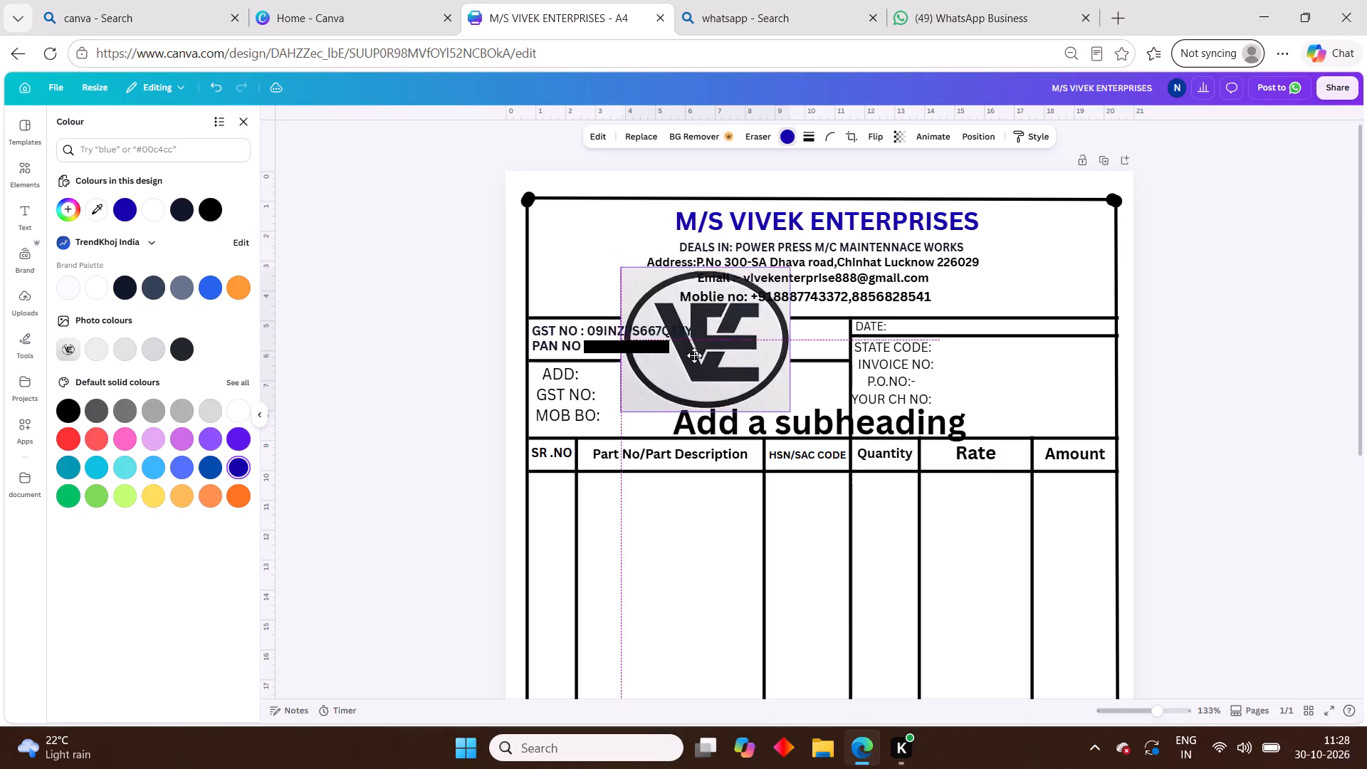
pyautogui.moveTo(694, 355); pyautogui.dragTo(630, 253)
pyautogui.click(641, 303)
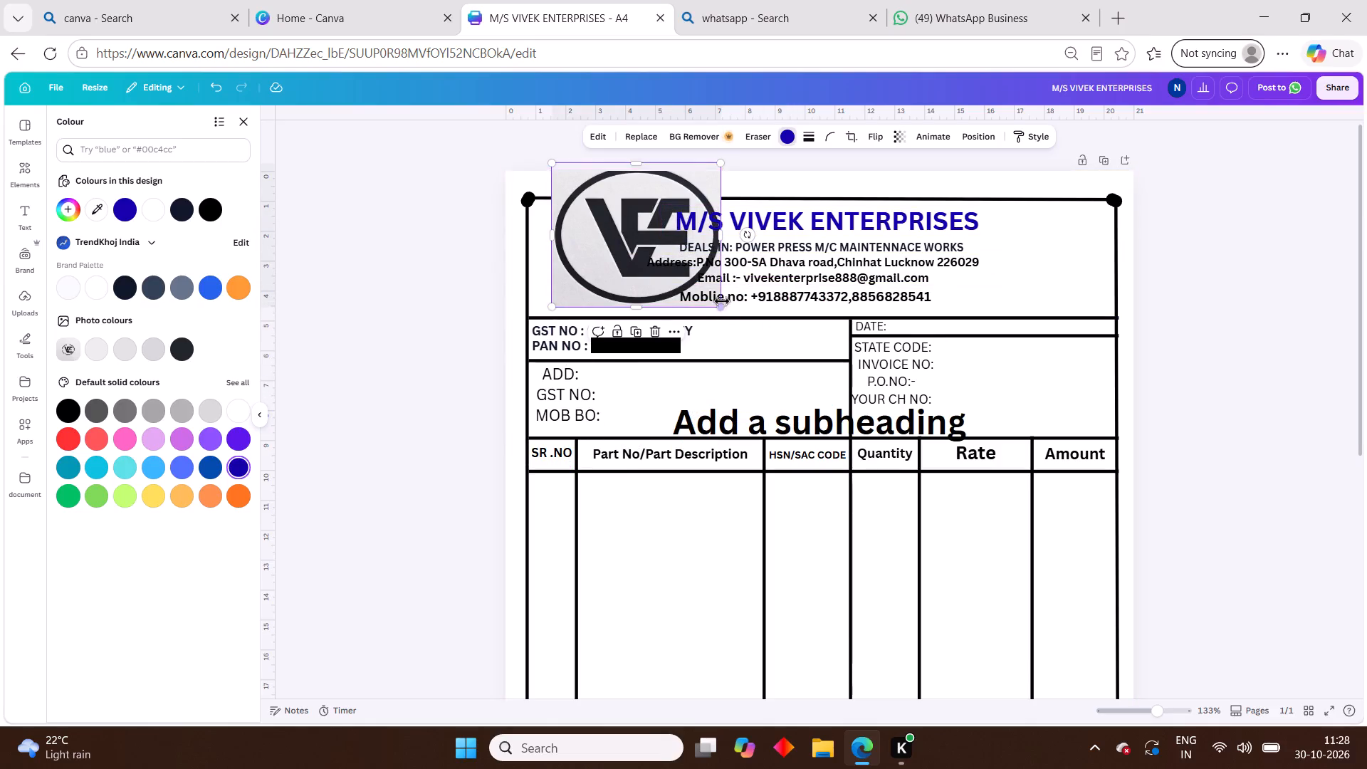
pyautogui.moveTo(719, 303); pyautogui.dragTo(673, 253)
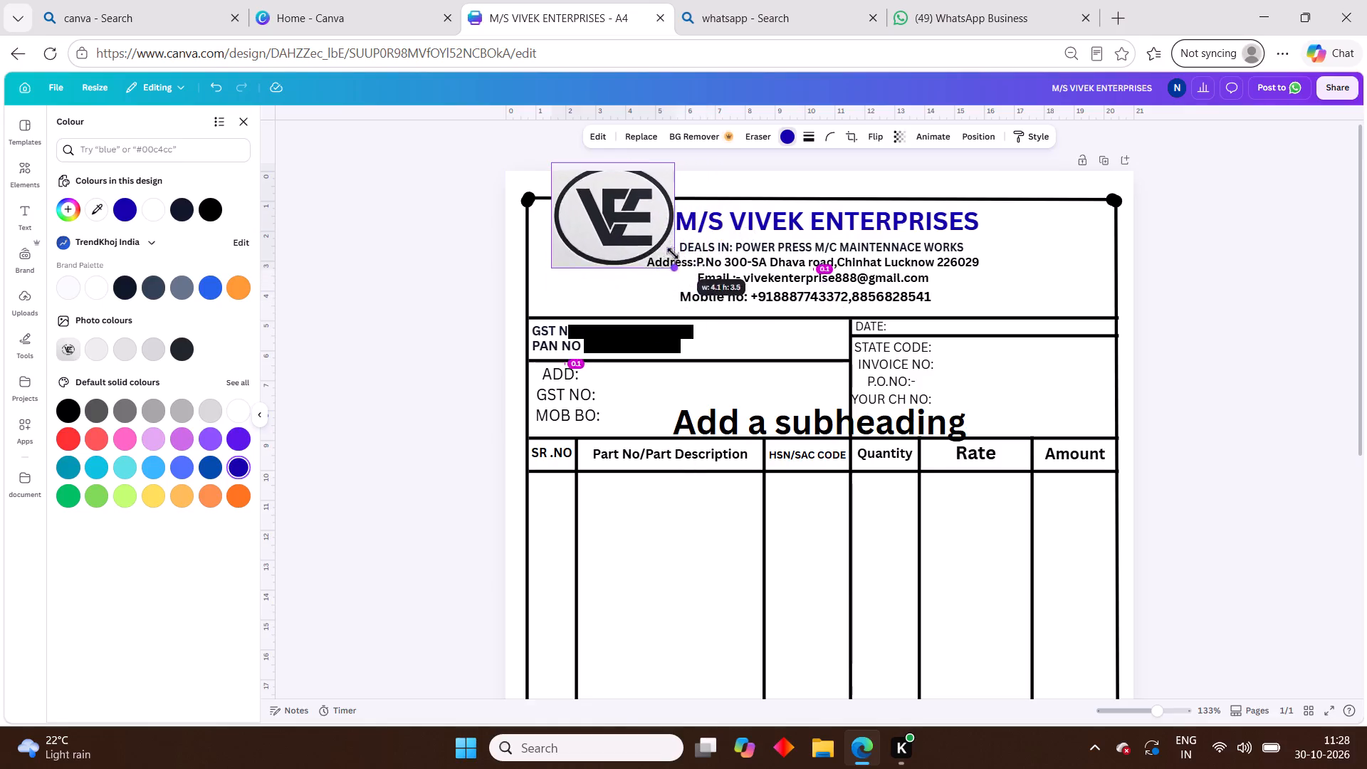
pyautogui.moveTo(673, 253); pyautogui.dragTo(619, 203)
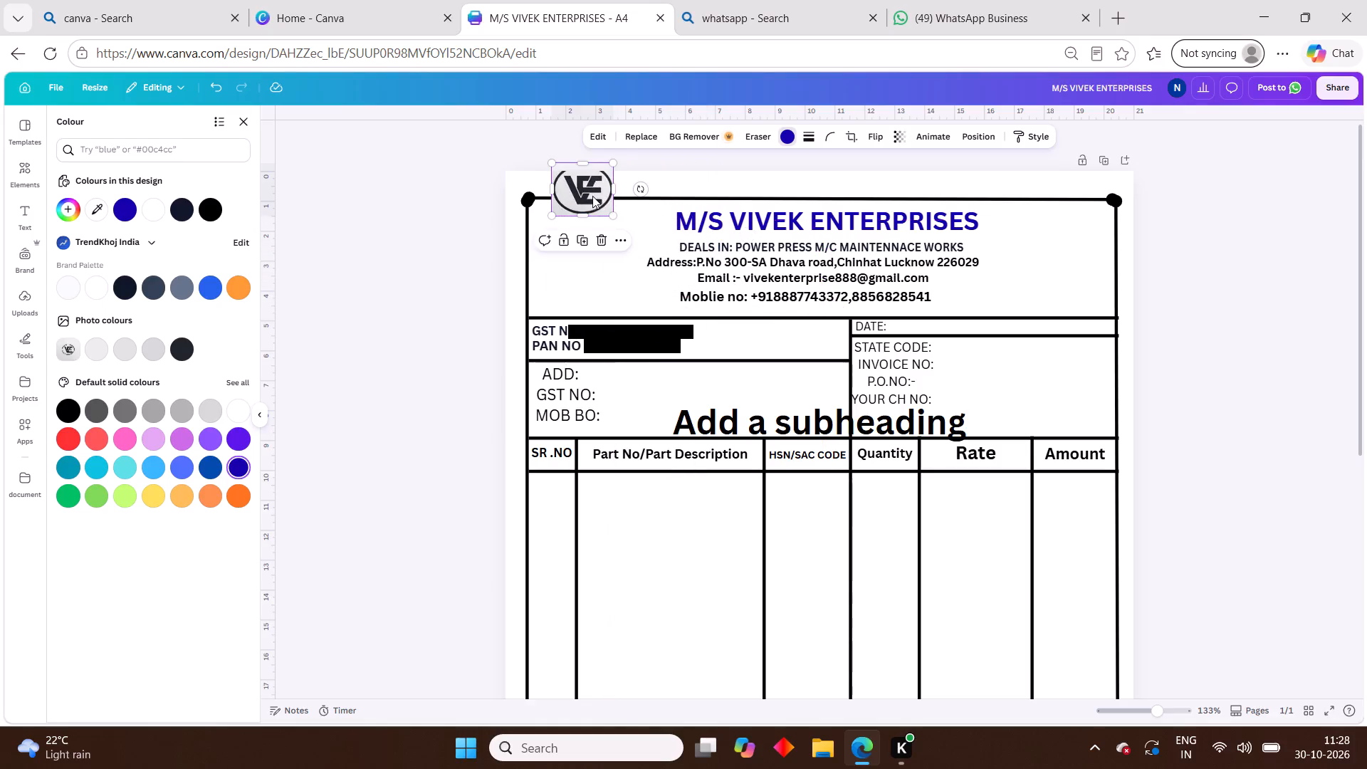
pyautogui.moveTo(592, 195); pyautogui.dragTo(646, 229)
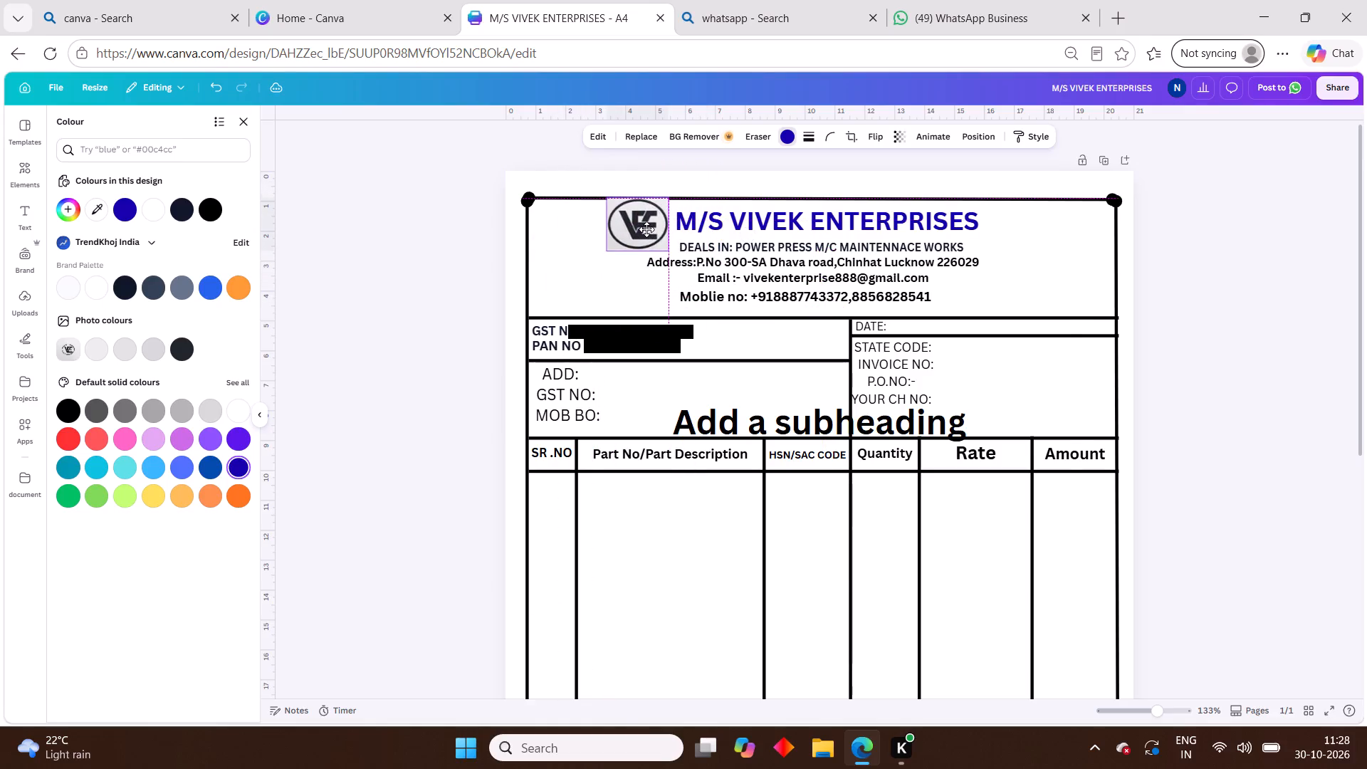
pyautogui.moveTo(646, 229); pyautogui.dragTo(646, 232)
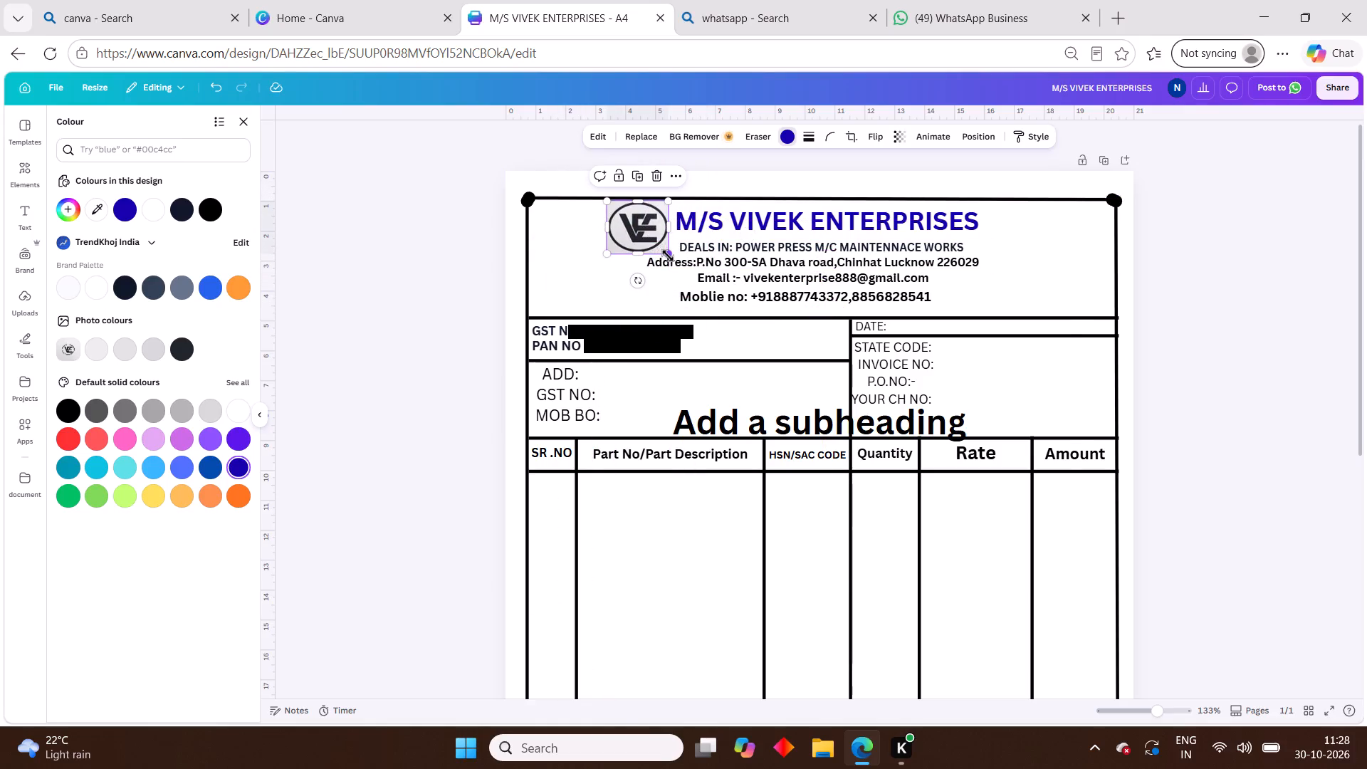
pyautogui.moveTo(668, 256); pyautogui.dragTo(654, 239)
pyautogui.moveTo(634, 221); pyautogui.dragTo(646, 222)
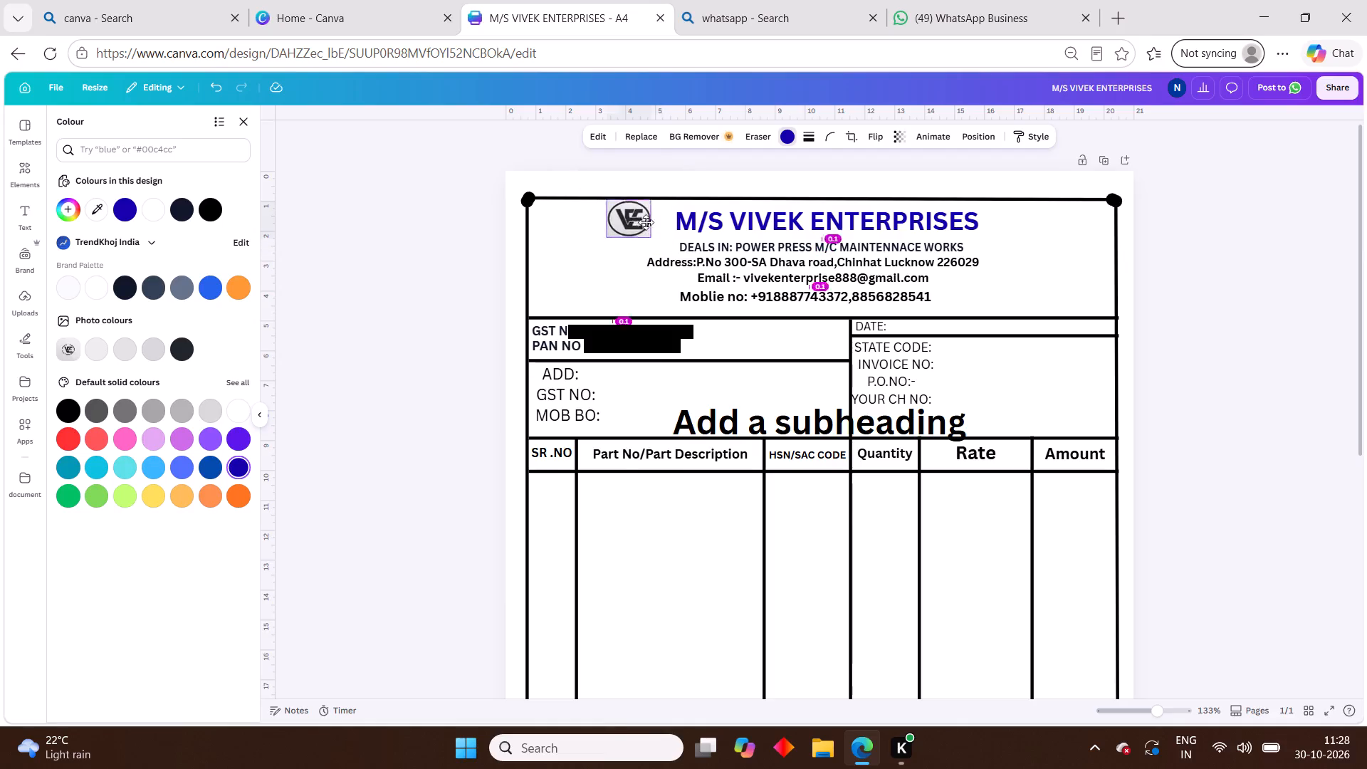
pyautogui.moveTo(646, 222); pyautogui.dragTo(653, 224)
pyautogui.click(431, 293)
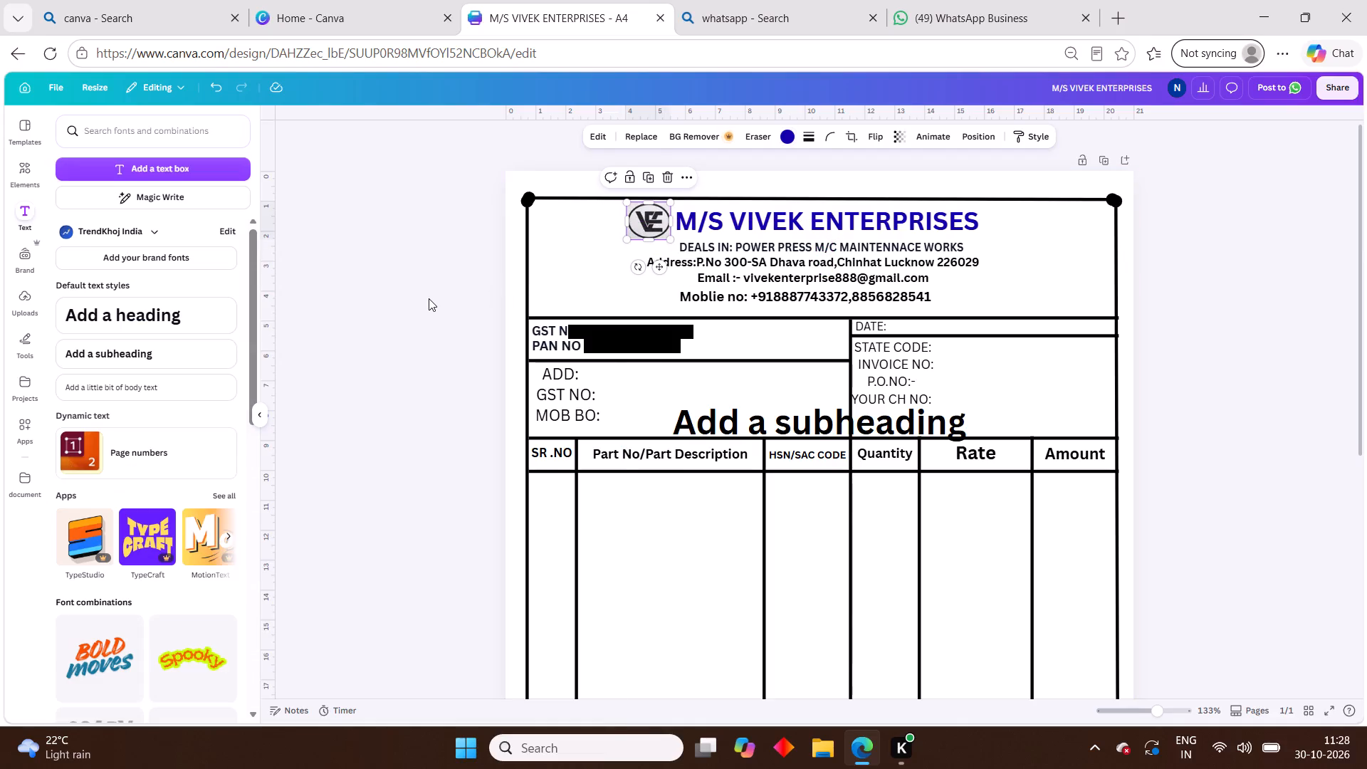
pyautogui.click(429, 298)
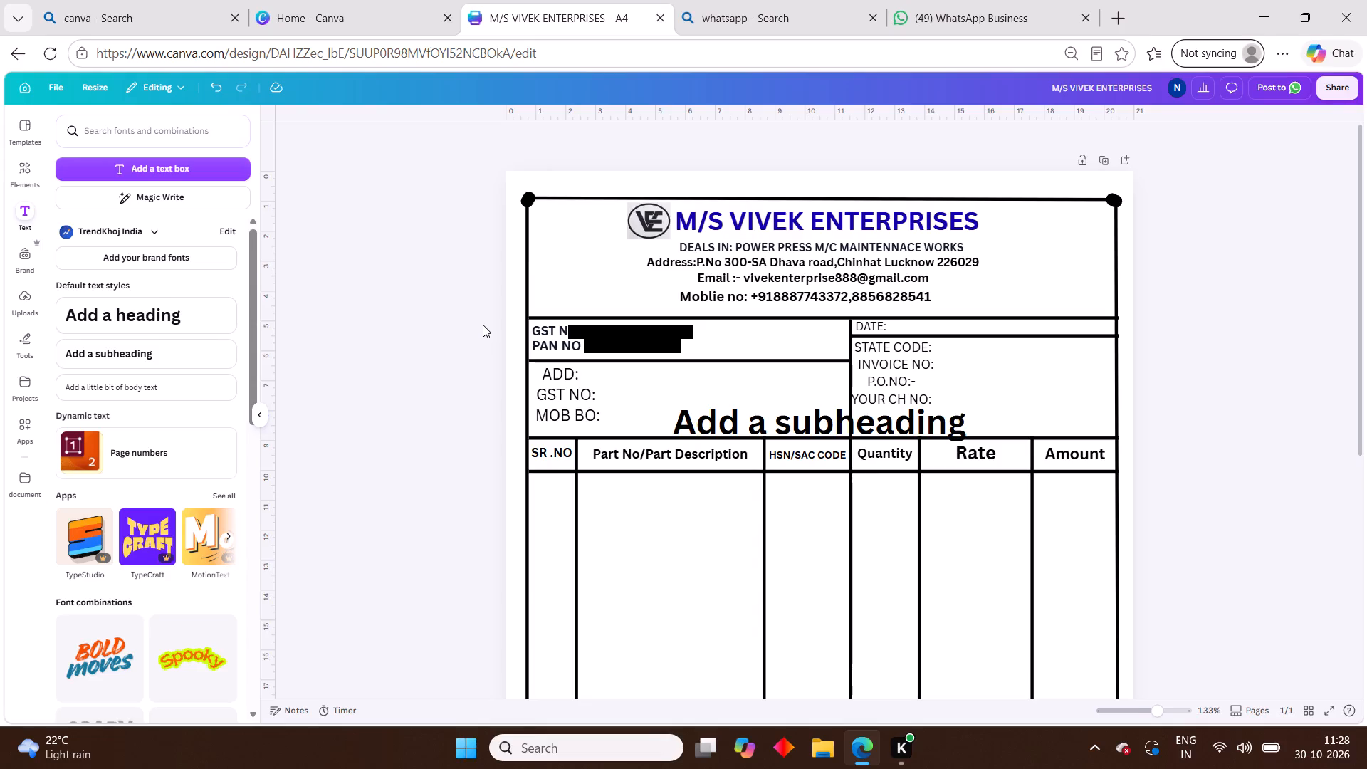
# Delete the leftover "Add a subheading" placeholder text above the item table.
pyautogui.click(735, 412)
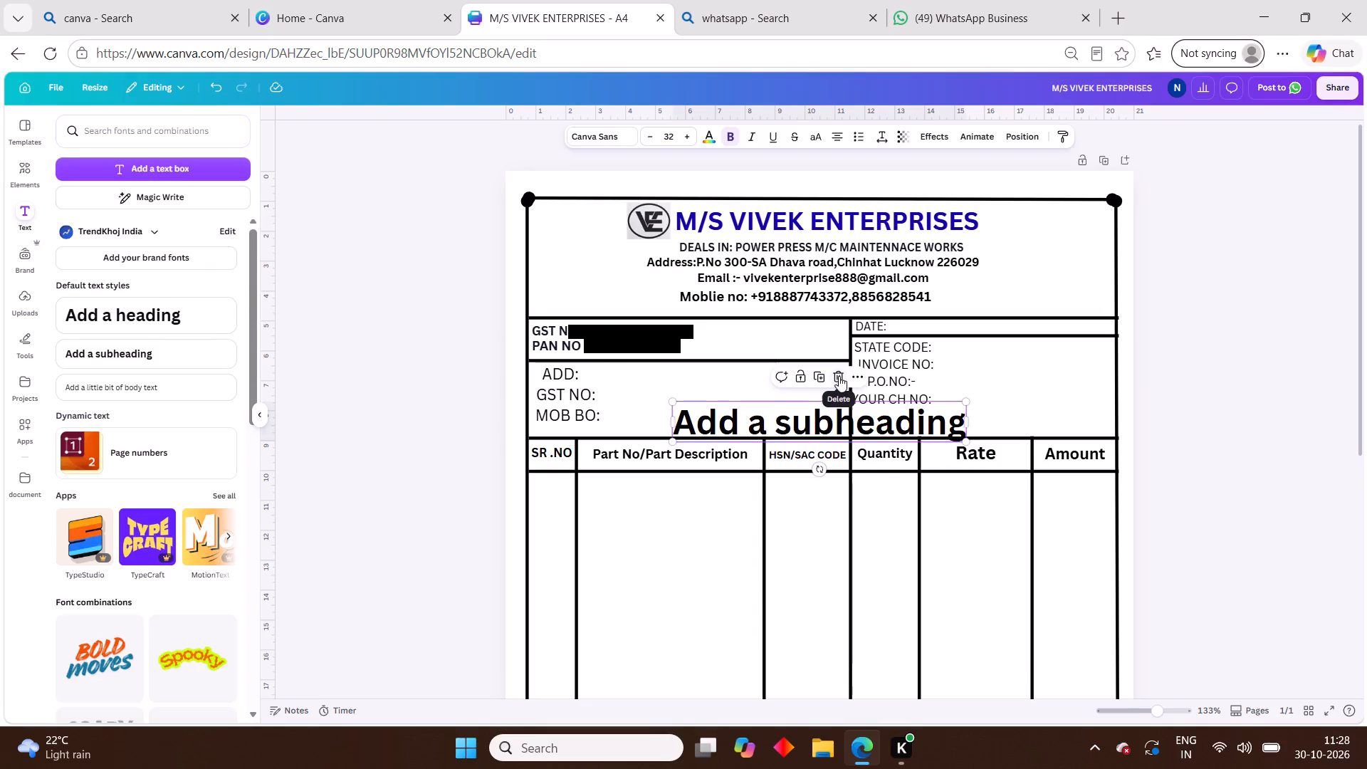
pyautogui.click(839, 376)
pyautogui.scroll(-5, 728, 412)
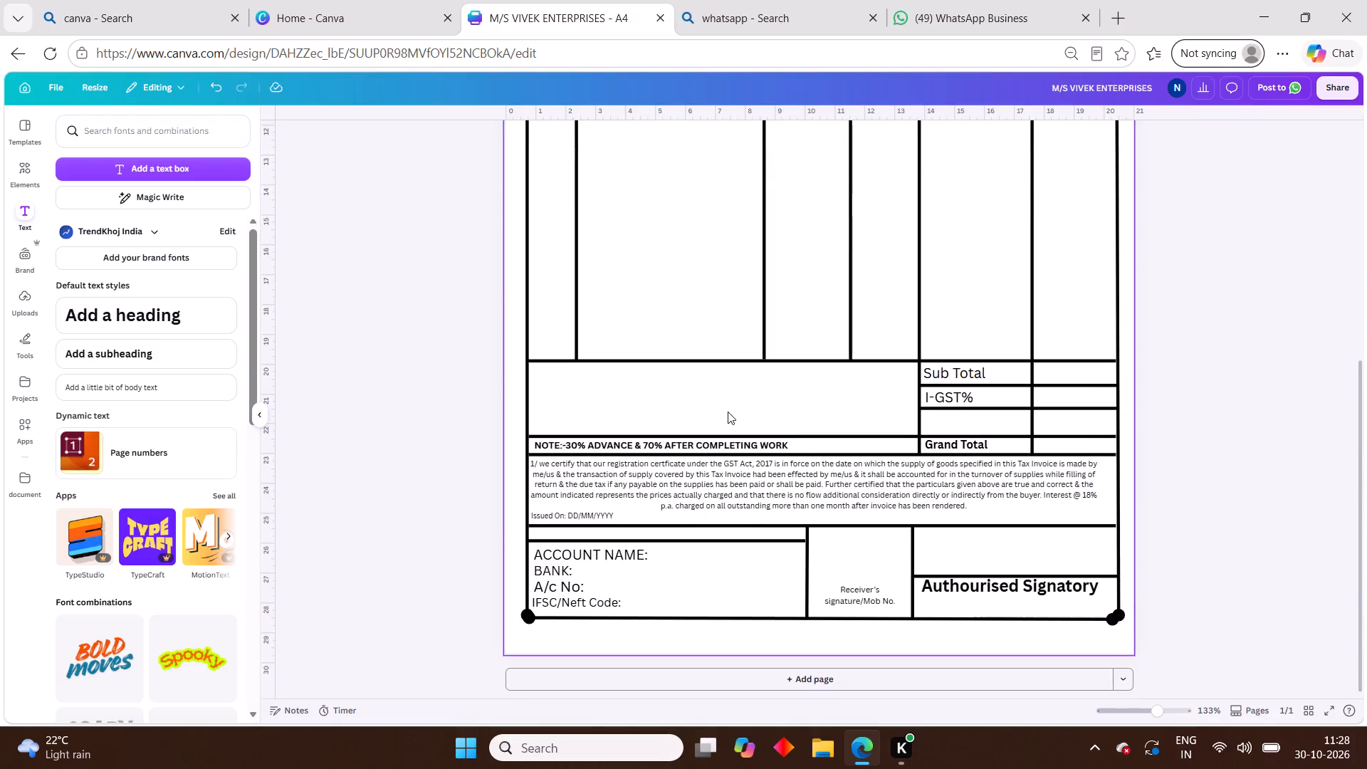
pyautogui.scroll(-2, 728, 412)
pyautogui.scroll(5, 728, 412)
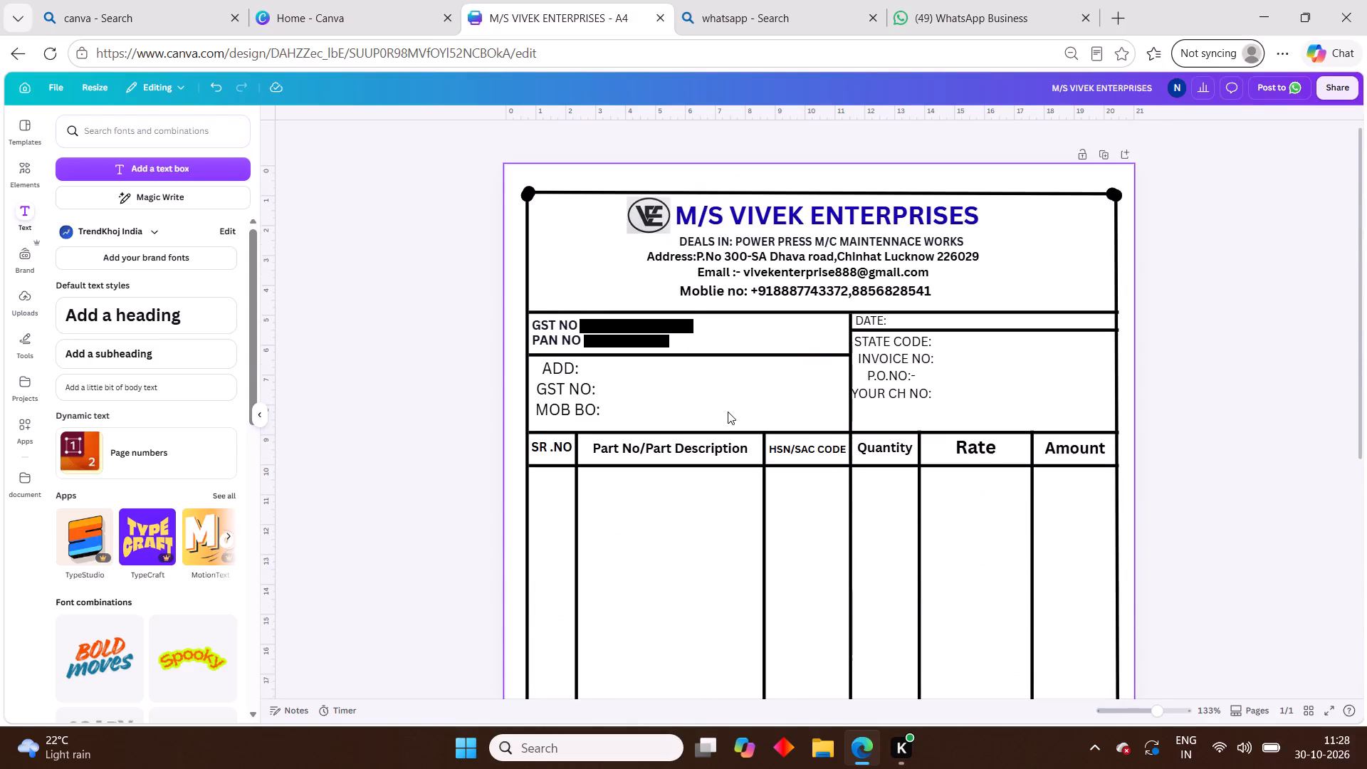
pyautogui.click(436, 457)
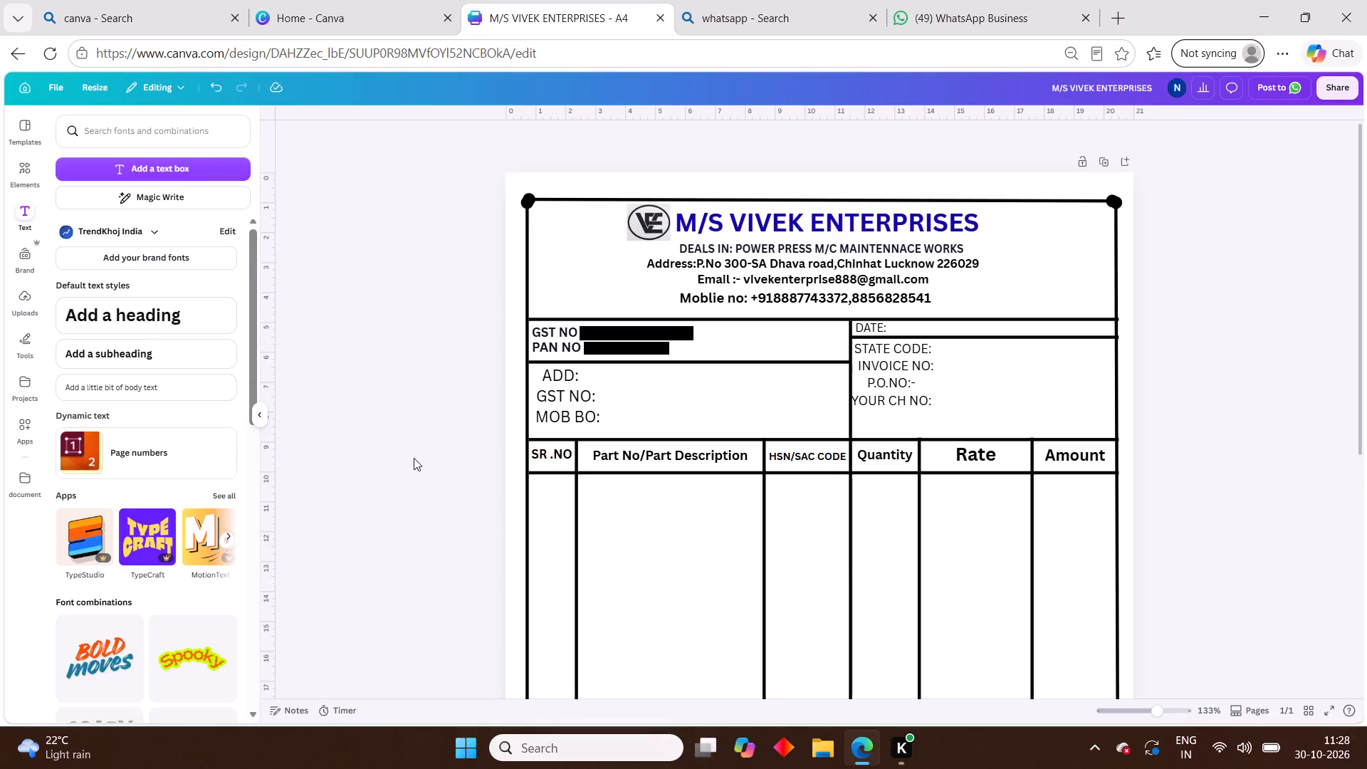
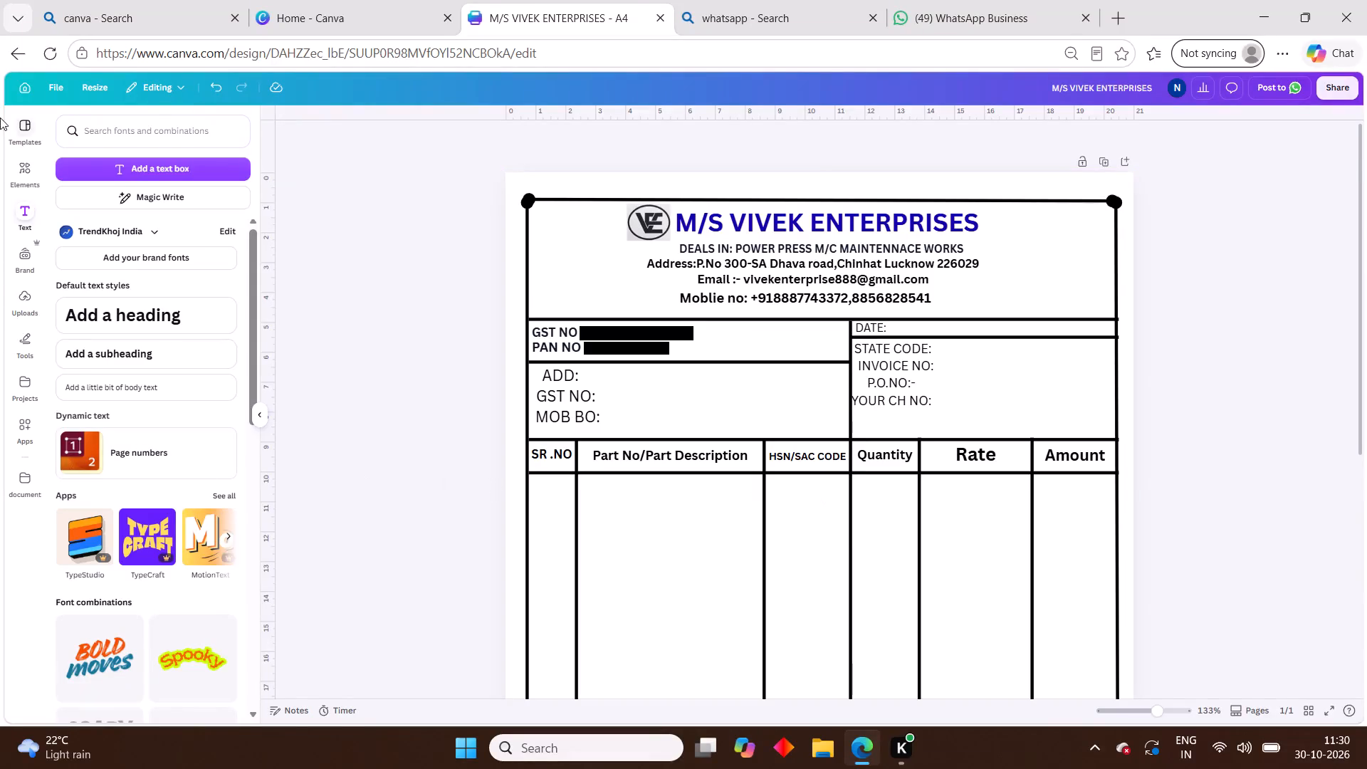
# Leave the invoice for the home page and create a new blank Logo design.
pyautogui.click(22, 89)
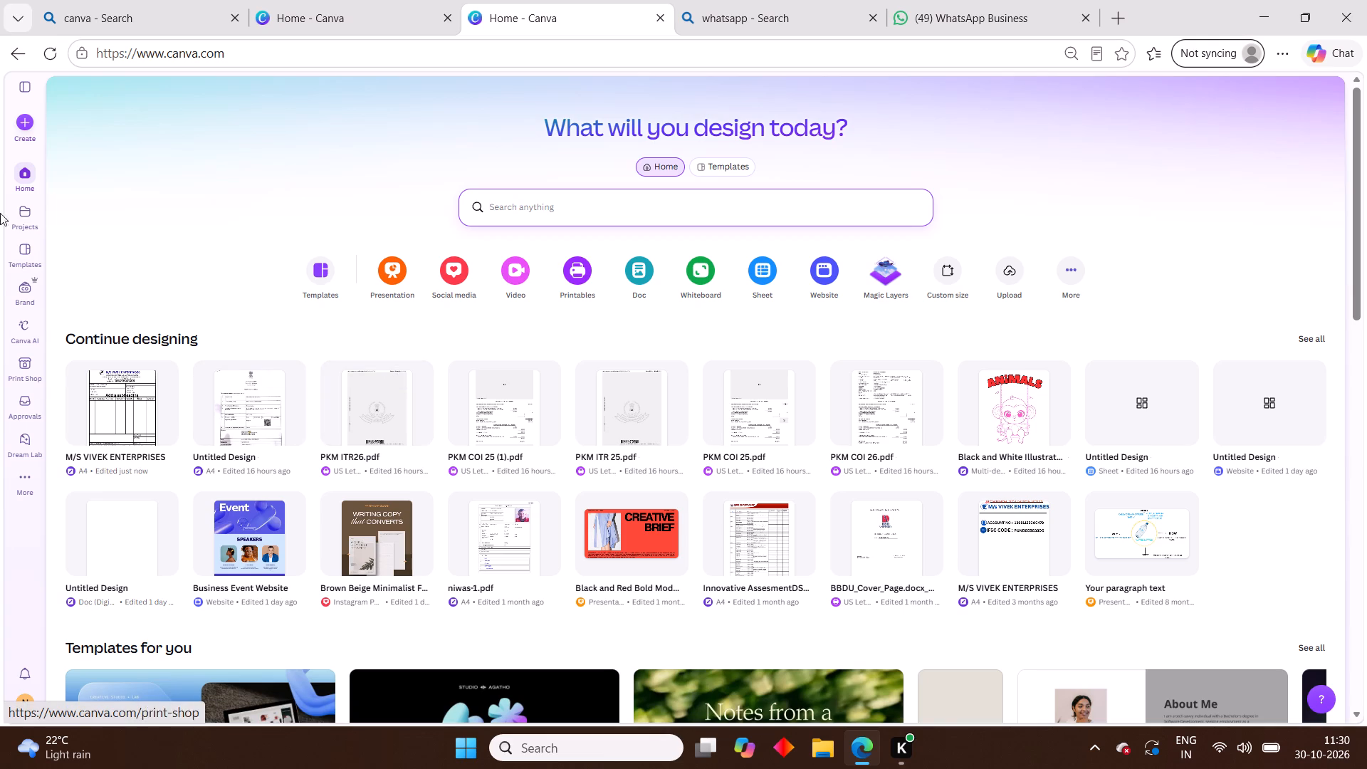
pyautogui.click(21, 123)
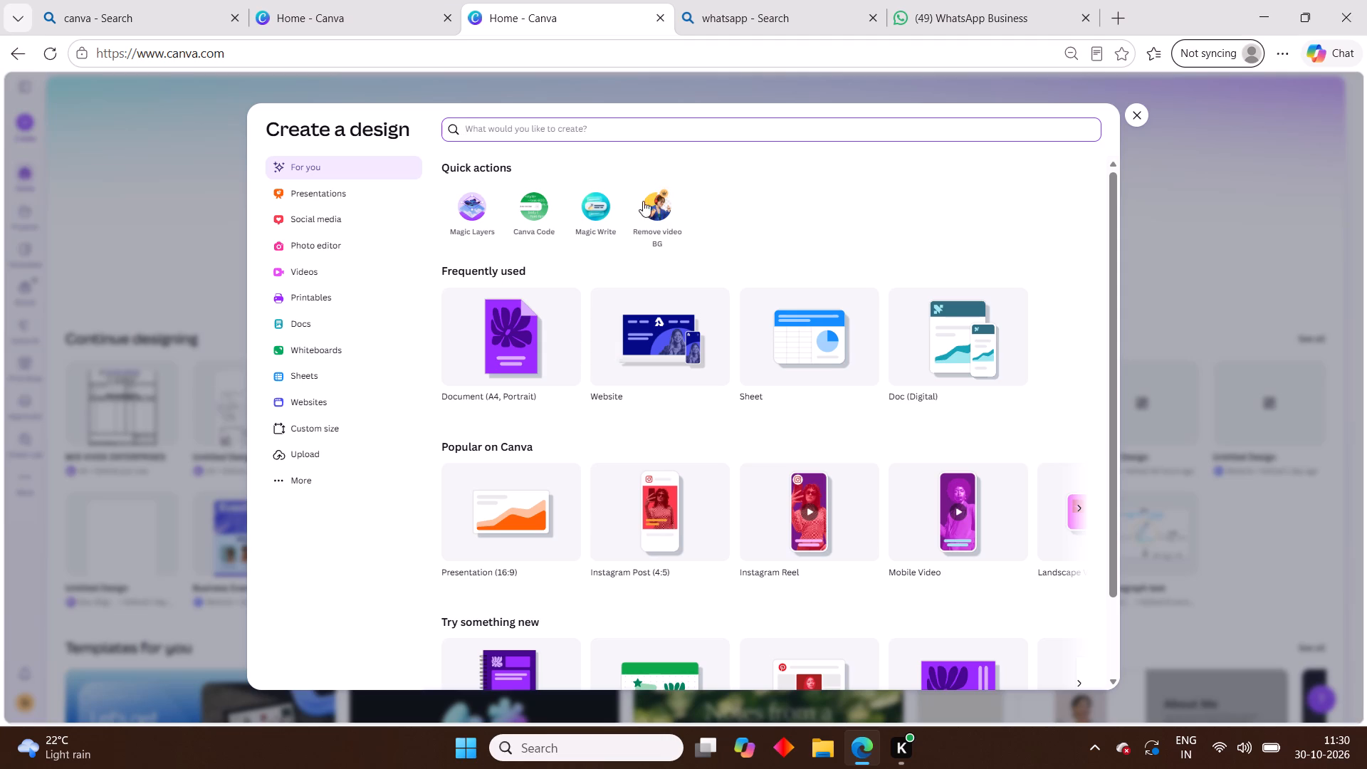
pyautogui.scroll(-1, 886, 431)
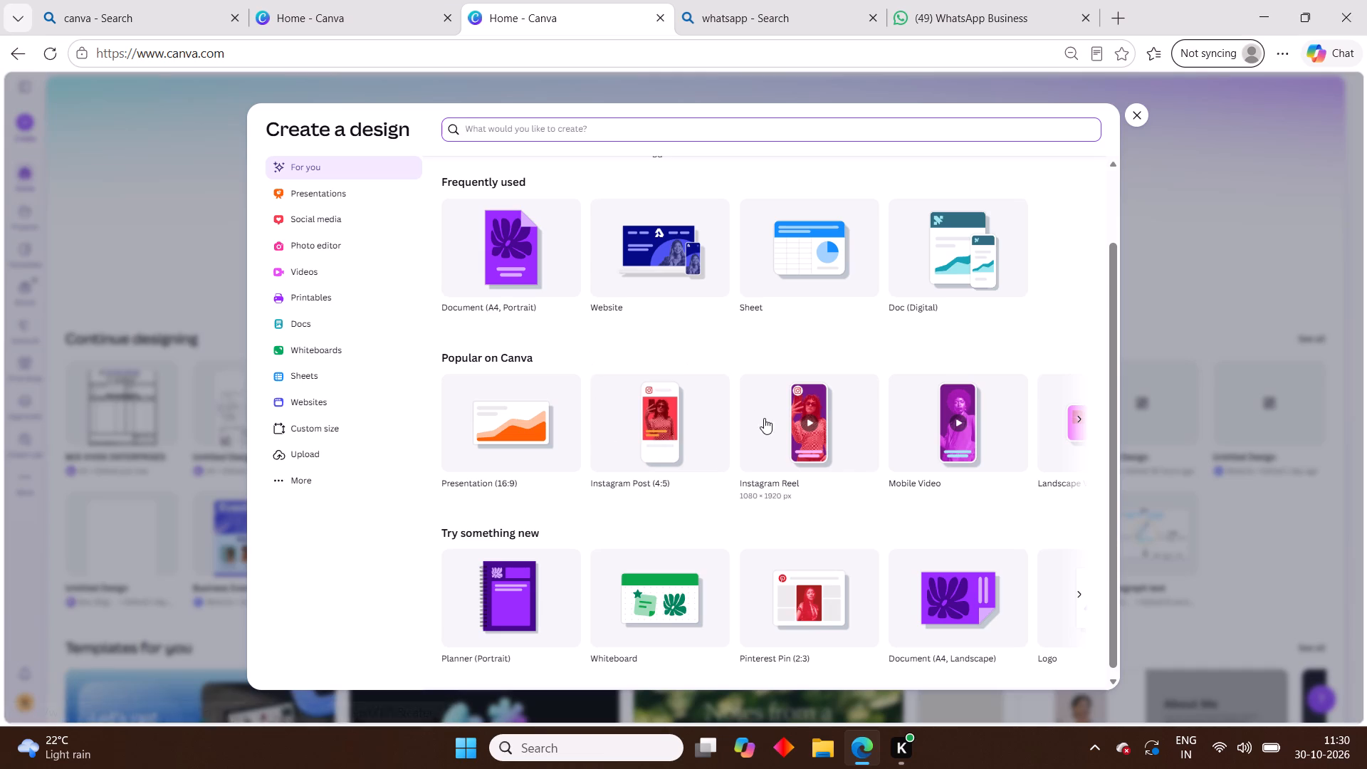
pyautogui.scroll(-3, 913, 442)
pyautogui.scroll(-1, 852, 523)
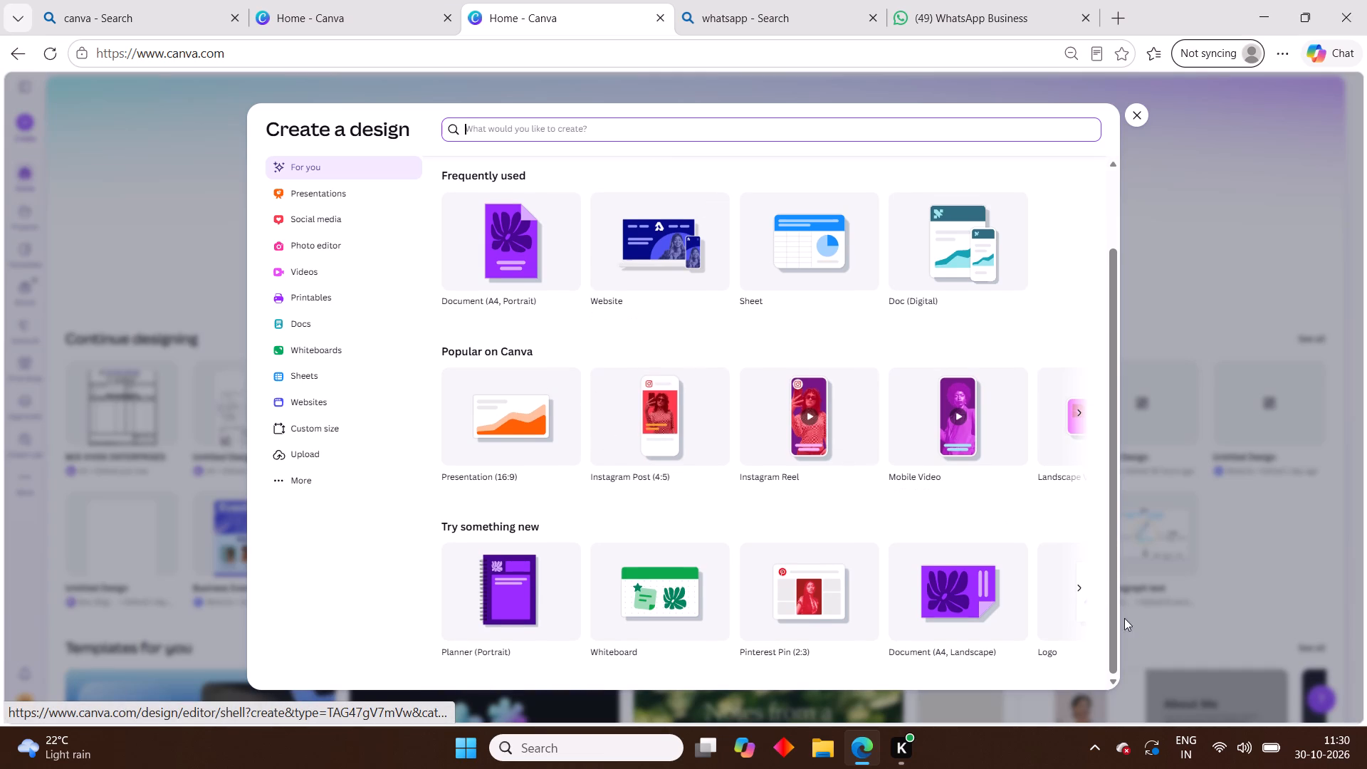
pyautogui.click(1081, 592)
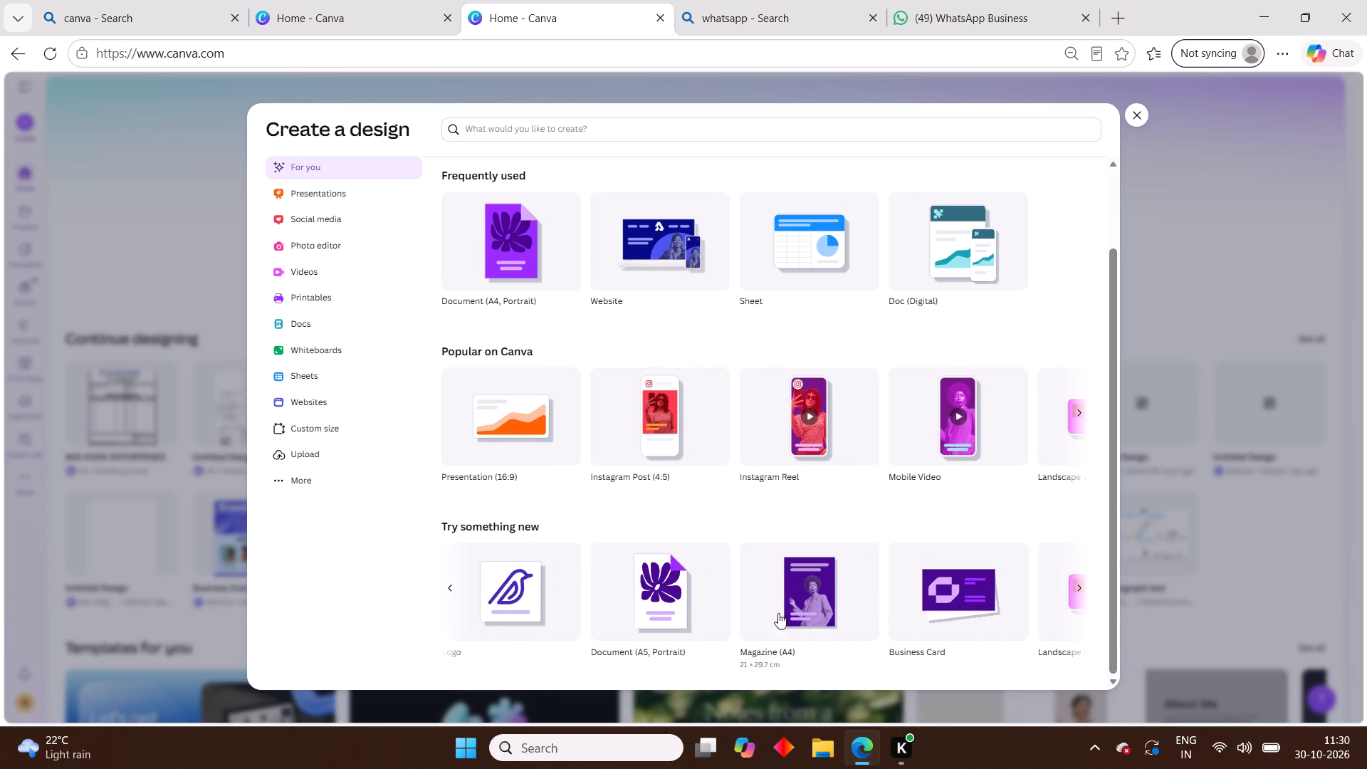
pyautogui.click(481, 614)
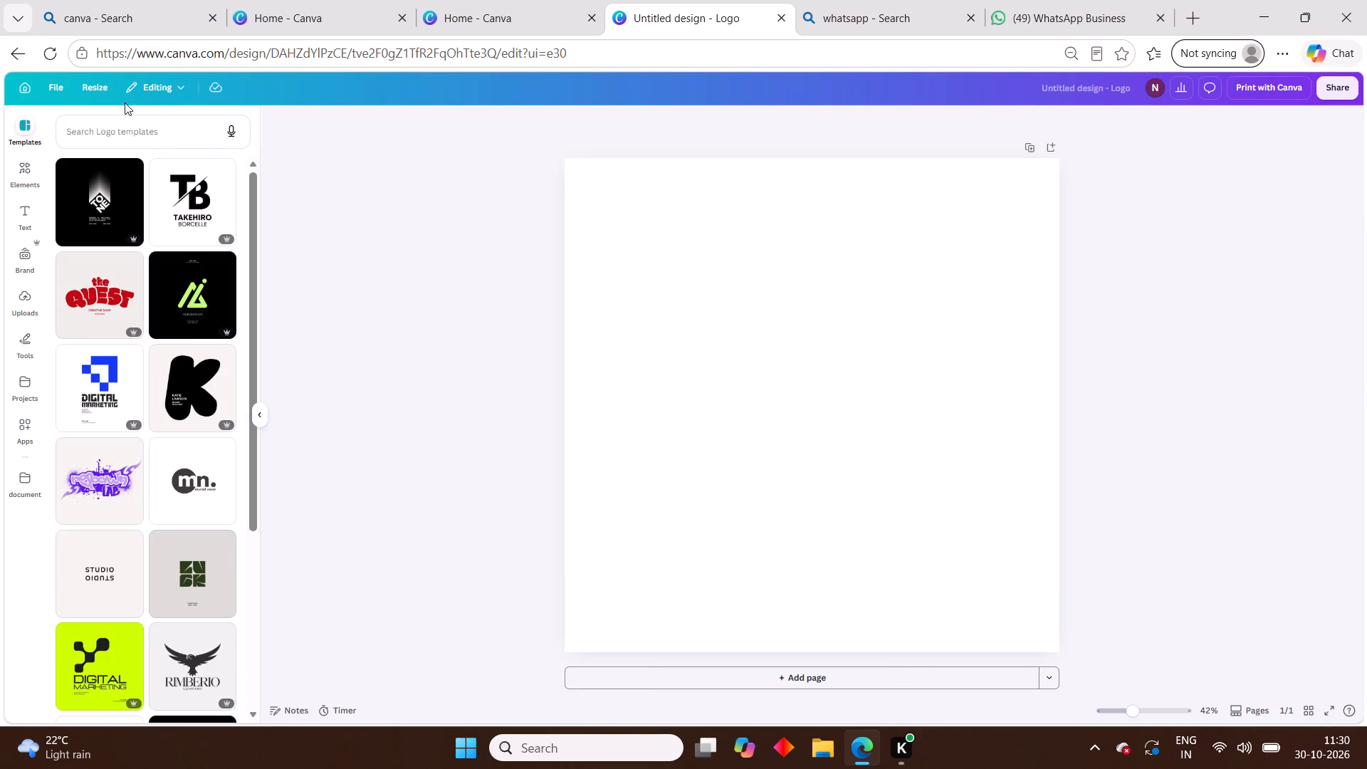
# Search the logo templates for "monogram" and look through the results.
pyautogui.click(135, 120)
pyautogui.press('m')
pyautogui.press('o')
pyautogui.click(110, 137)
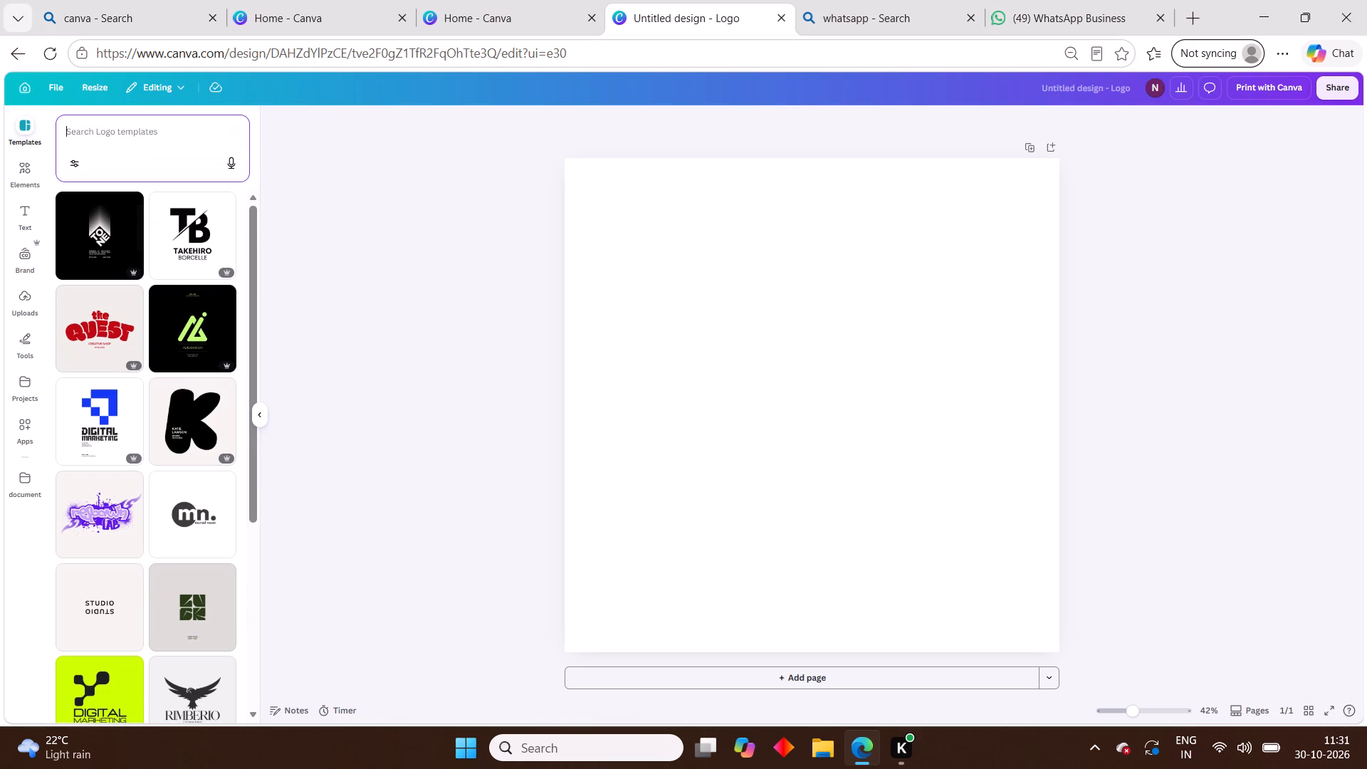
pyautogui.press('m')
pyautogui.write('on')
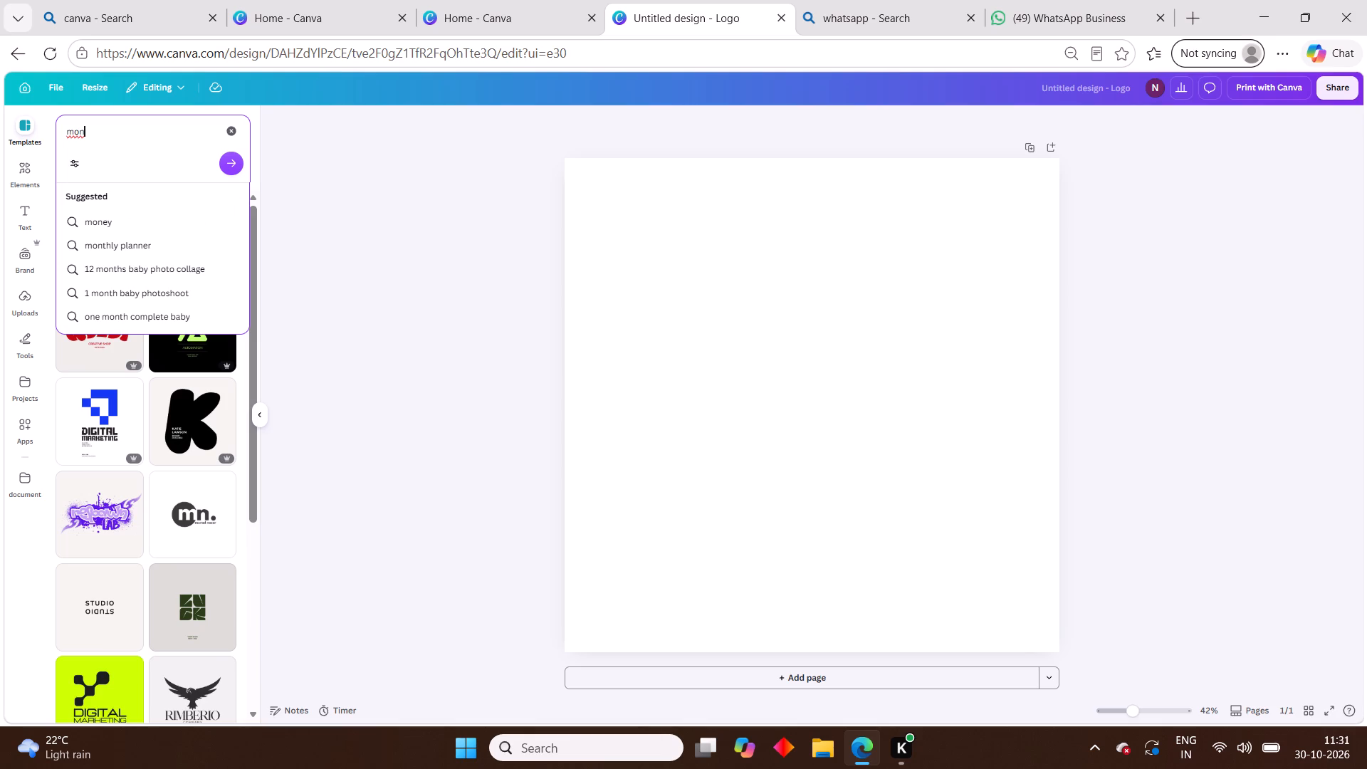
pyautogui.press('o')
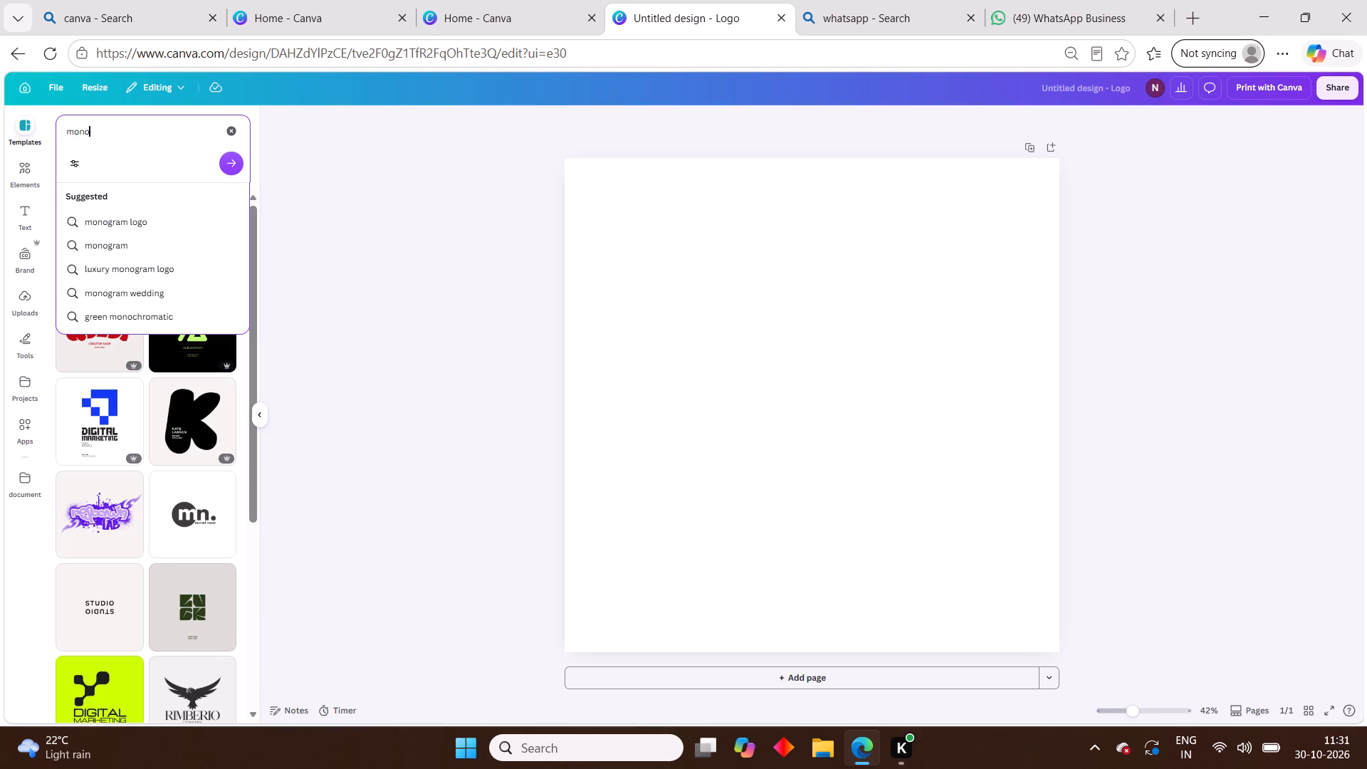
pyautogui.write('gram')
pyautogui.click(233, 172)
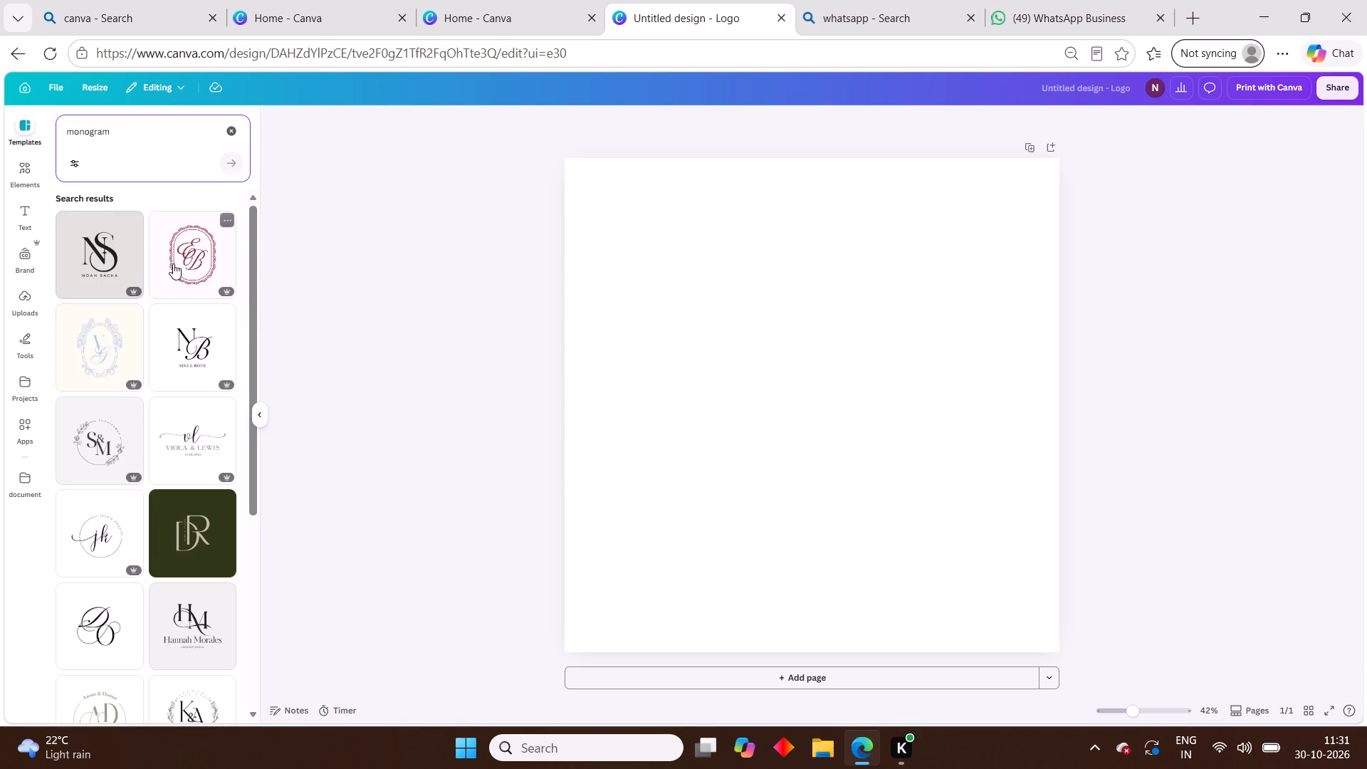
pyautogui.scroll(-16, 169, 265)
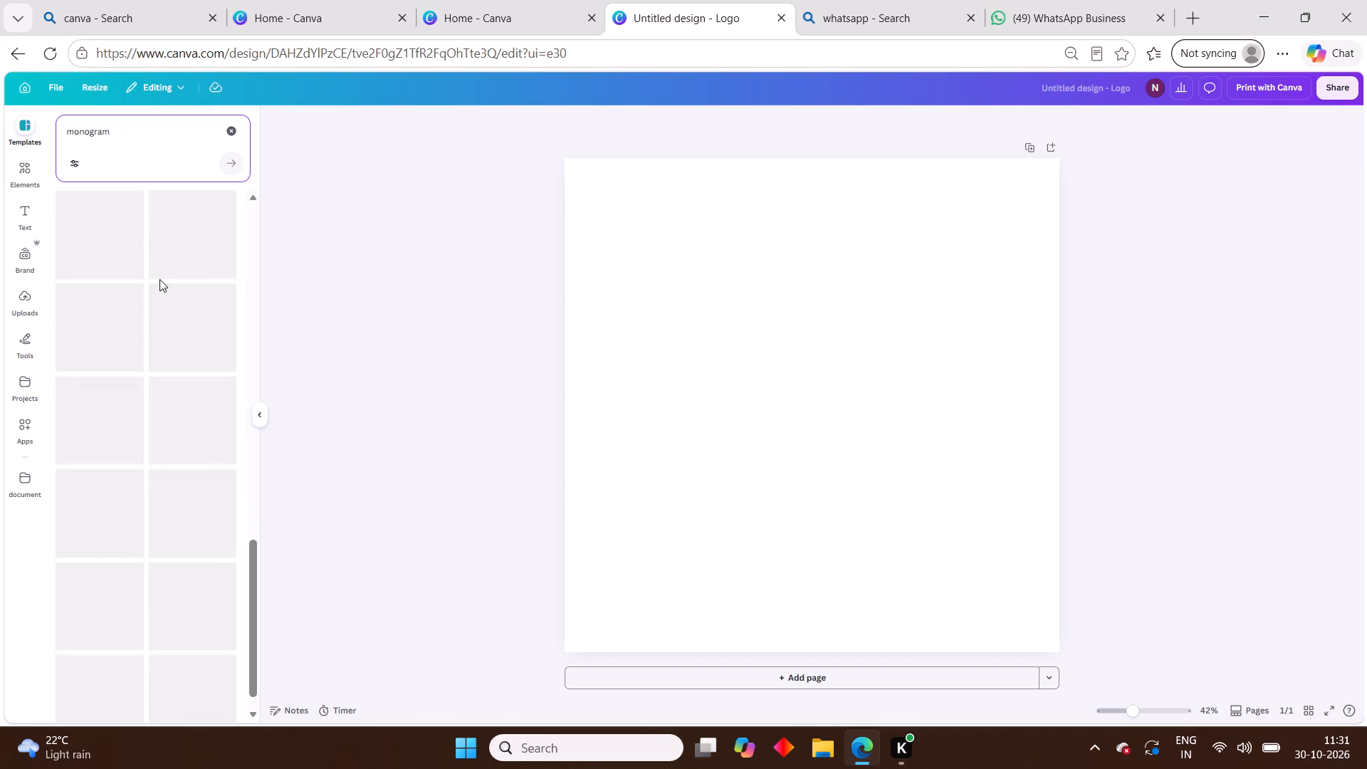
pyautogui.scroll(-2, 159, 279)
pyautogui.scroll(4, 160, 278)
# Examine the TrendKhoj India brand assets, including its saved logos.
pyautogui.click(22, 264)
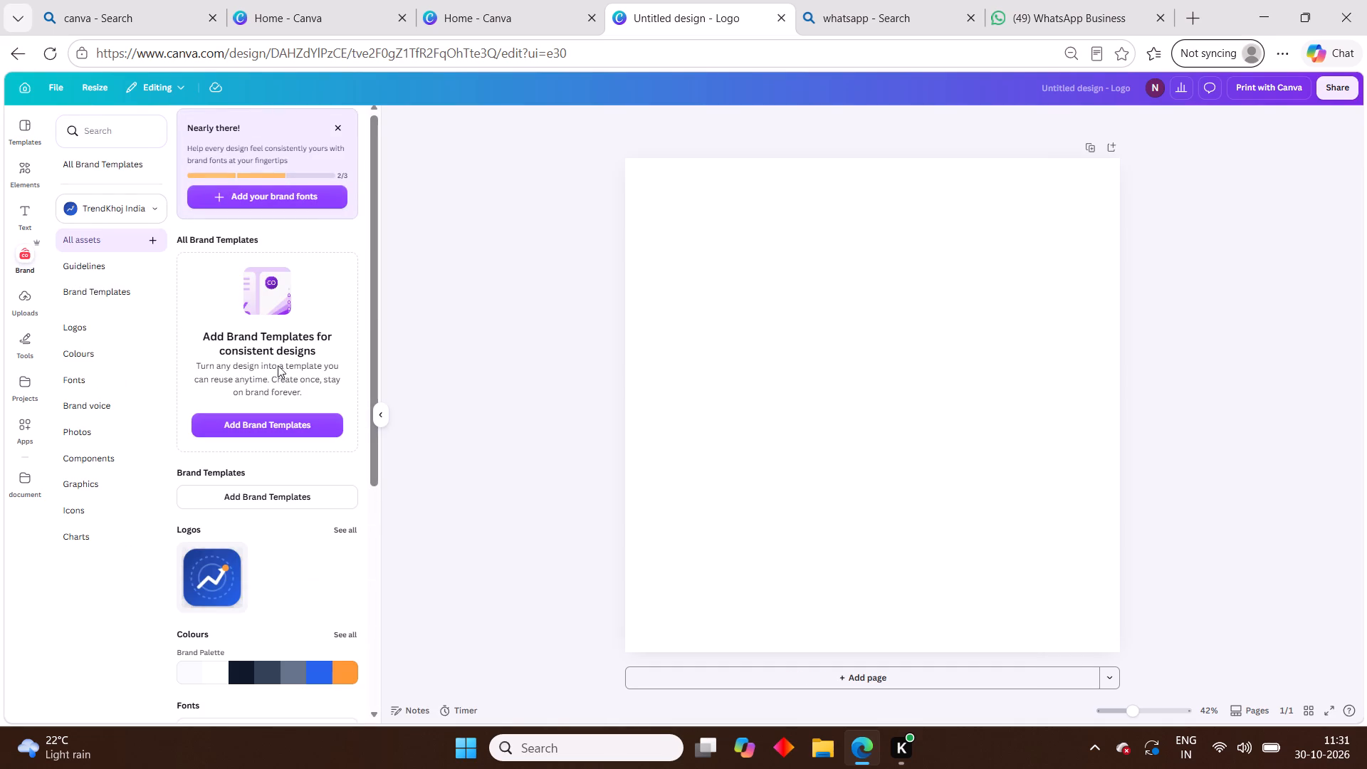
pyautogui.scroll(-5, 248, 315)
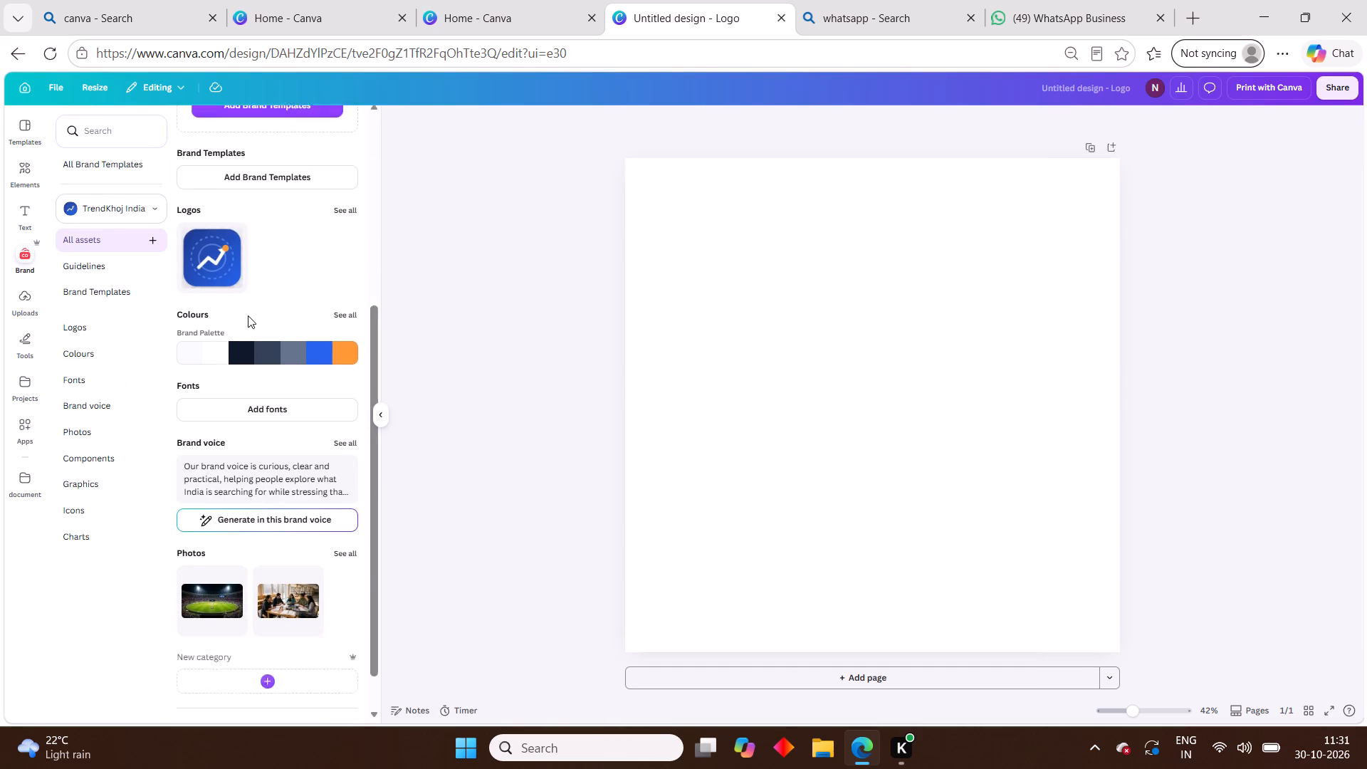
pyautogui.scroll(-2, 248, 315)
pyautogui.click(83, 330)
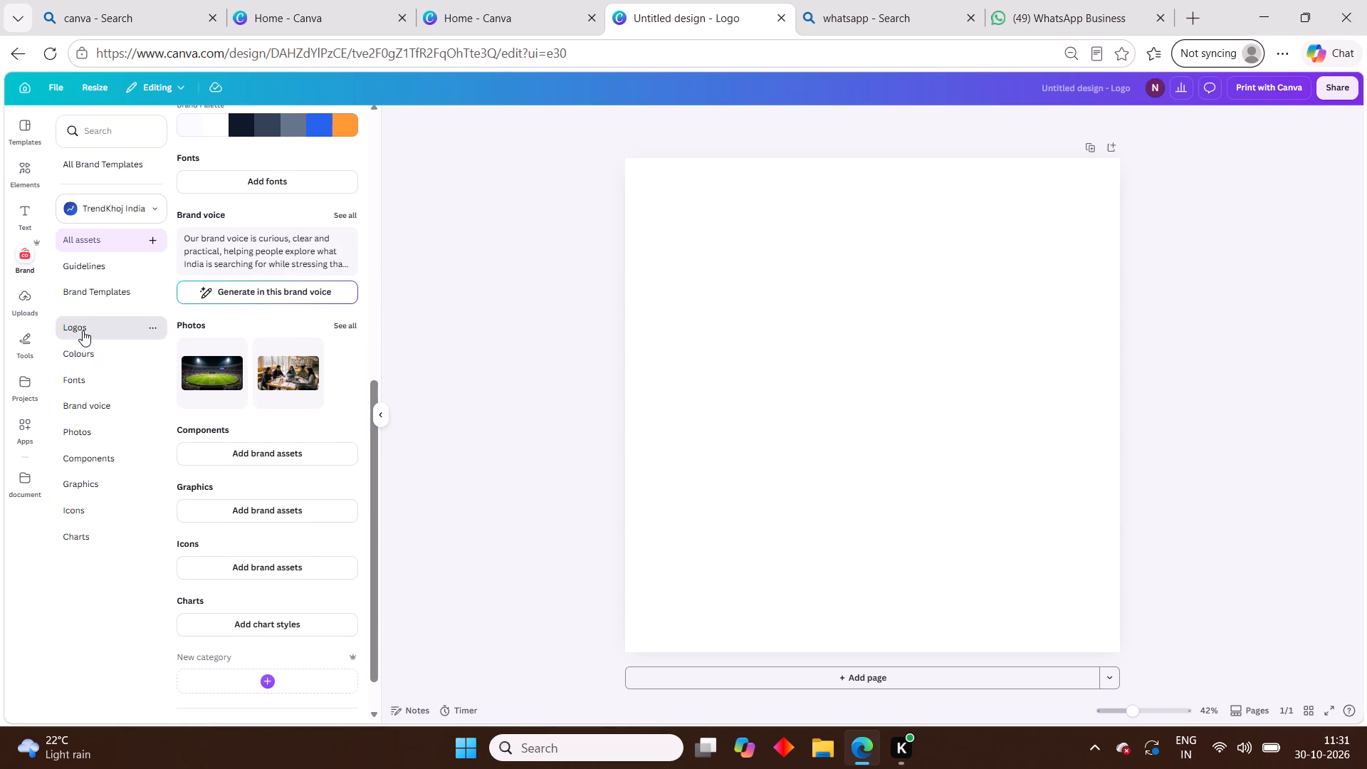
pyautogui.scroll(2, 257, 234)
pyautogui.scroll(-3, 263, 207)
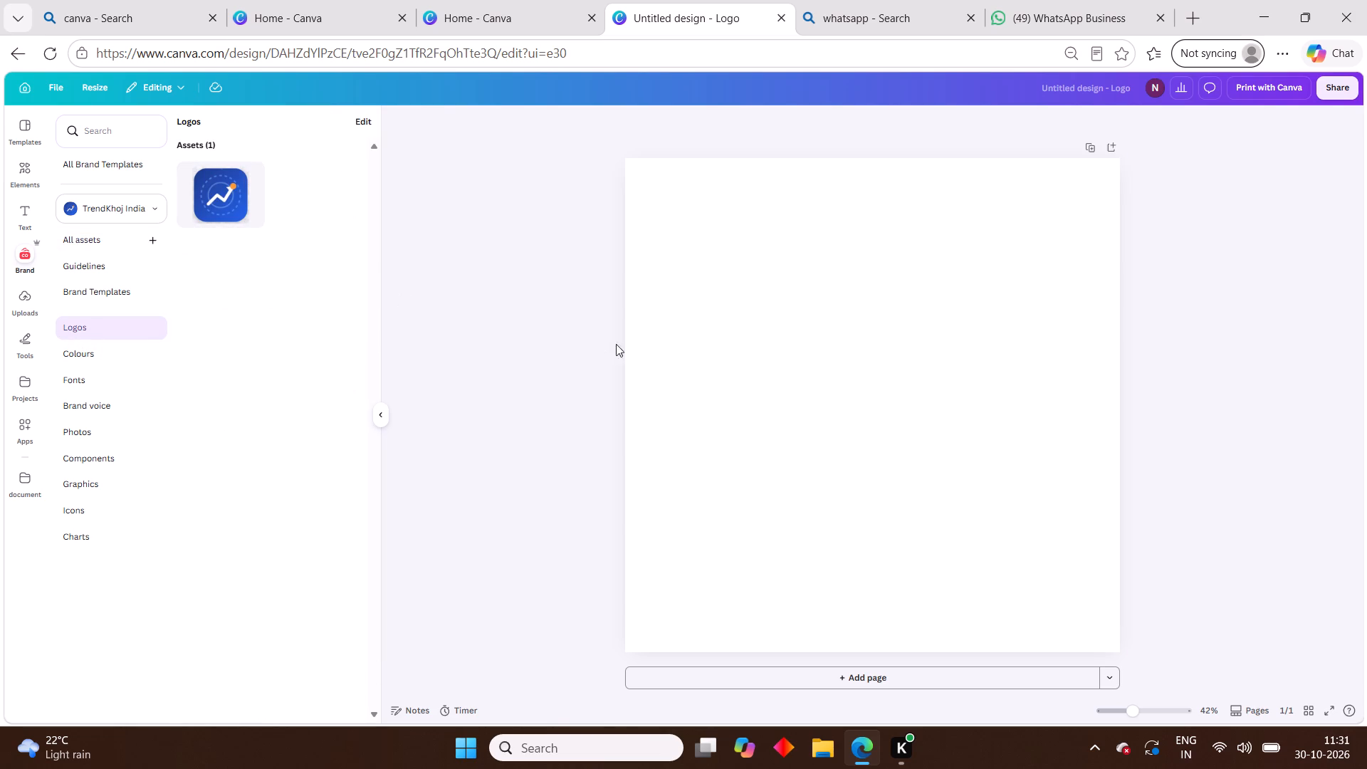
pyautogui.scroll(-2, 682, 342)
# Search the elements for "VE monogram" and show all matching graphics.
pyautogui.click(35, 177)
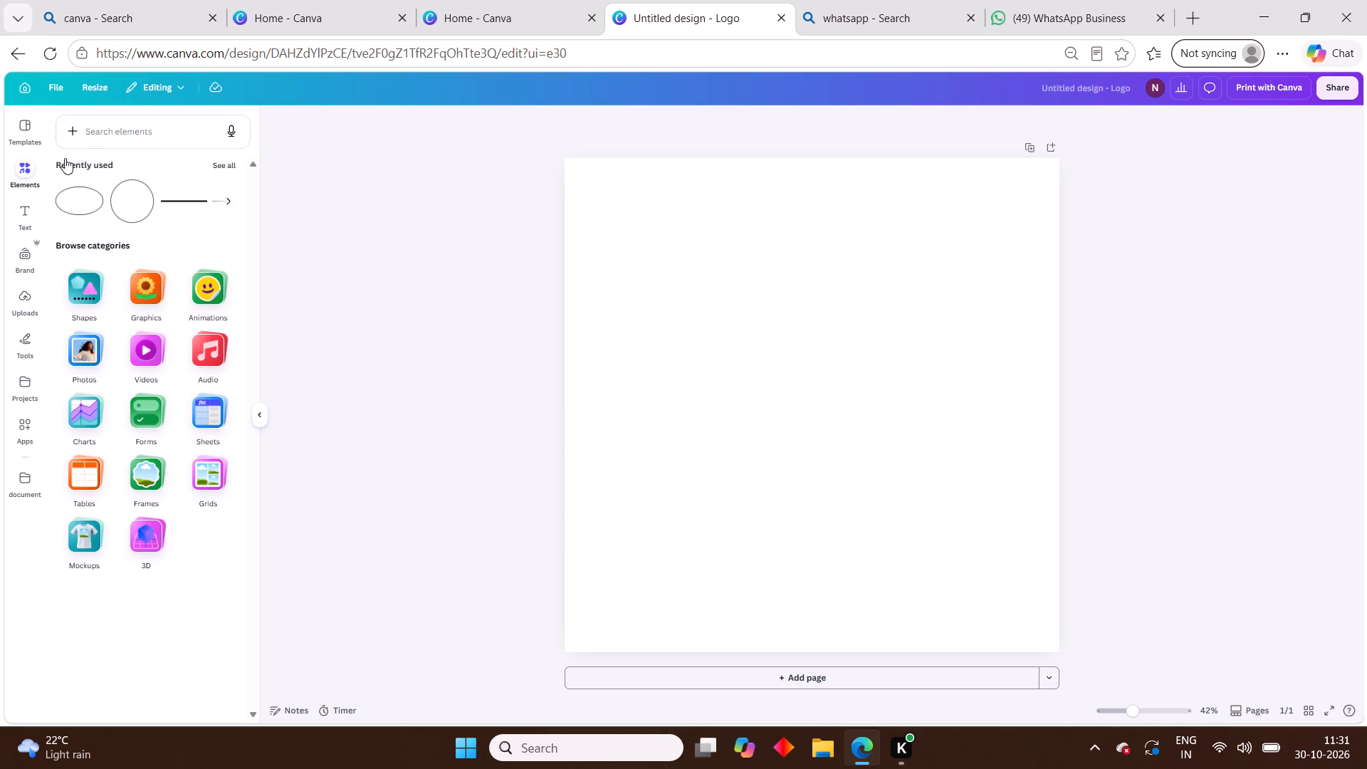
pyautogui.click(112, 132)
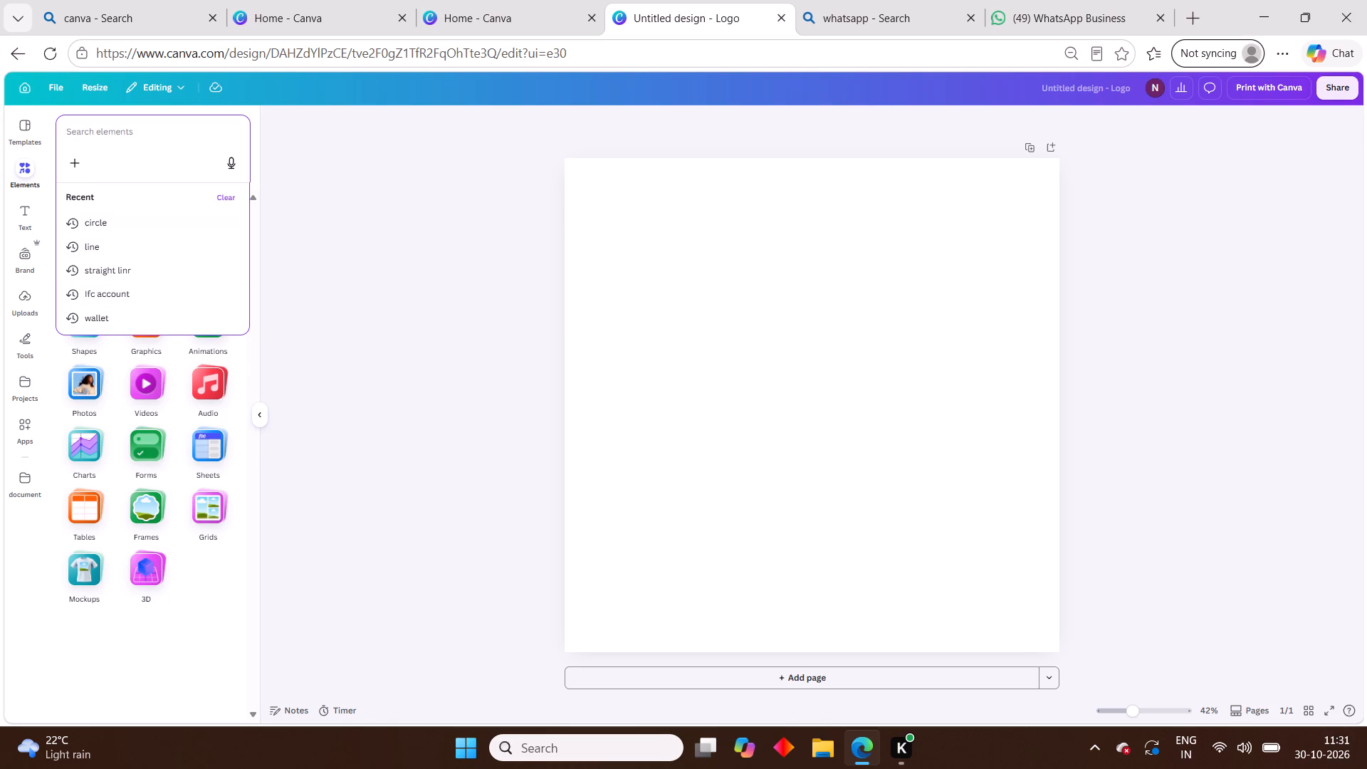
pyautogui.press('v')
pyautogui.press('BackSpace')
pyautogui.hotkey('shift', 'v')
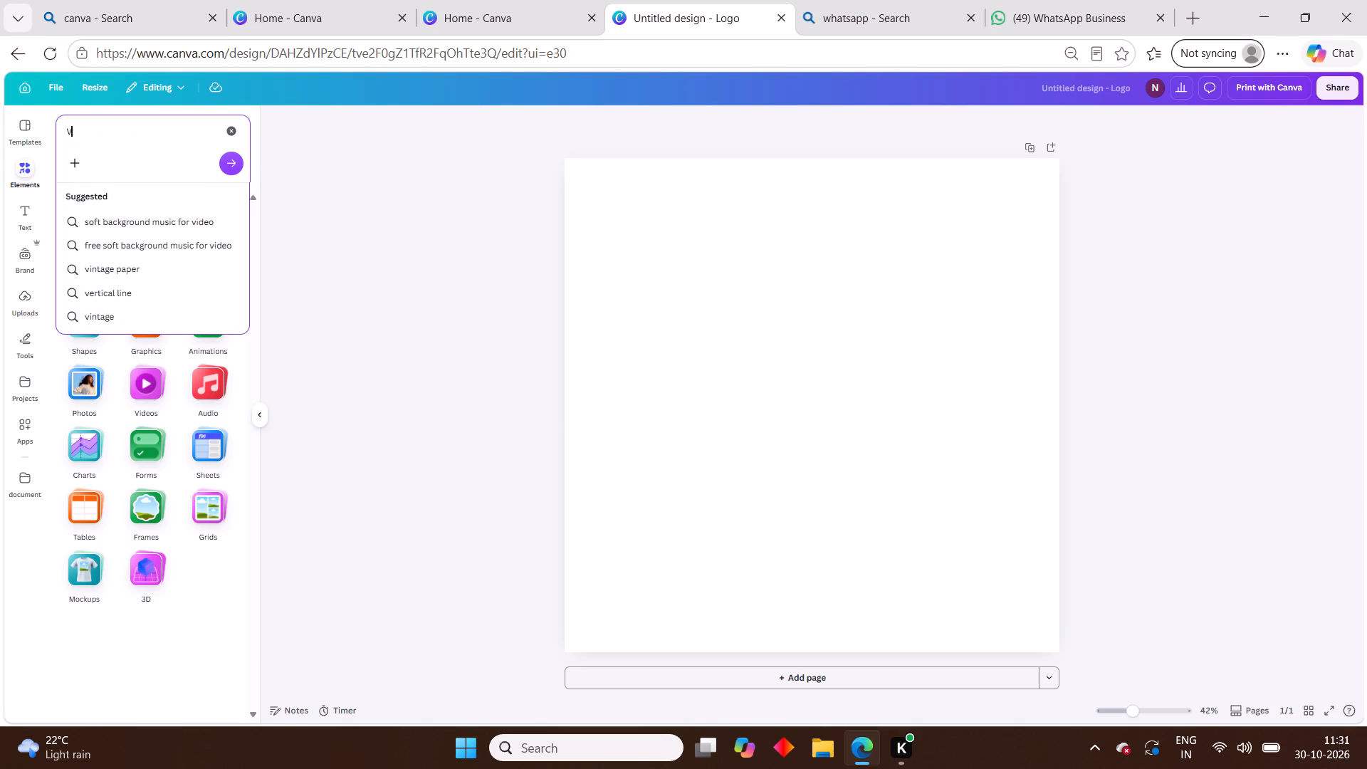
pyautogui.hotkey('shift', 'e')
pyautogui.press('space')
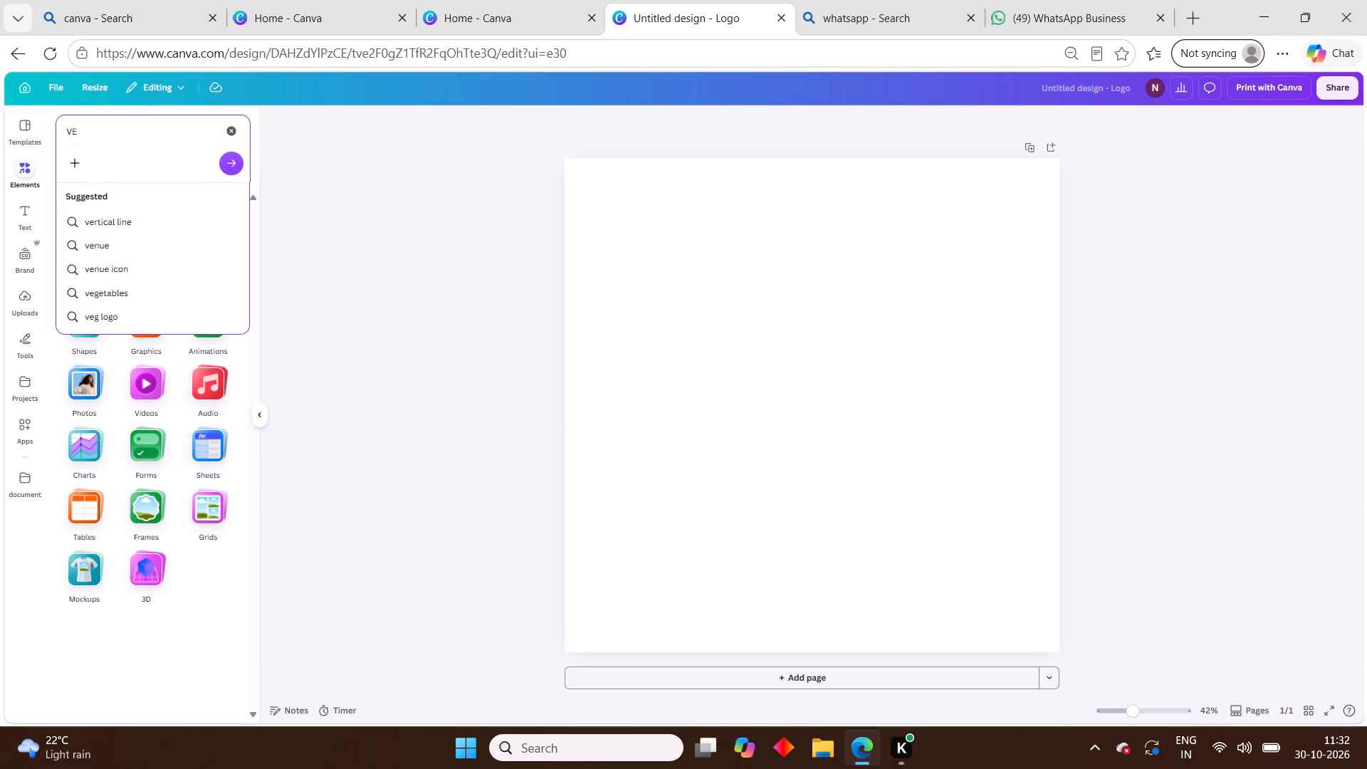
pyautogui.press('m')
pyautogui.write('on')
pyautogui.press('o')
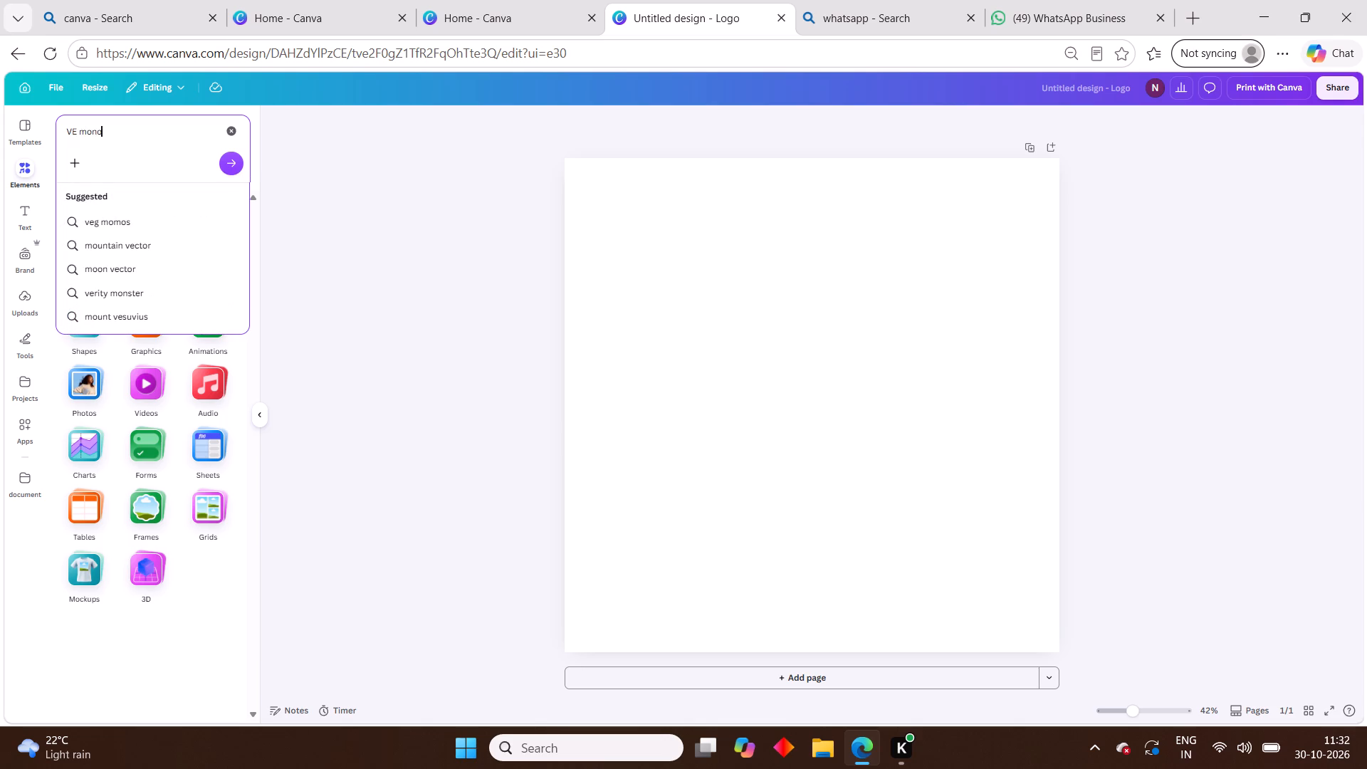
pyautogui.write('gra')
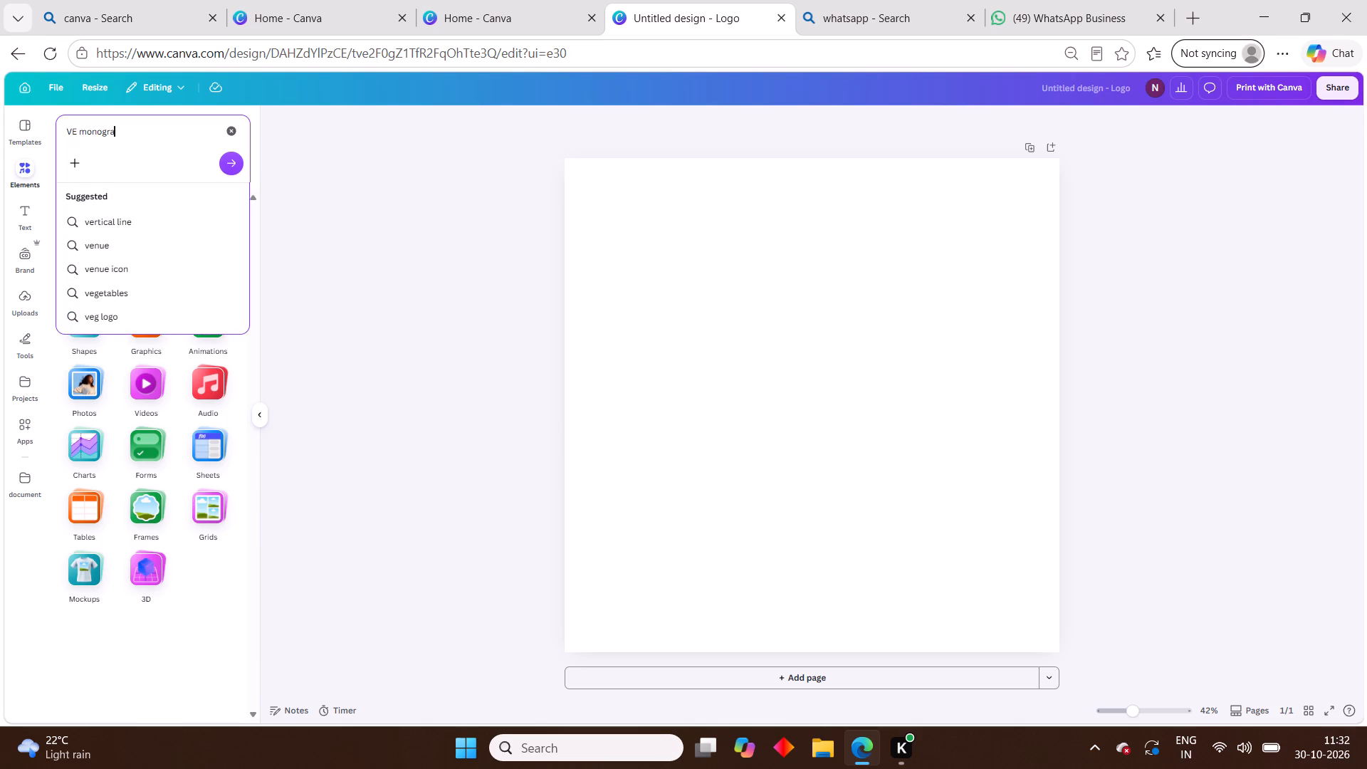
pyautogui.press('m')
pyautogui.press('Return')
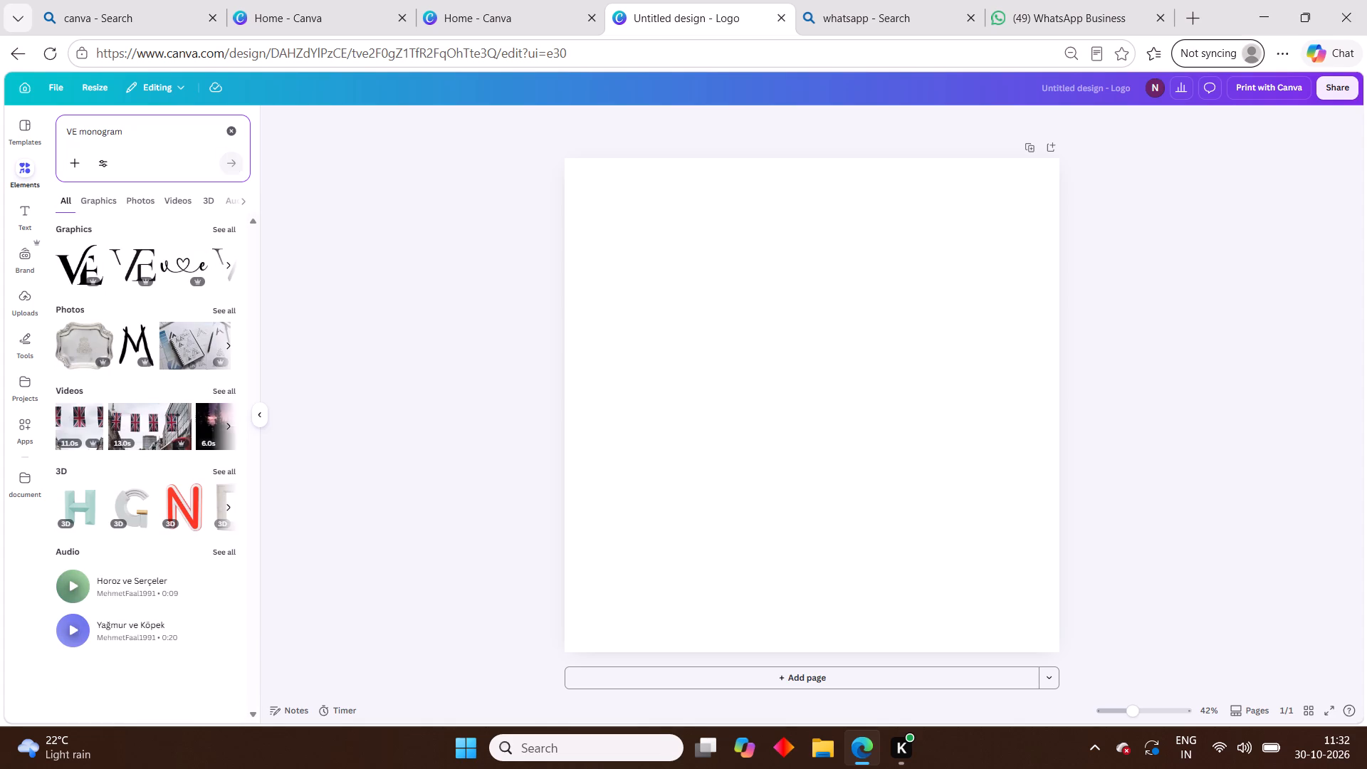
pyautogui.click(253, 222)
pyautogui.click(224, 231)
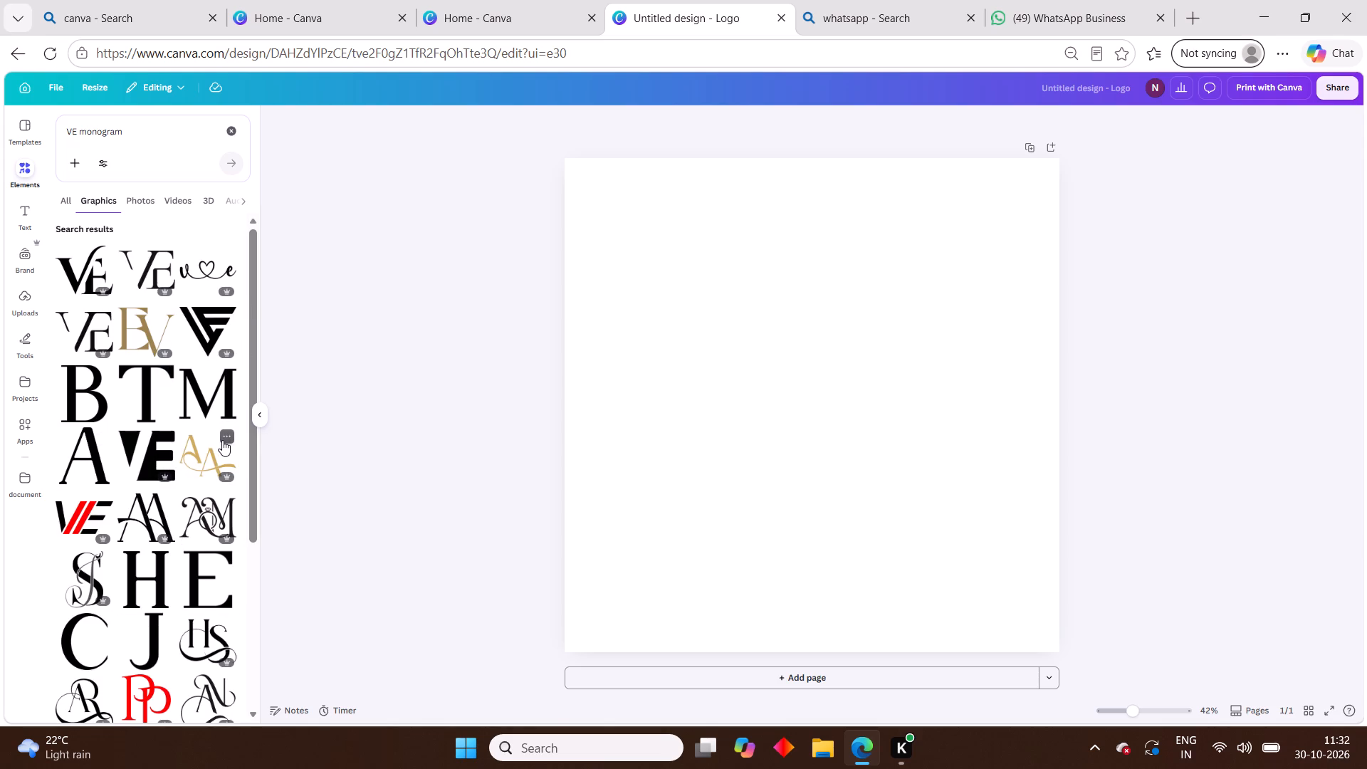
# Look through the VE monogram graphics for a suitable logo mark.
pyautogui.scroll(-4, 126, 508)
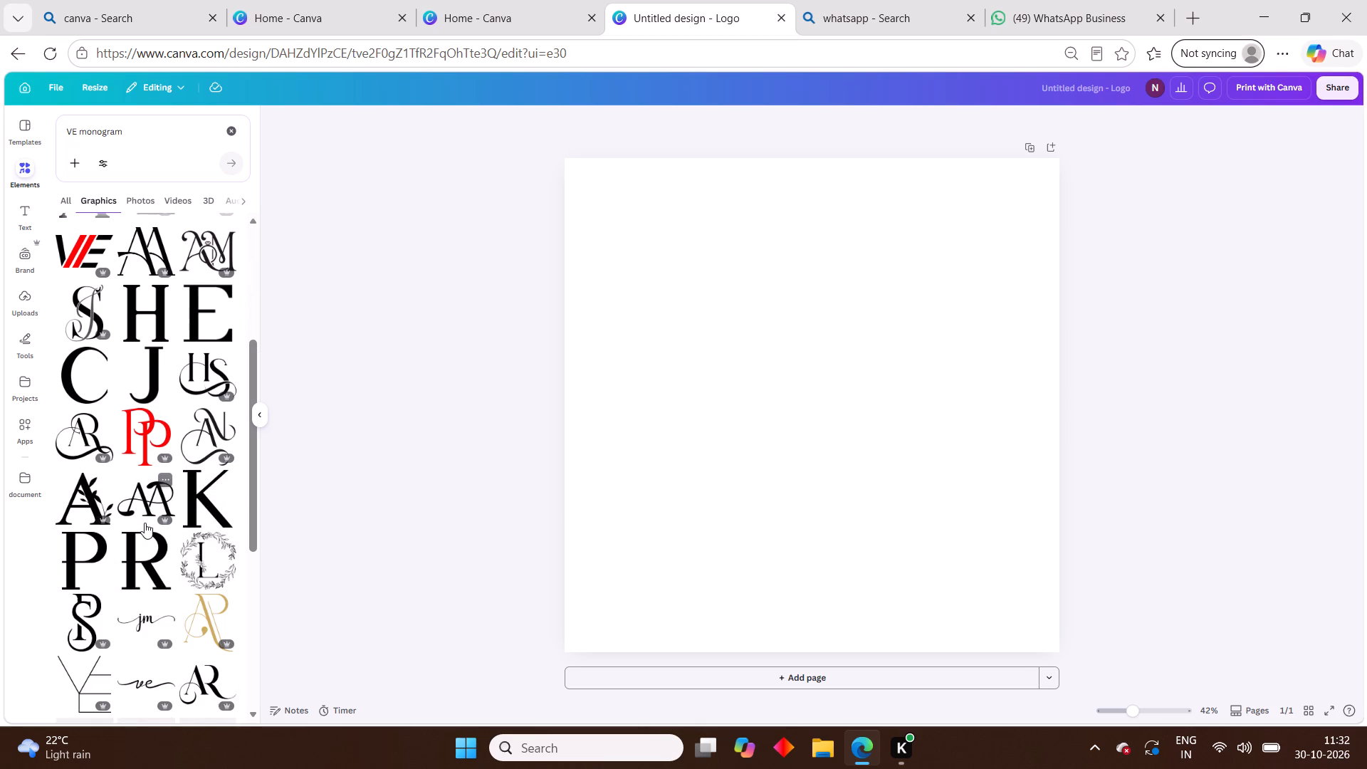
pyautogui.scroll(-2, 145, 523)
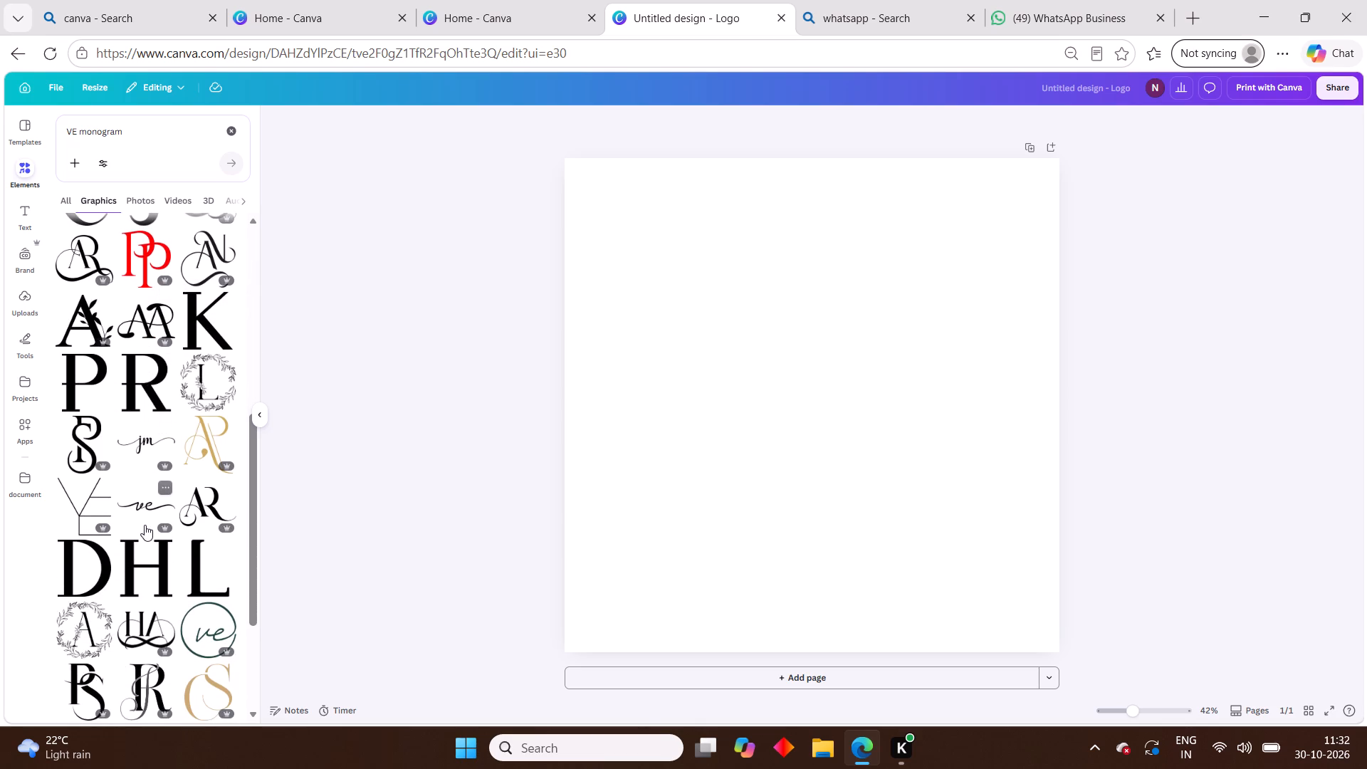
pyautogui.scroll(1, 157, 532)
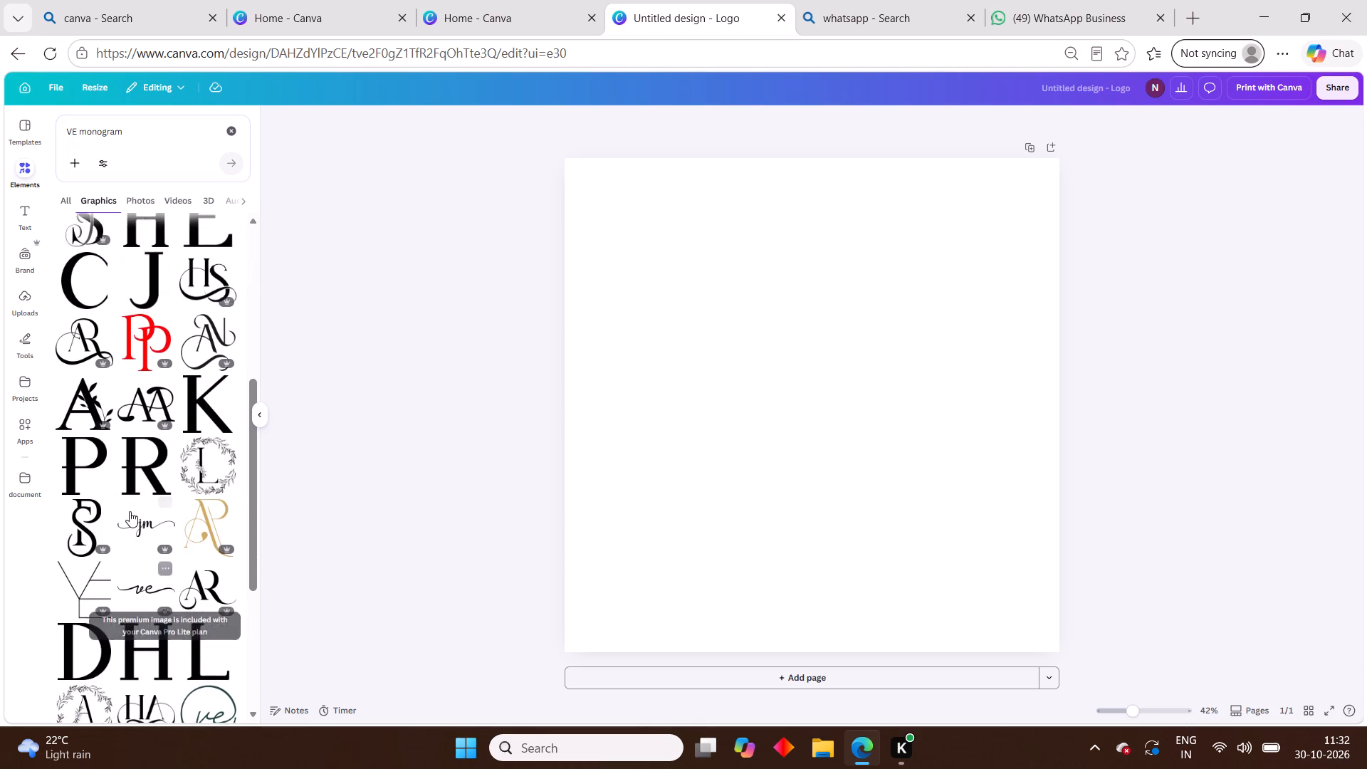
pyautogui.scroll(2, 129, 511)
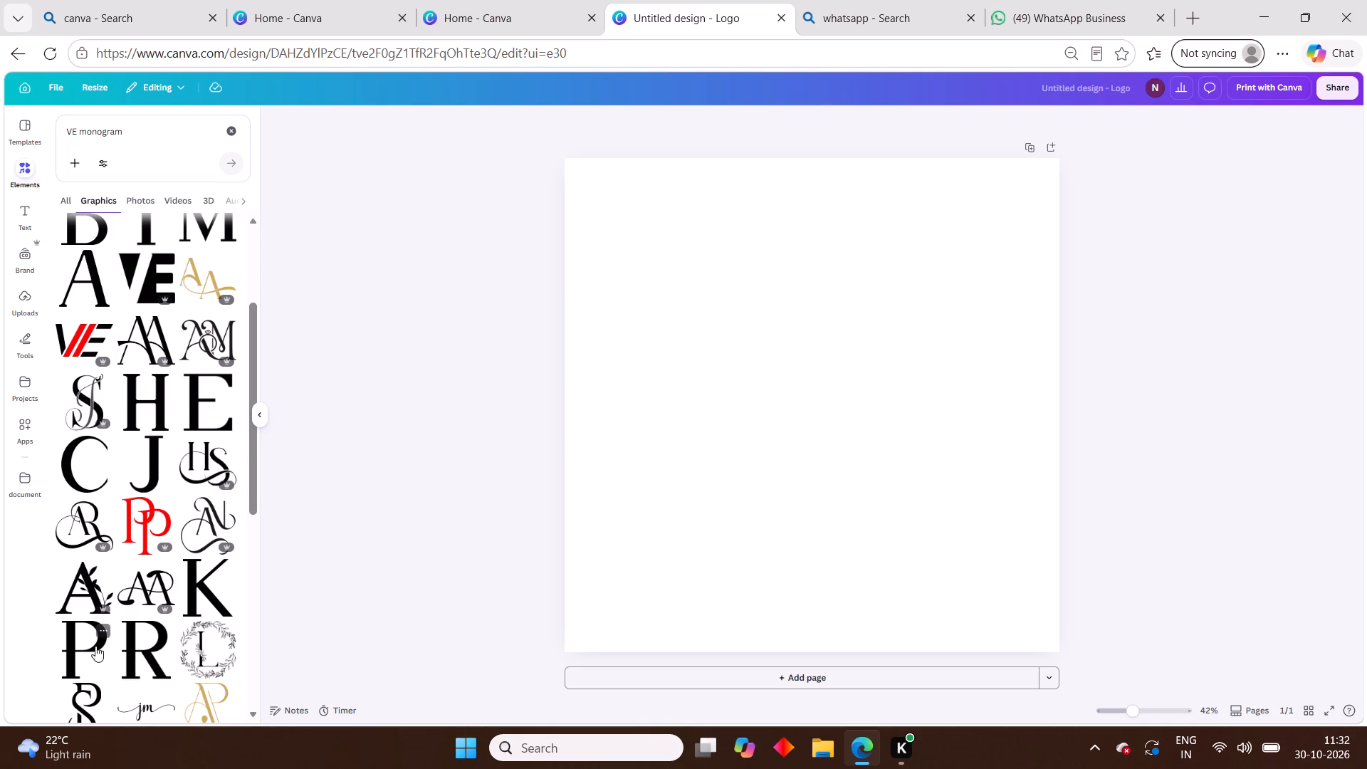
pyautogui.scroll(-6, 96, 645)
pyautogui.scroll(2, 102, 637)
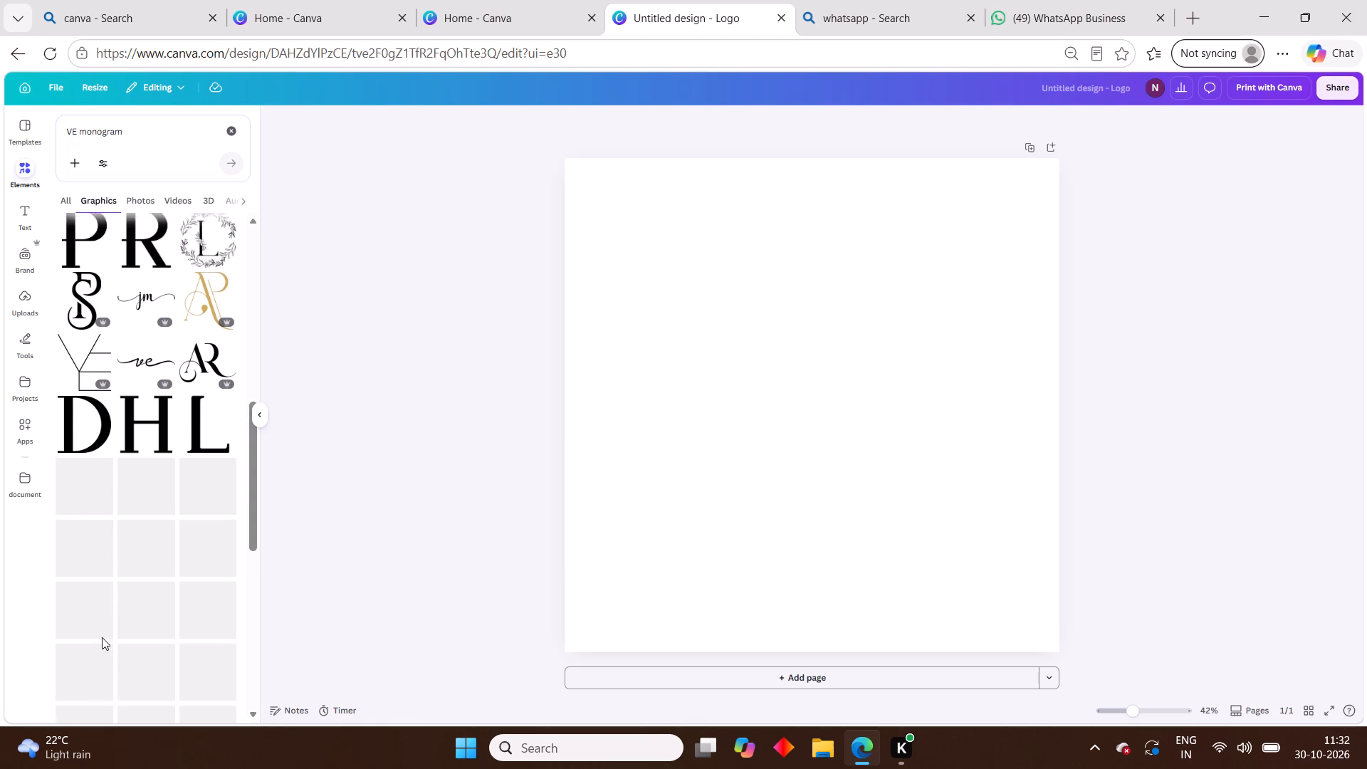
pyautogui.scroll(3, 102, 637)
pyautogui.scroll(-10, 102, 637)
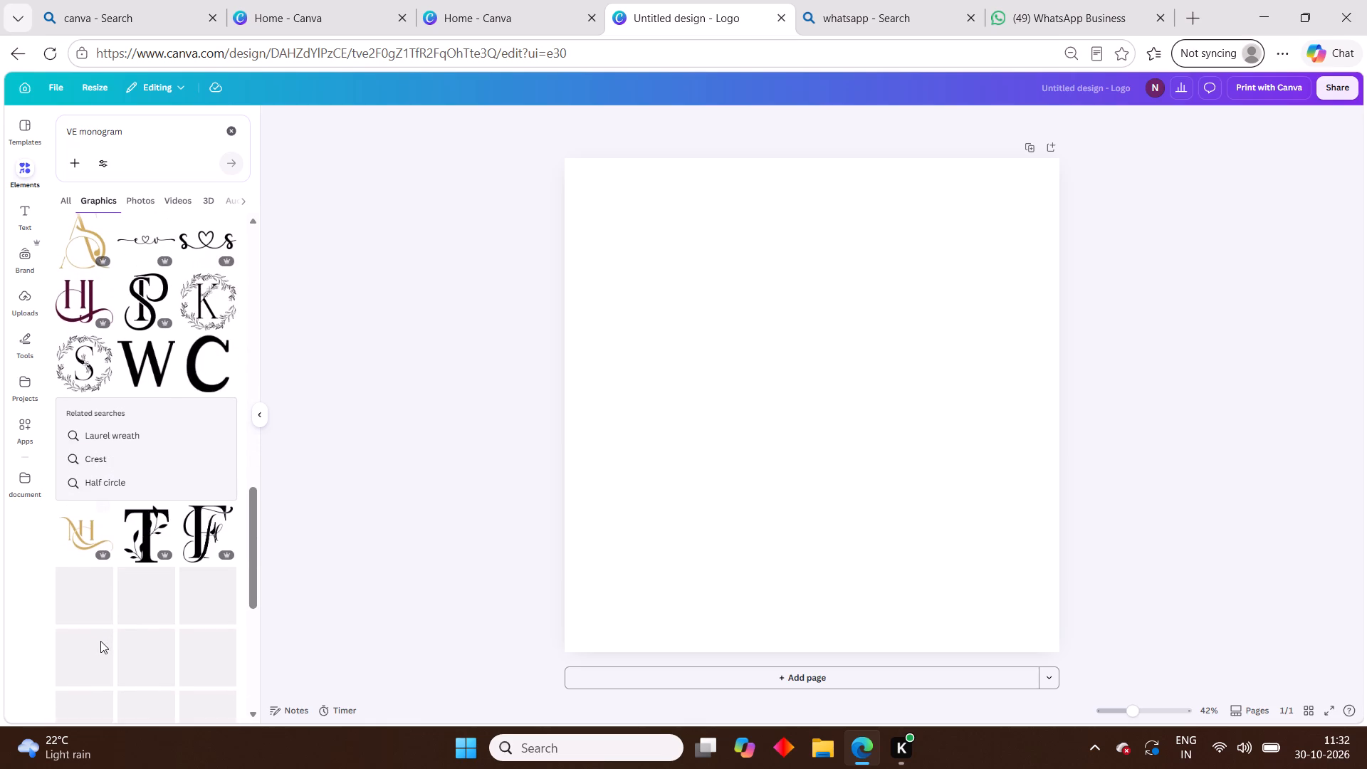
pyautogui.scroll(20, 100, 641)
pyautogui.scroll(1, 100, 641)
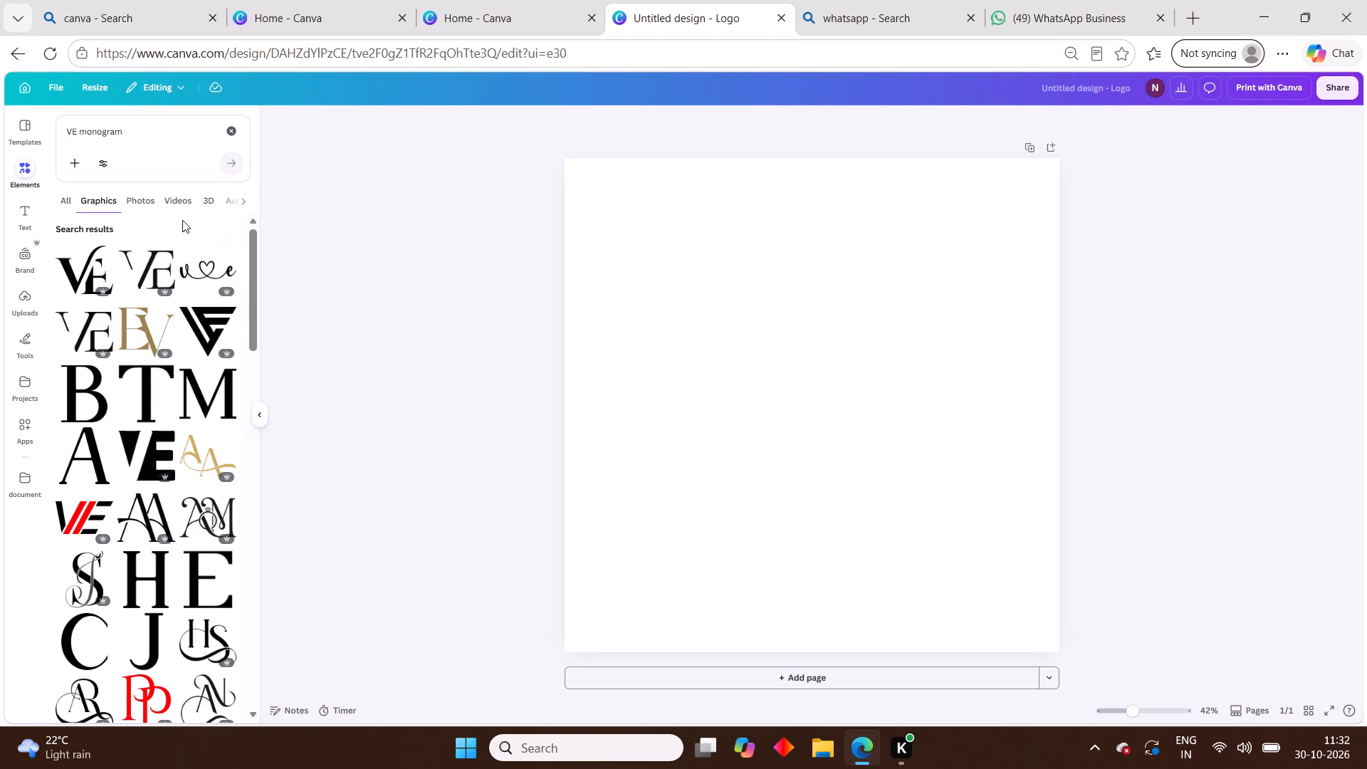
# Check the VE monogram search results in the other element categories, including 3D, videos, photos, shapes, frames and mockups.
pyautogui.click(210, 202)
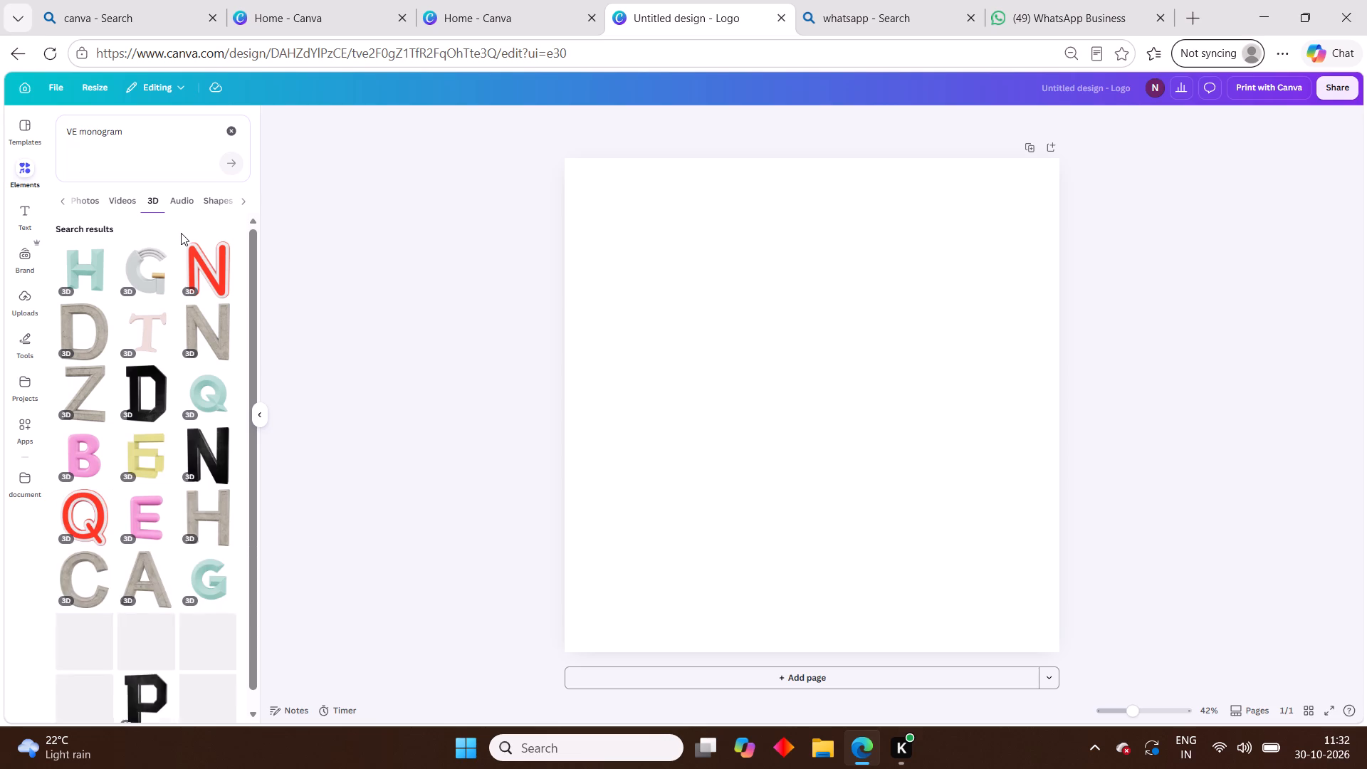
pyautogui.click(124, 203)
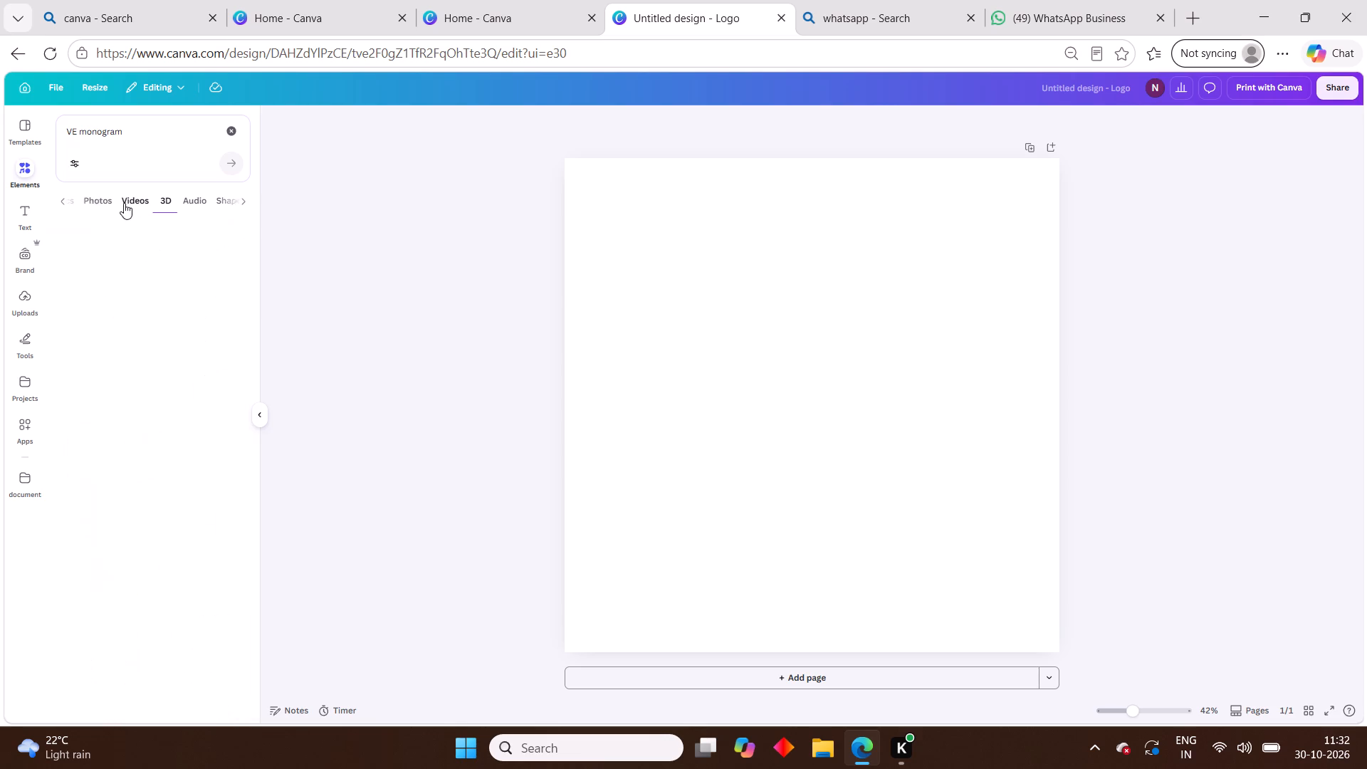
pyautogui.click(115, 204)
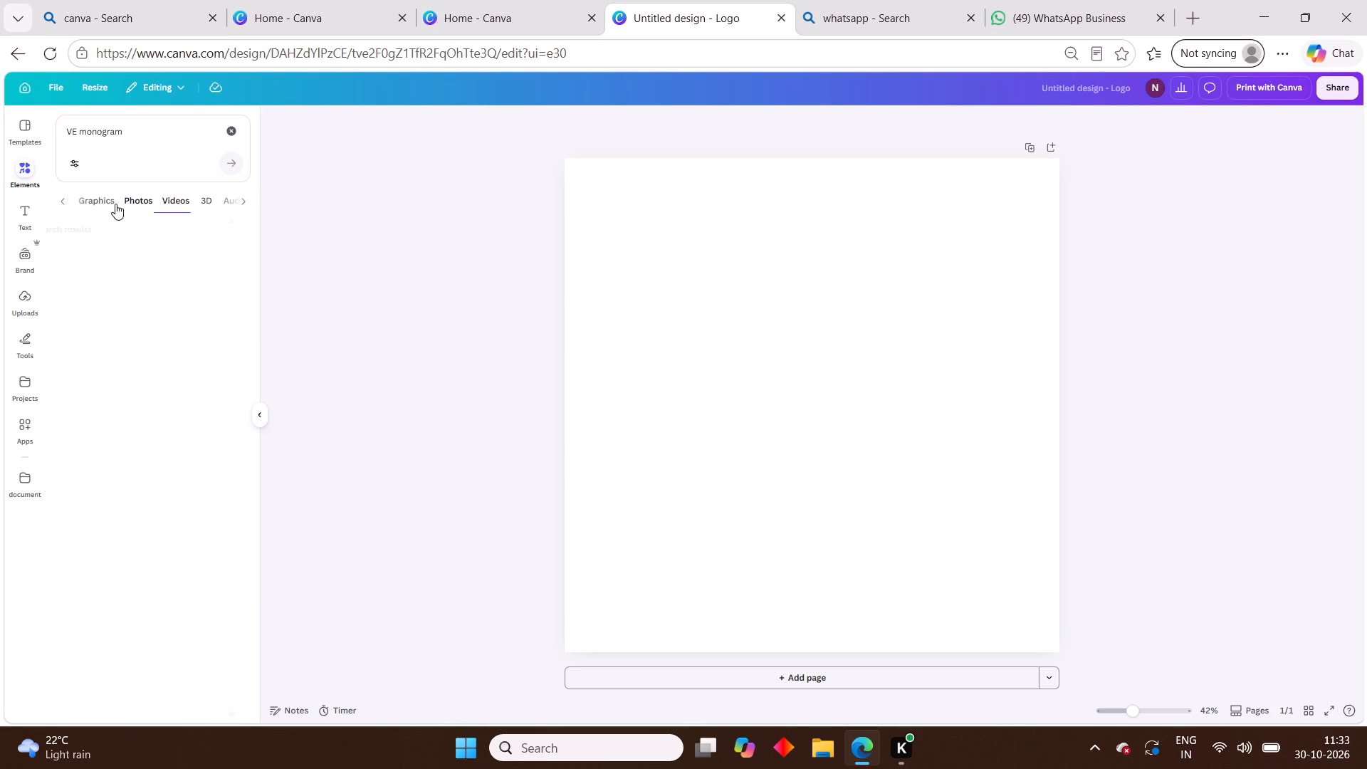
pyautogui.click(102, 206)
pyautogui.click(213, 198)
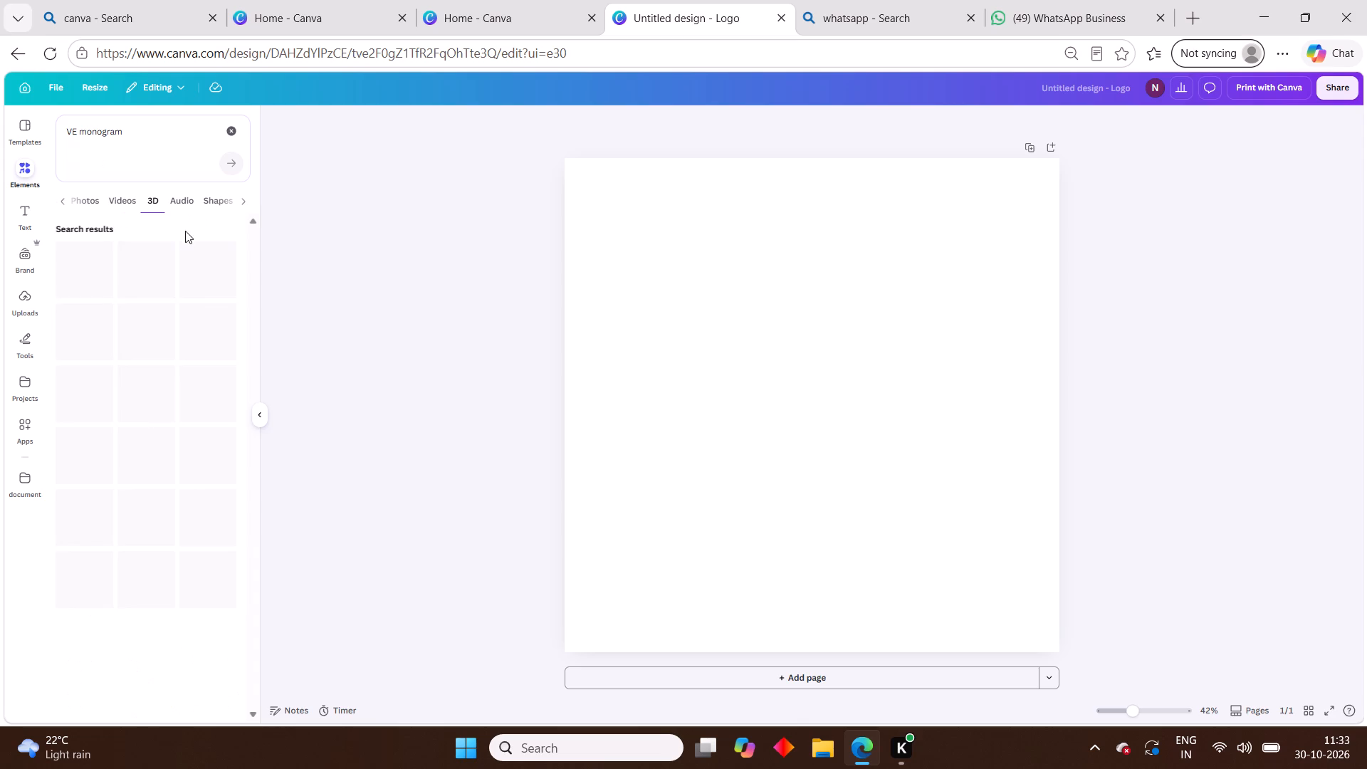
pyautogui.click(229, 200)
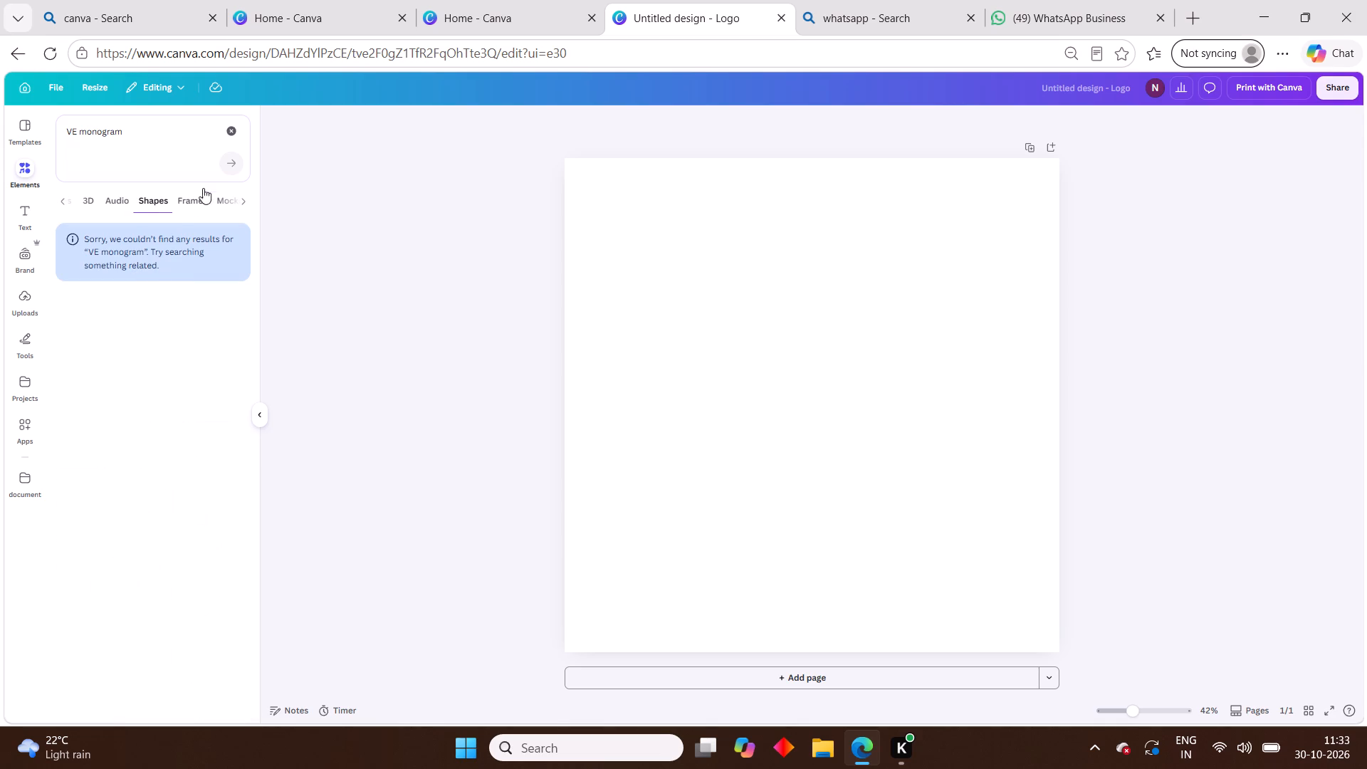
pyautogui.click(201, 204)
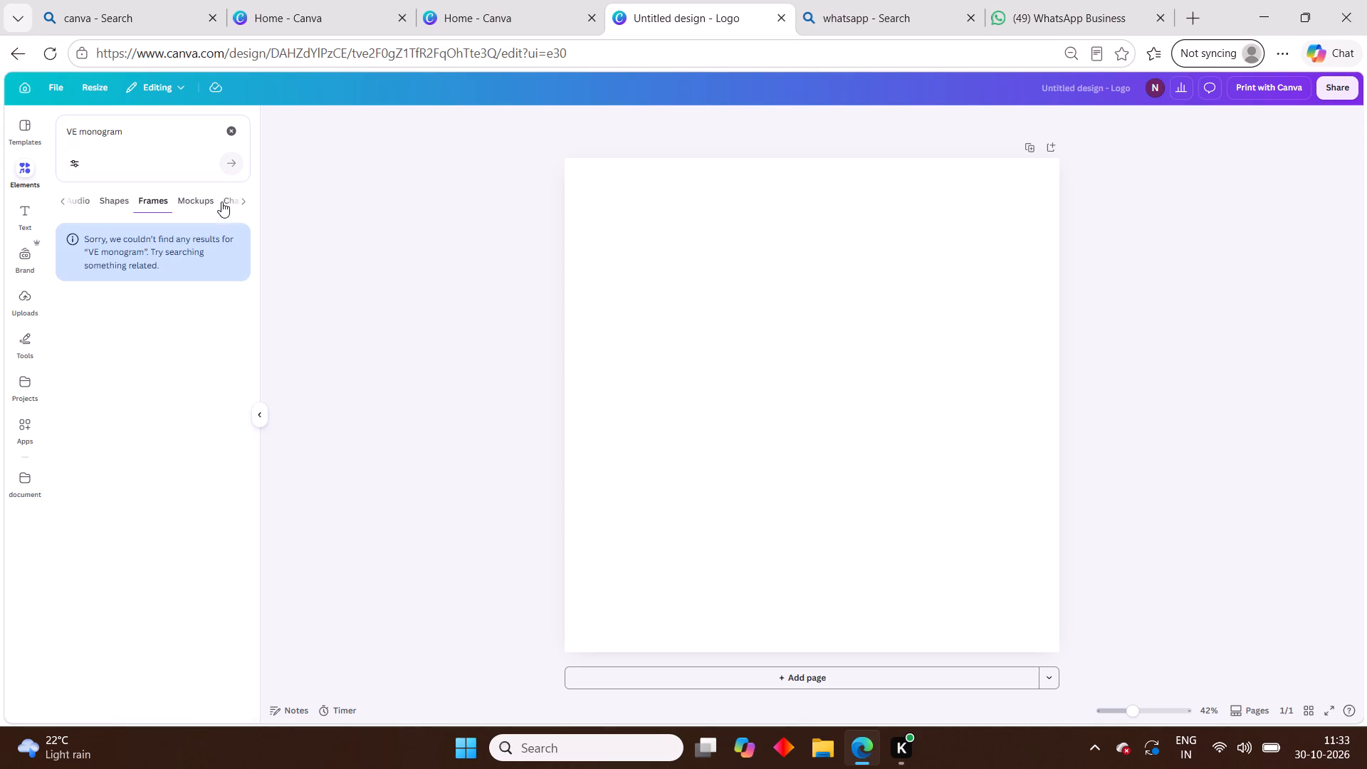
pyautogui.click(207, 201)
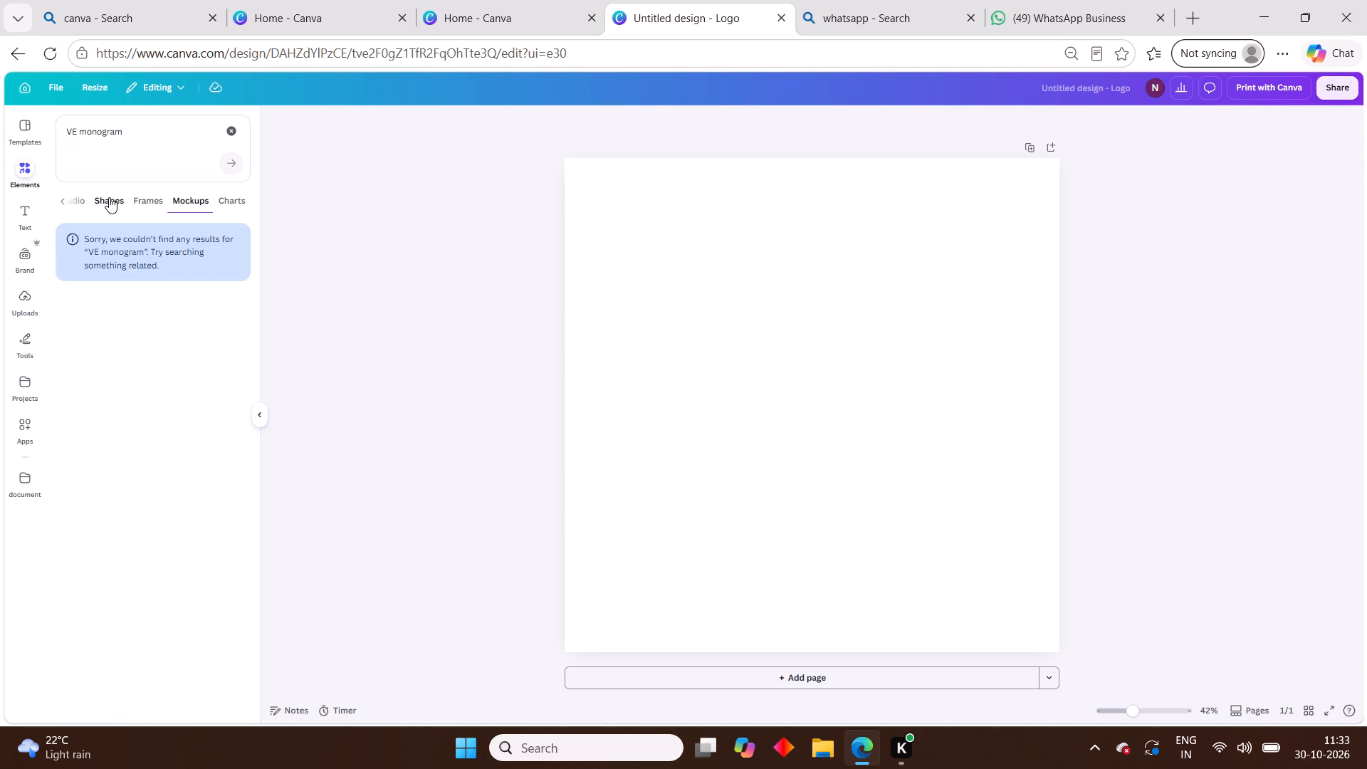
pyautogui.click(109, 197)
pyautogui.click(90, 199)
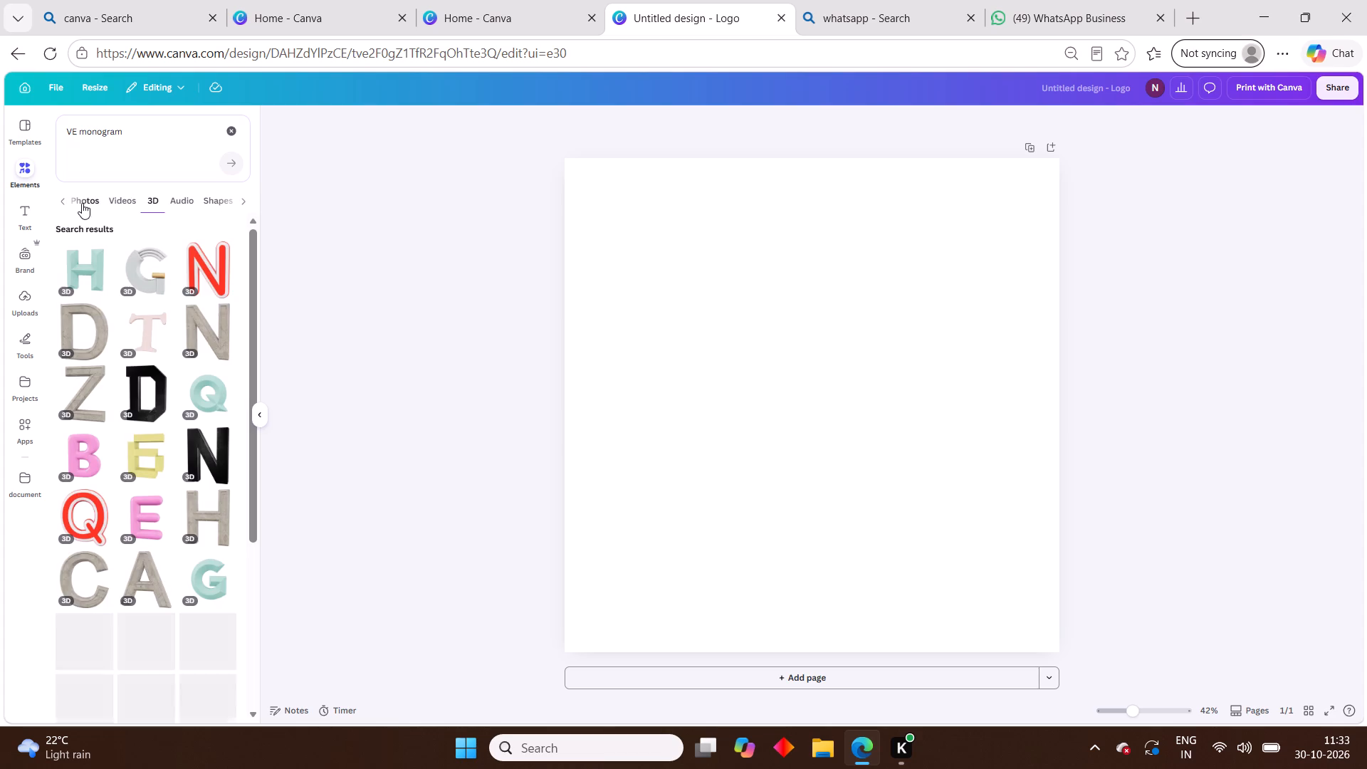
pyautogui.moveTo(112, 203); pyautogui.dragTo(145, 203)
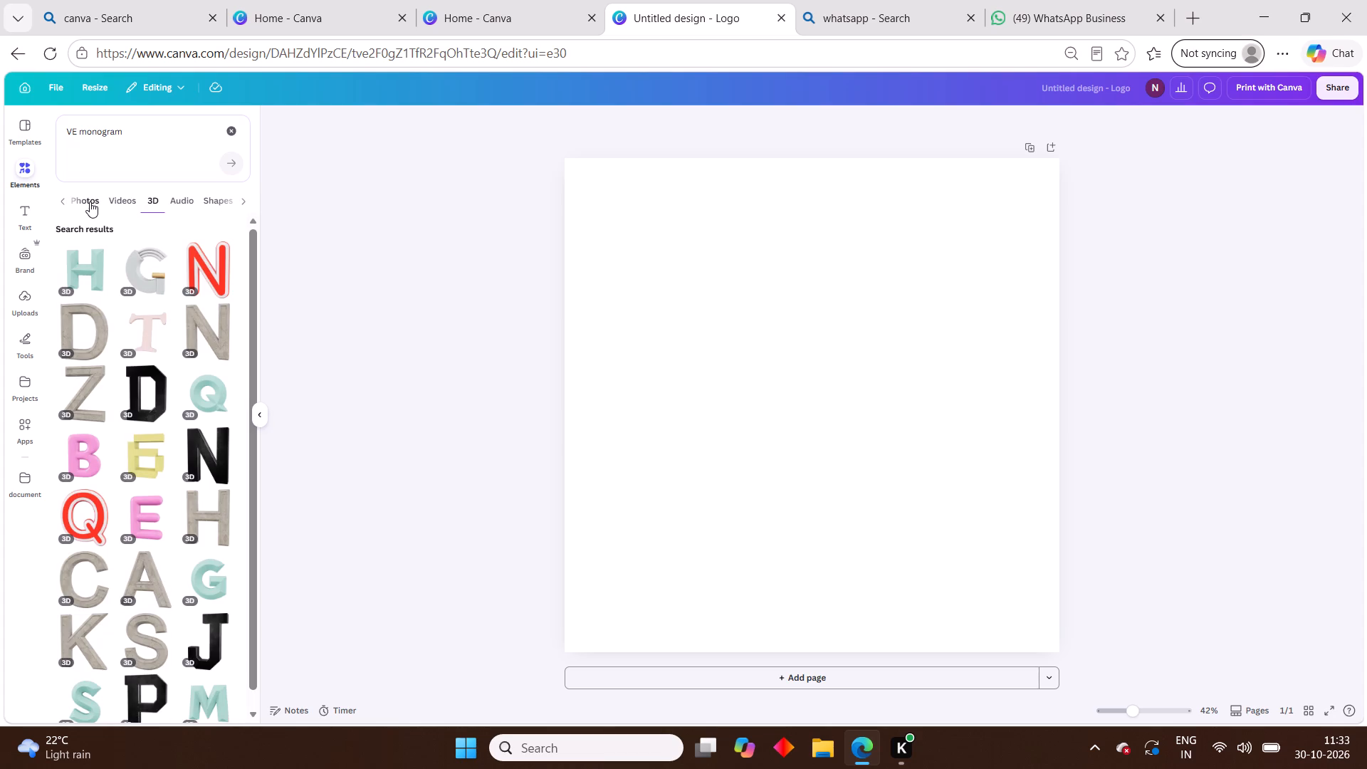
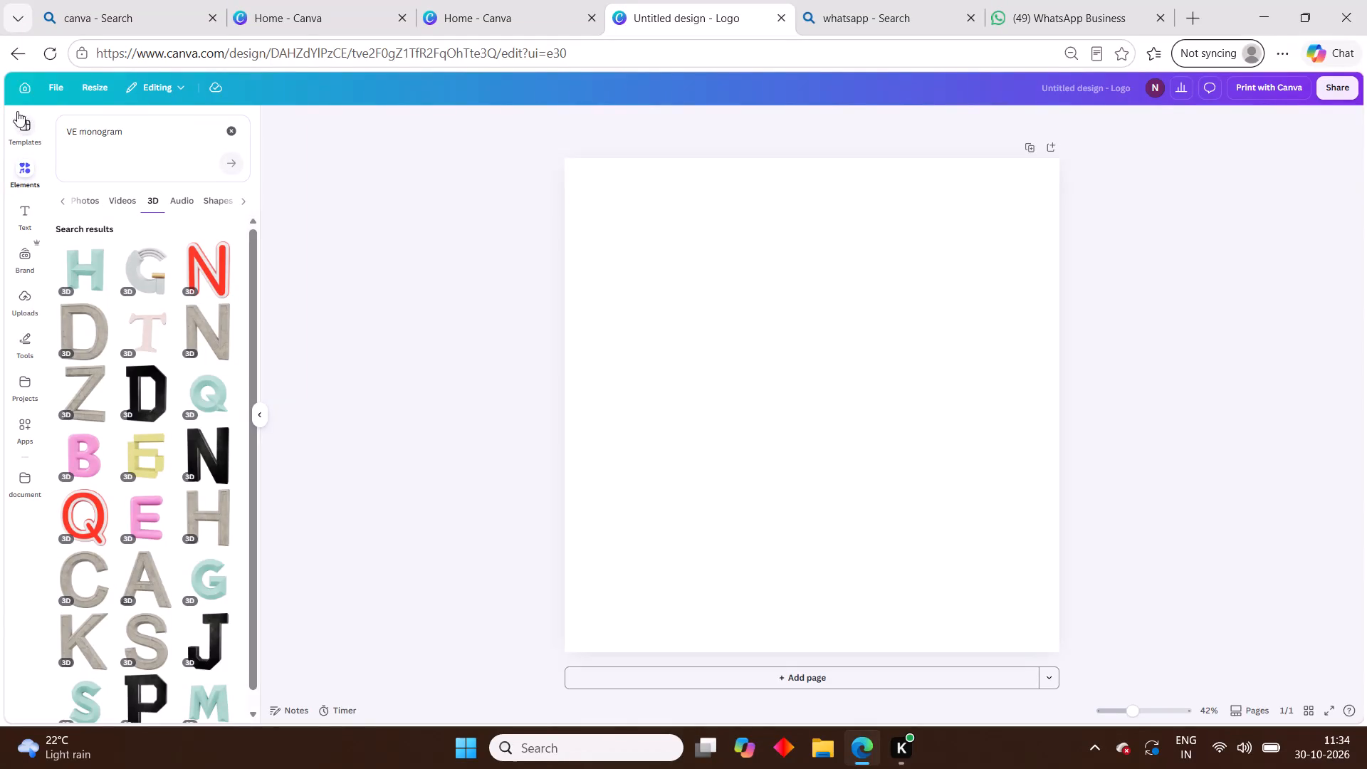
# Leave the blank logo design and open the M/S VIVEK ENTERPRISES invoice from the recent designs, showing its header with the VE logo.
pyautogui.click(24, 93)
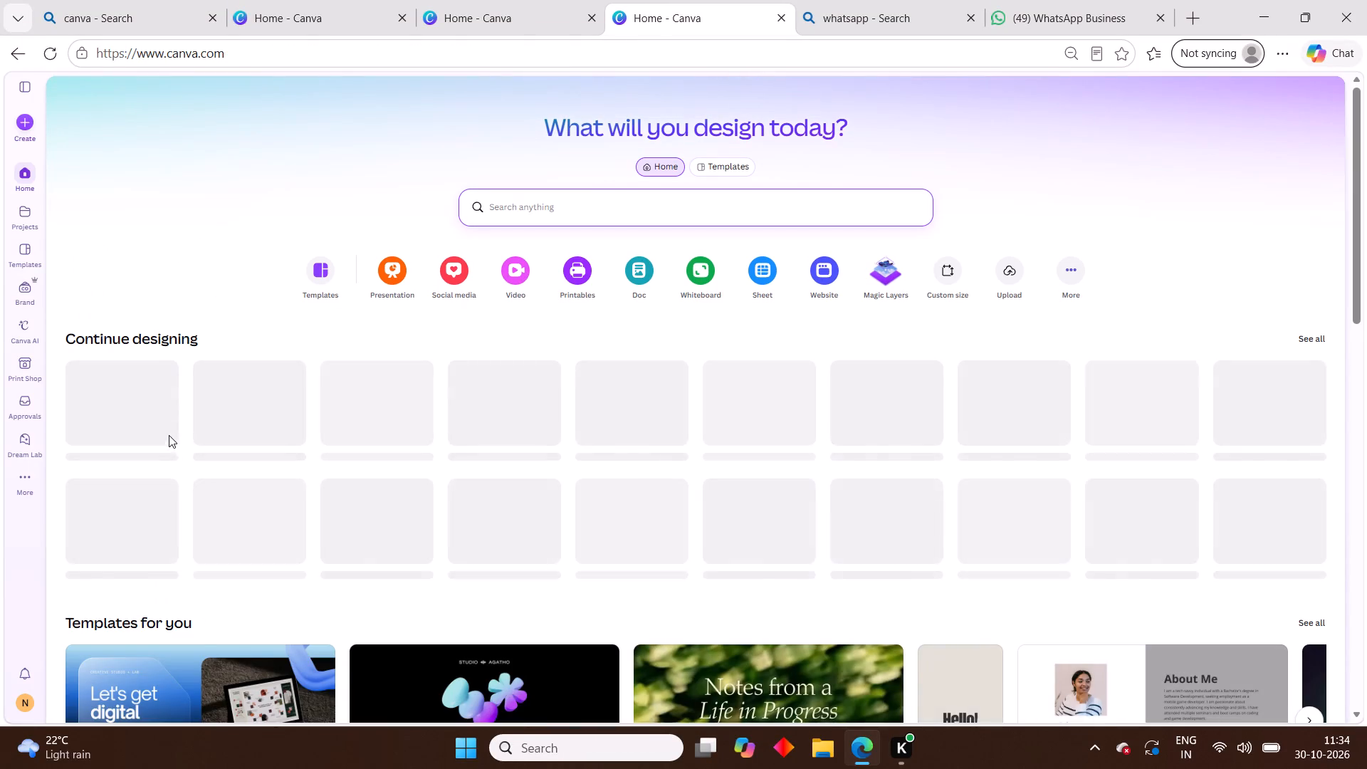
pyautogui.click(214, 420)
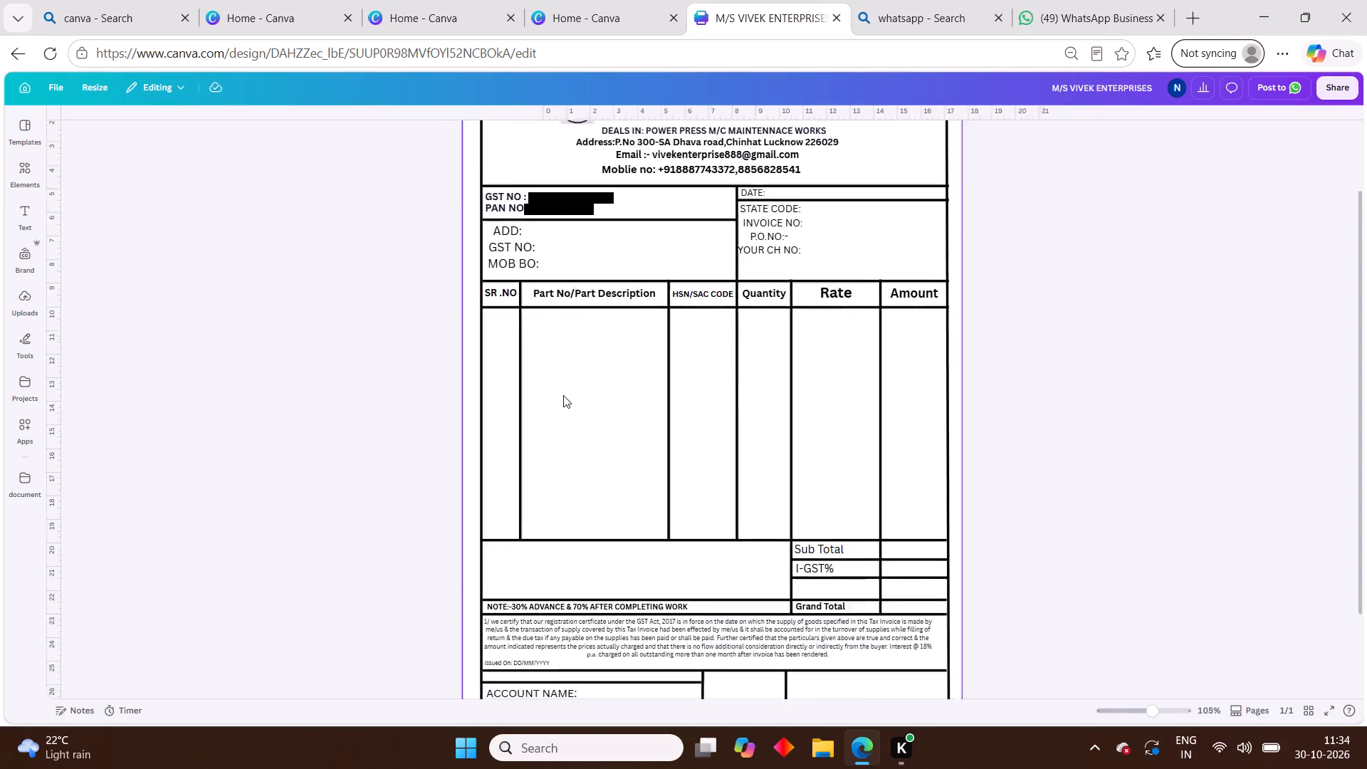
pyautogui.scroll(4, 563, 395)
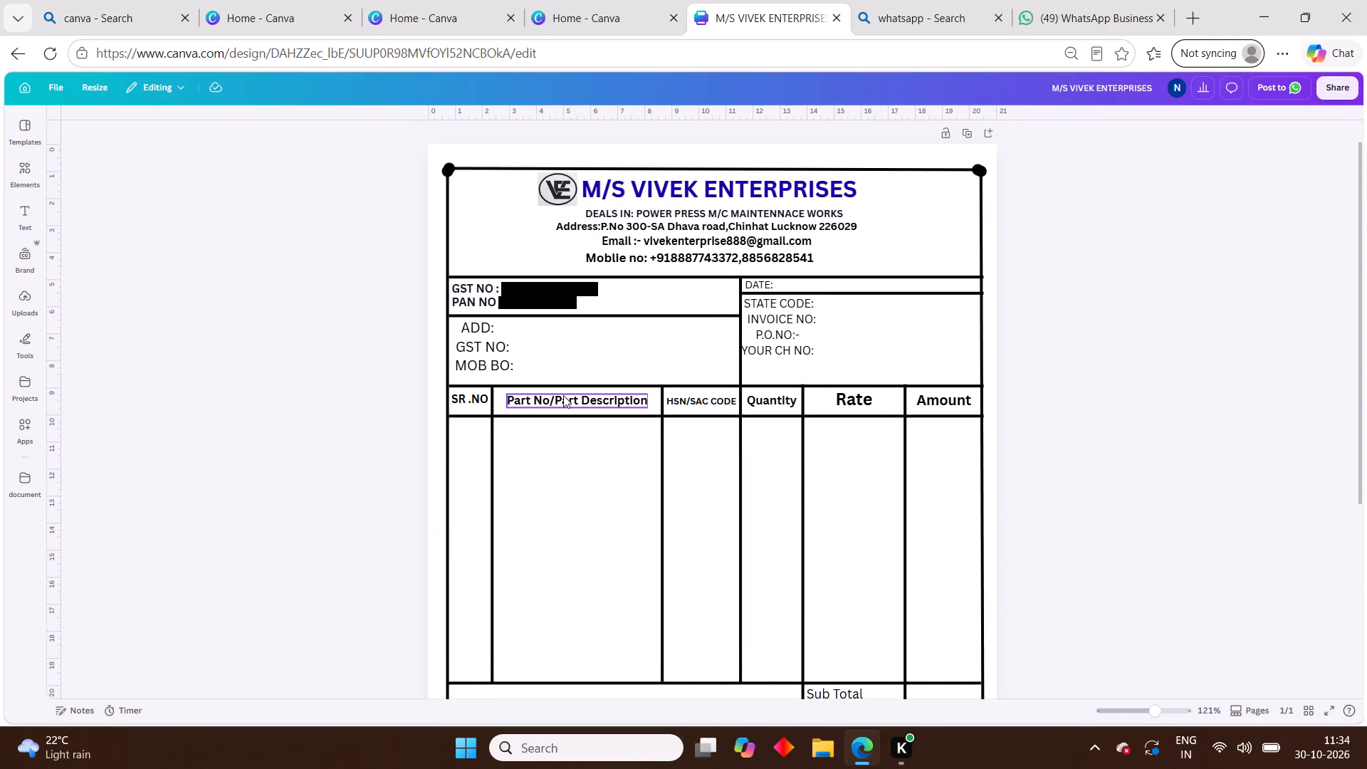
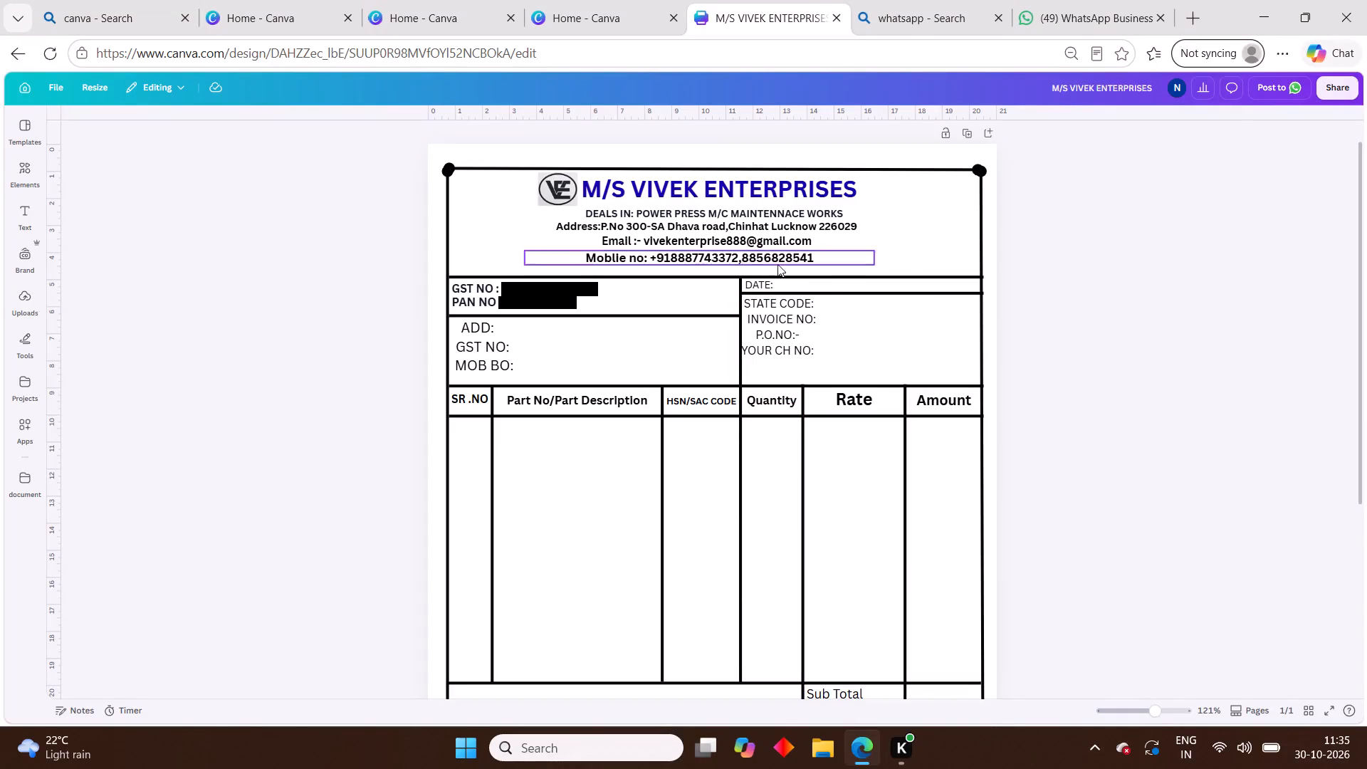
# Delete the VE logo image beside the M/S VIVEK ENTERPRISES title in the invoice header.
pyautogui.click(543, 188)
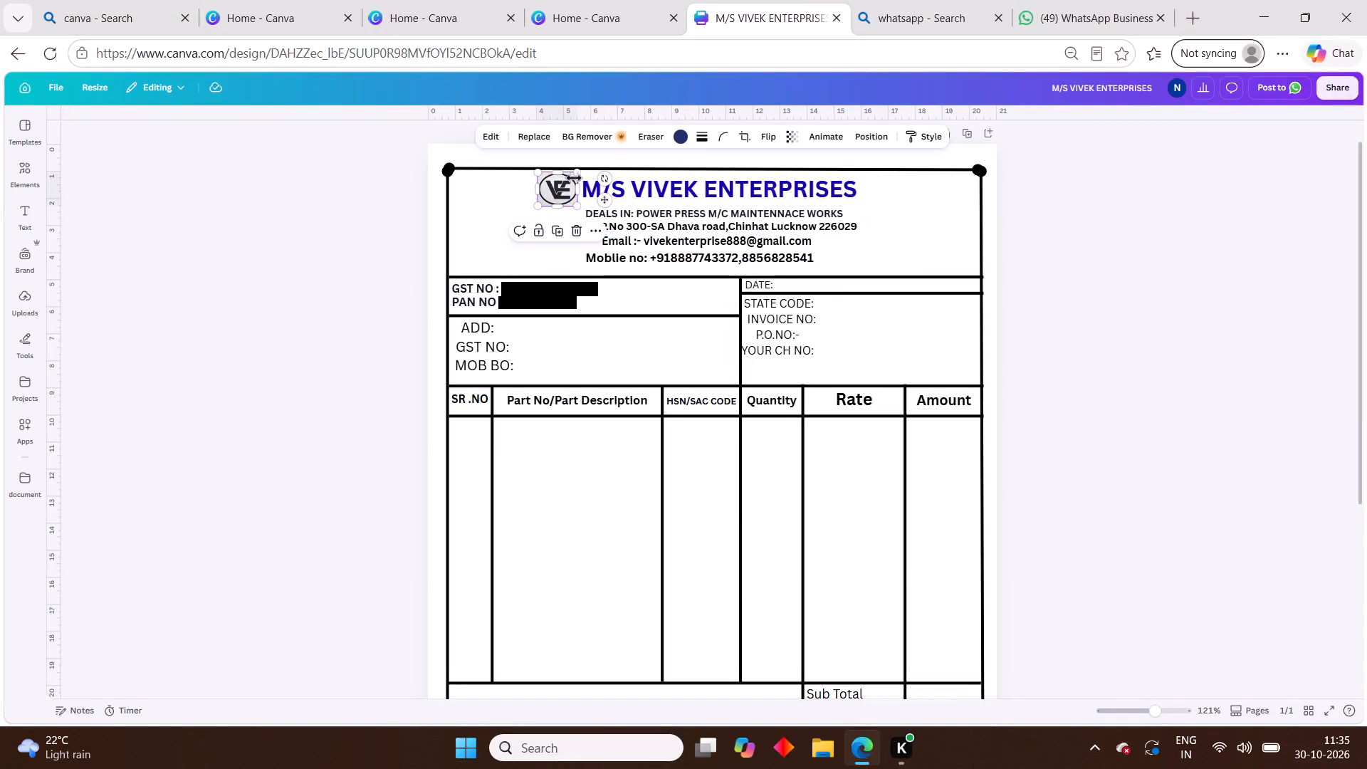
pyautogui.click(575, 229)
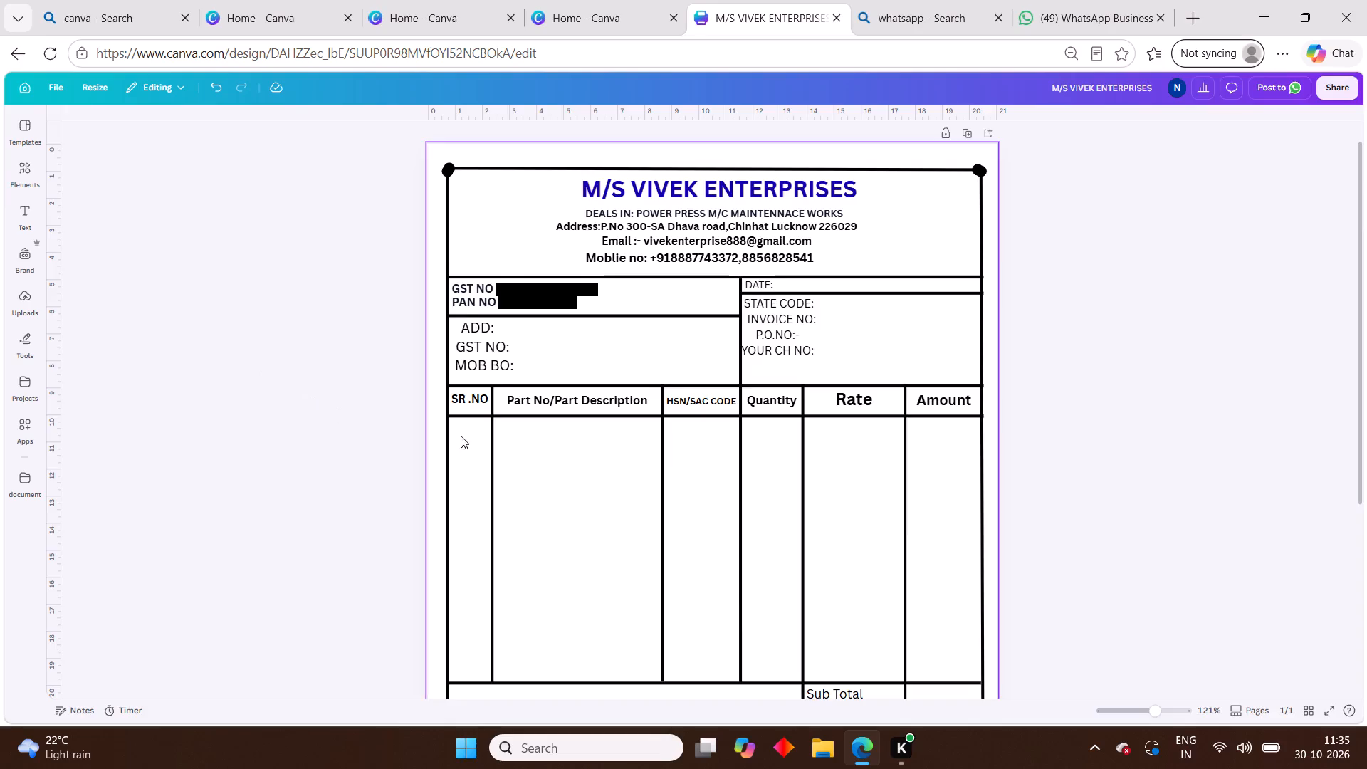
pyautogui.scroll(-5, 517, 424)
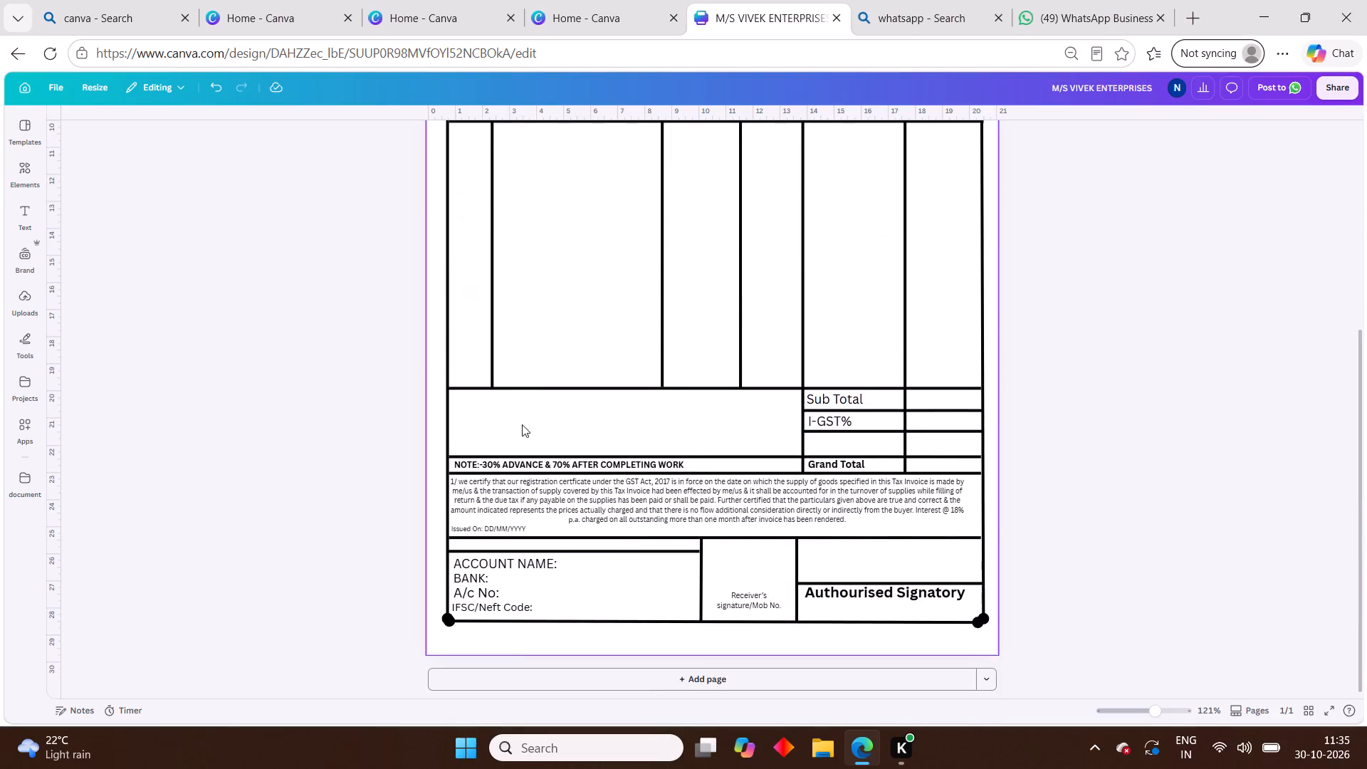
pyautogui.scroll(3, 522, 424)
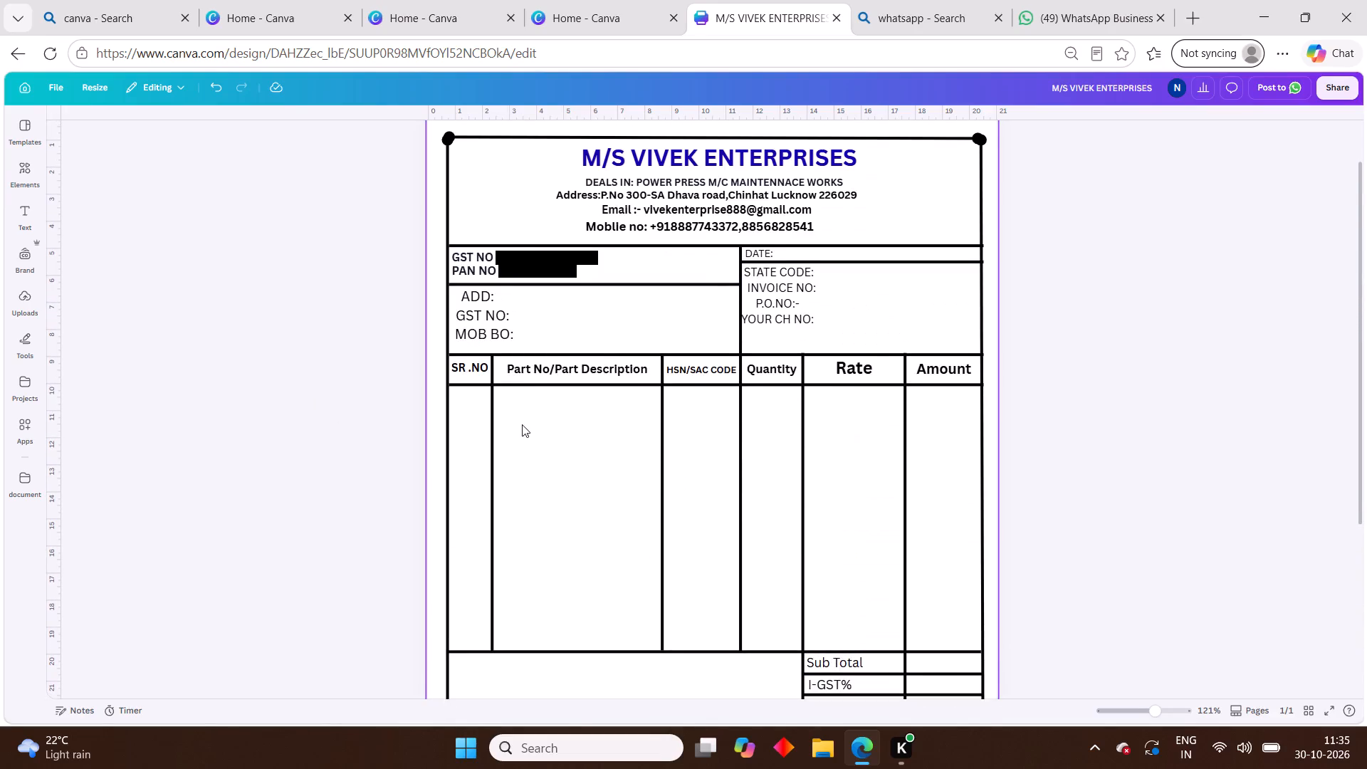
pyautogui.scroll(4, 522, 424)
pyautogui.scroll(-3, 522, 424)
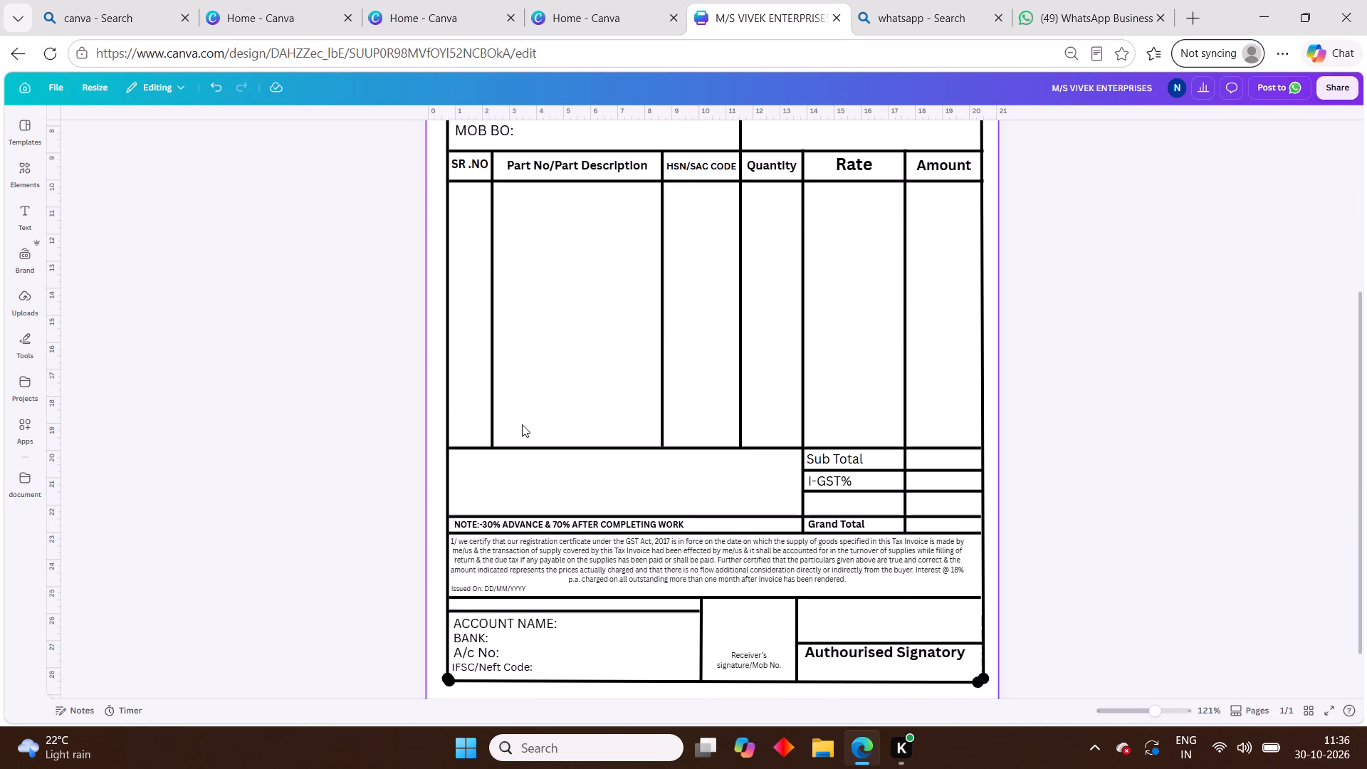
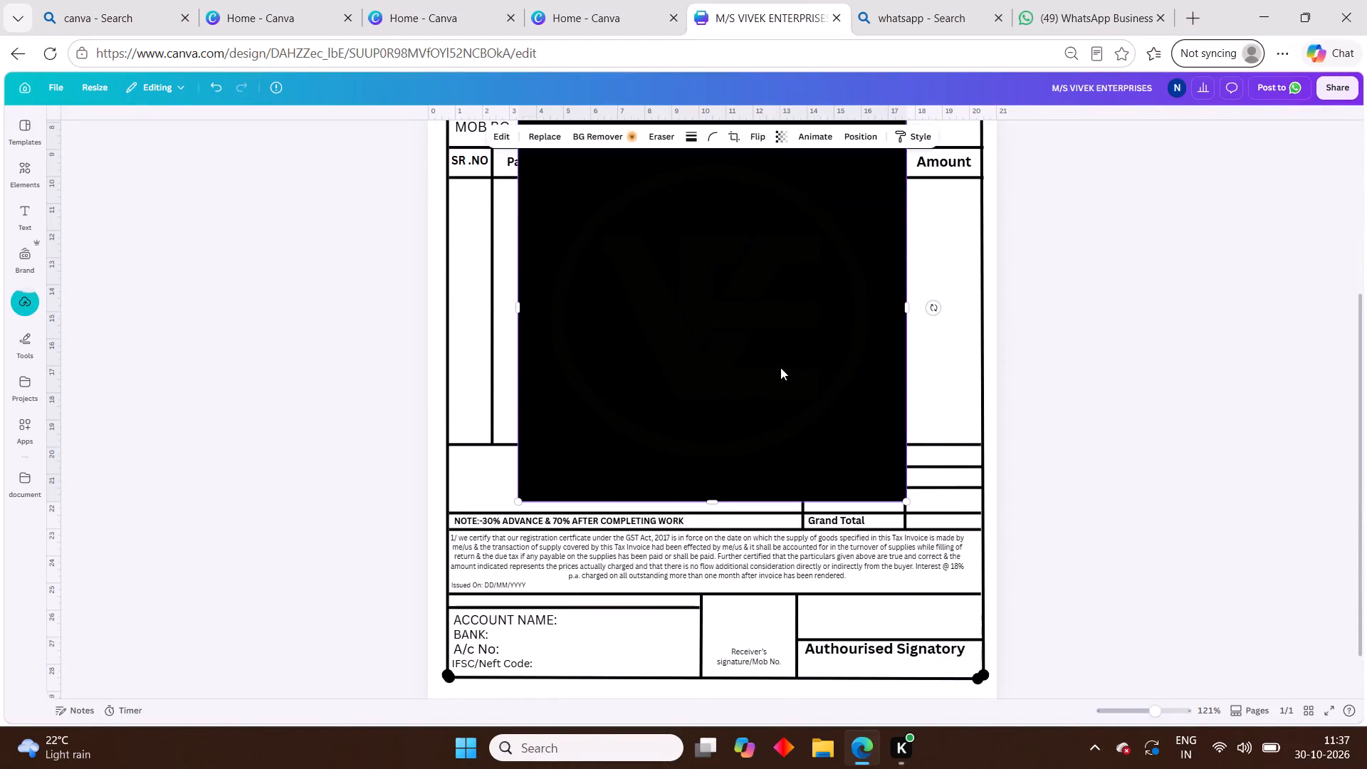
# Remove the large black VE logo image covering the invoice's item table by moving it completely off the page.
pyautogui.click(815, 315)
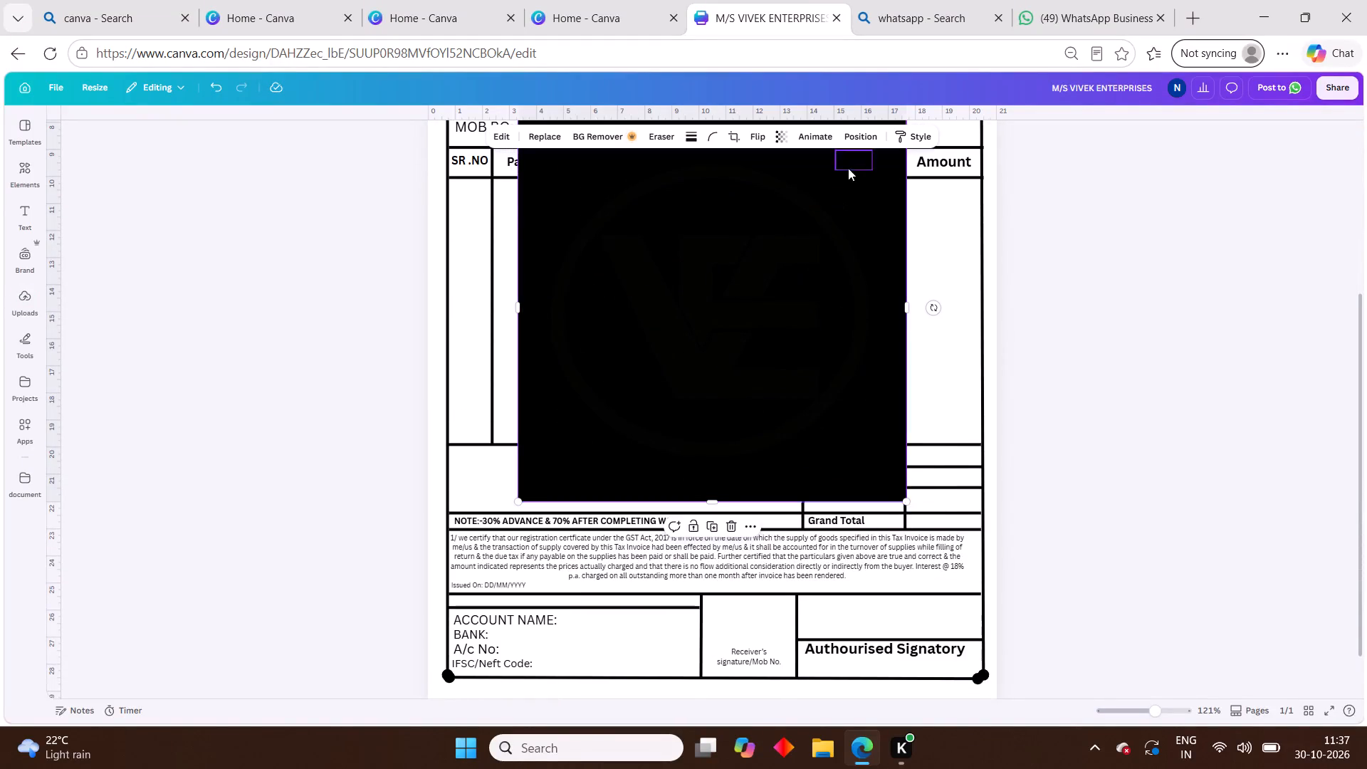
pyautogui.scroll(2, 1228, 349)
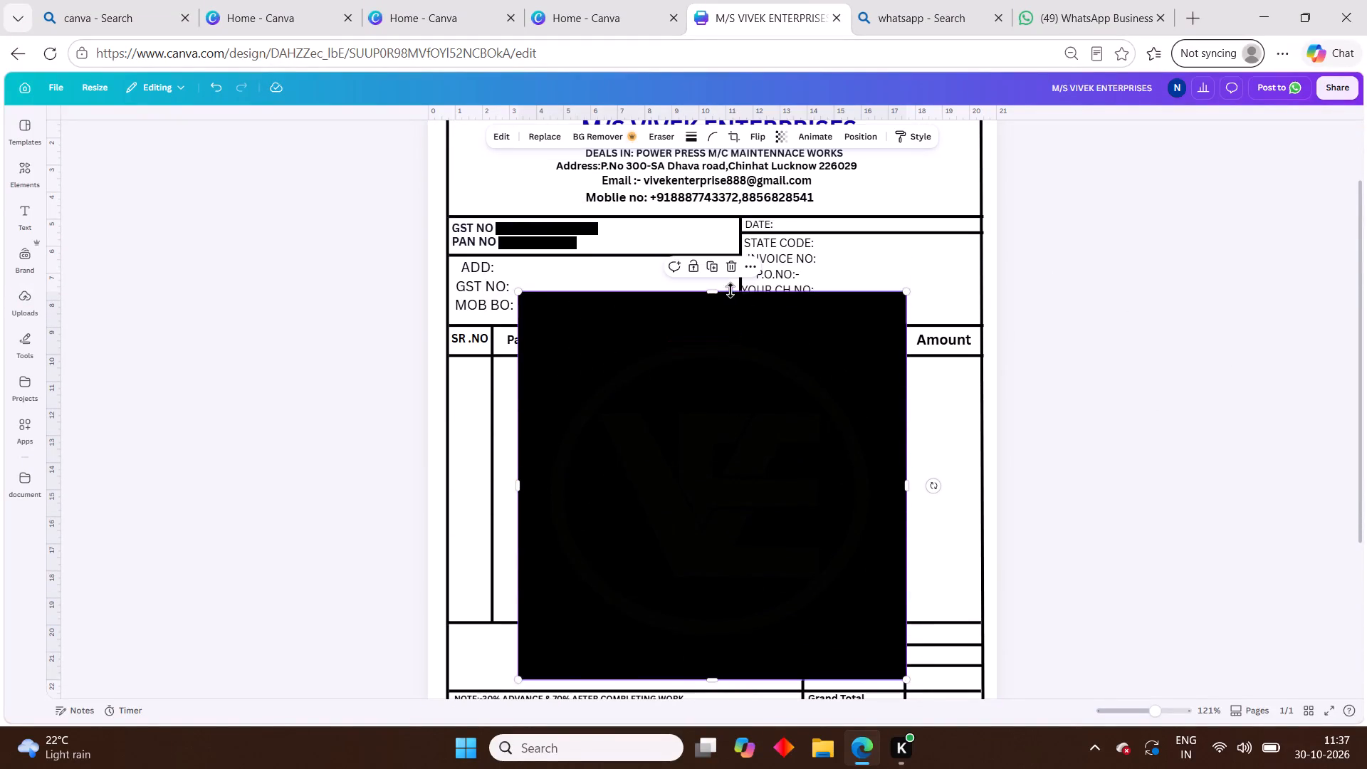
pyautogui.moveTo(756, 389); pyautogui.dragTo(997, 367)
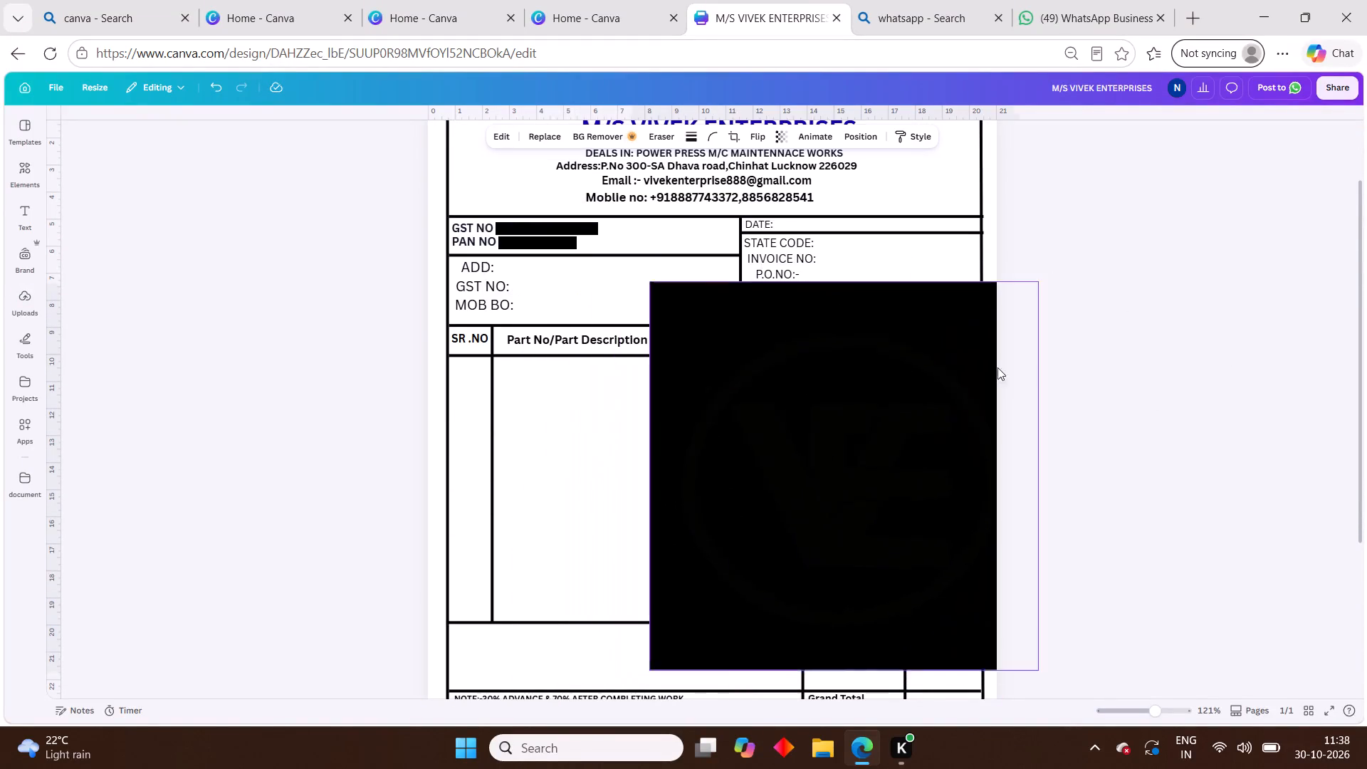
pyautogui.moveTo(997, 367); pyautogui.dragTo(1253, 353)
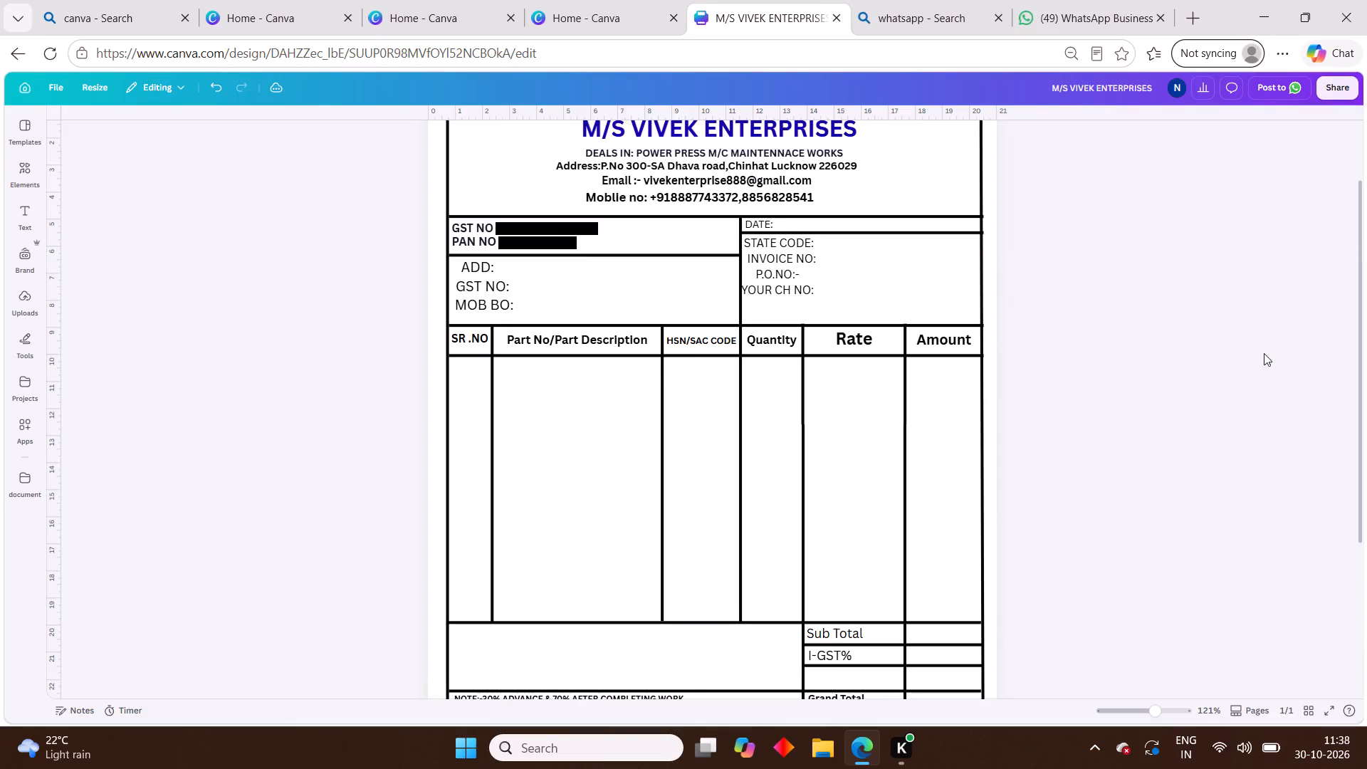
pyautogui.moveTo(1264, 353); pyautogui.dragTo(1178, 367)
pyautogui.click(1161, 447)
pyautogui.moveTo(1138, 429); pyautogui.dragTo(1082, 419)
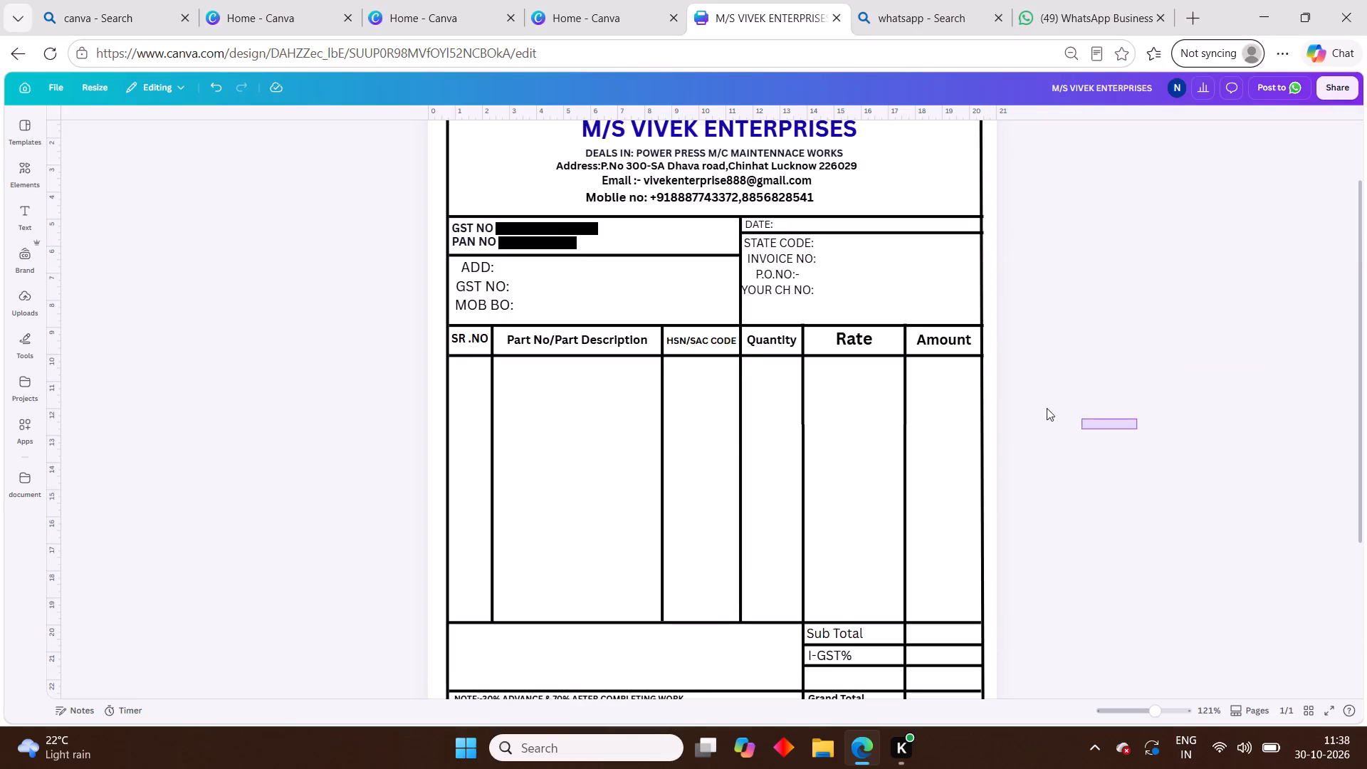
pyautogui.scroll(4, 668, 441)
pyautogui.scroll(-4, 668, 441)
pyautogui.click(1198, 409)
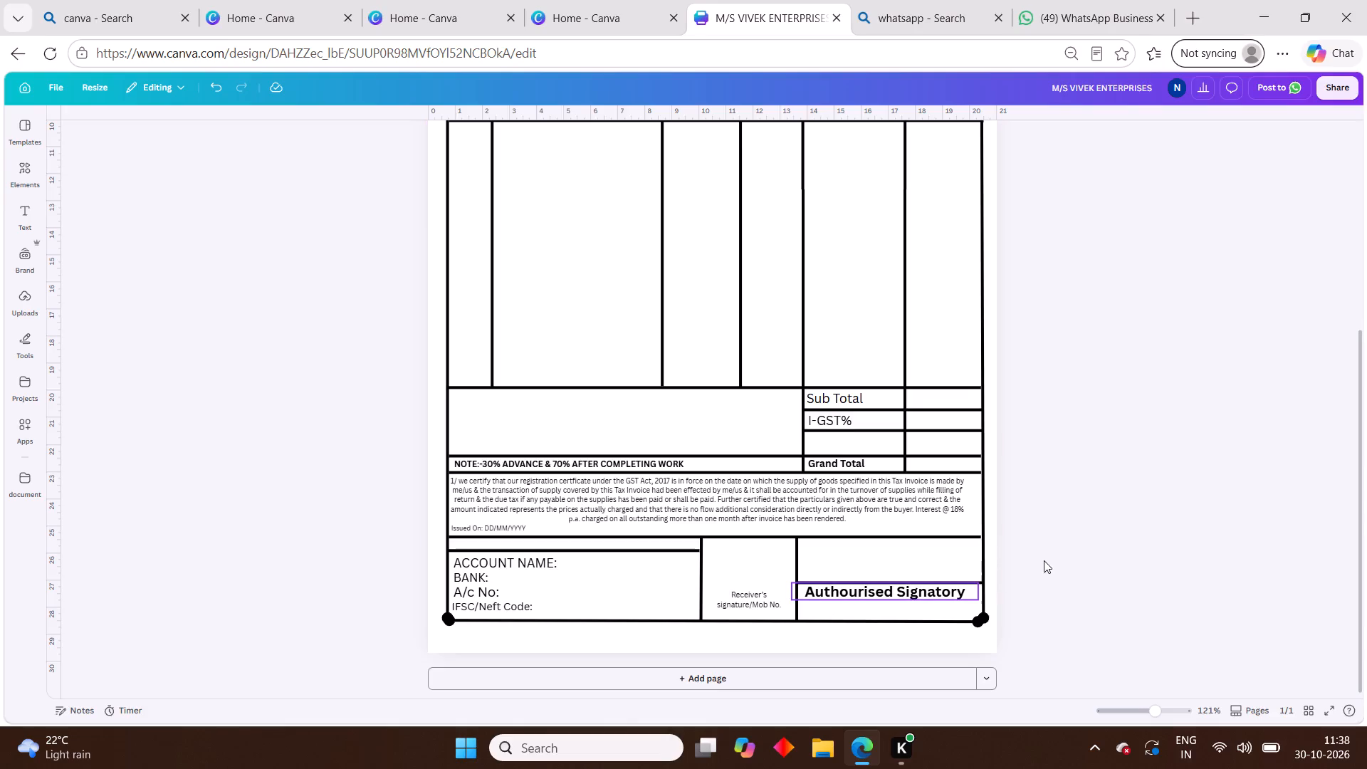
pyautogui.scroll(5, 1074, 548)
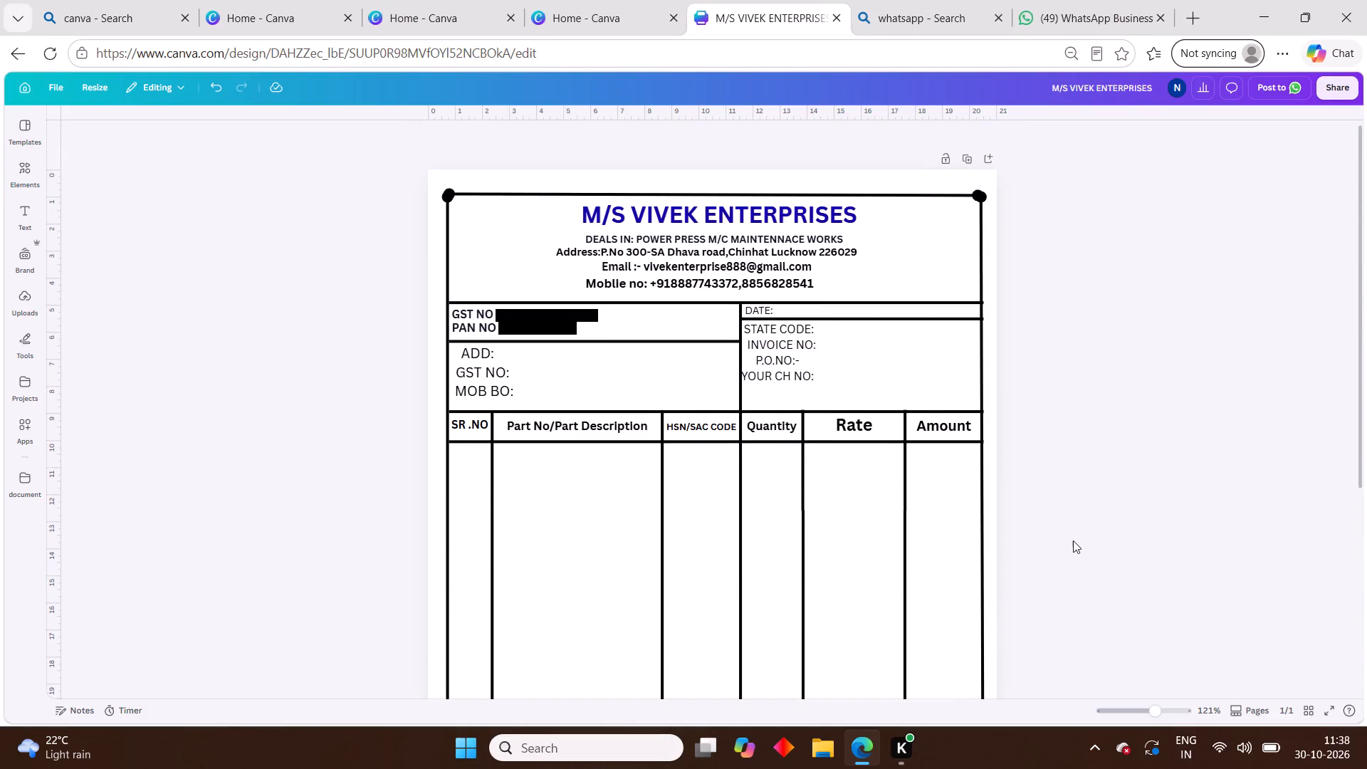
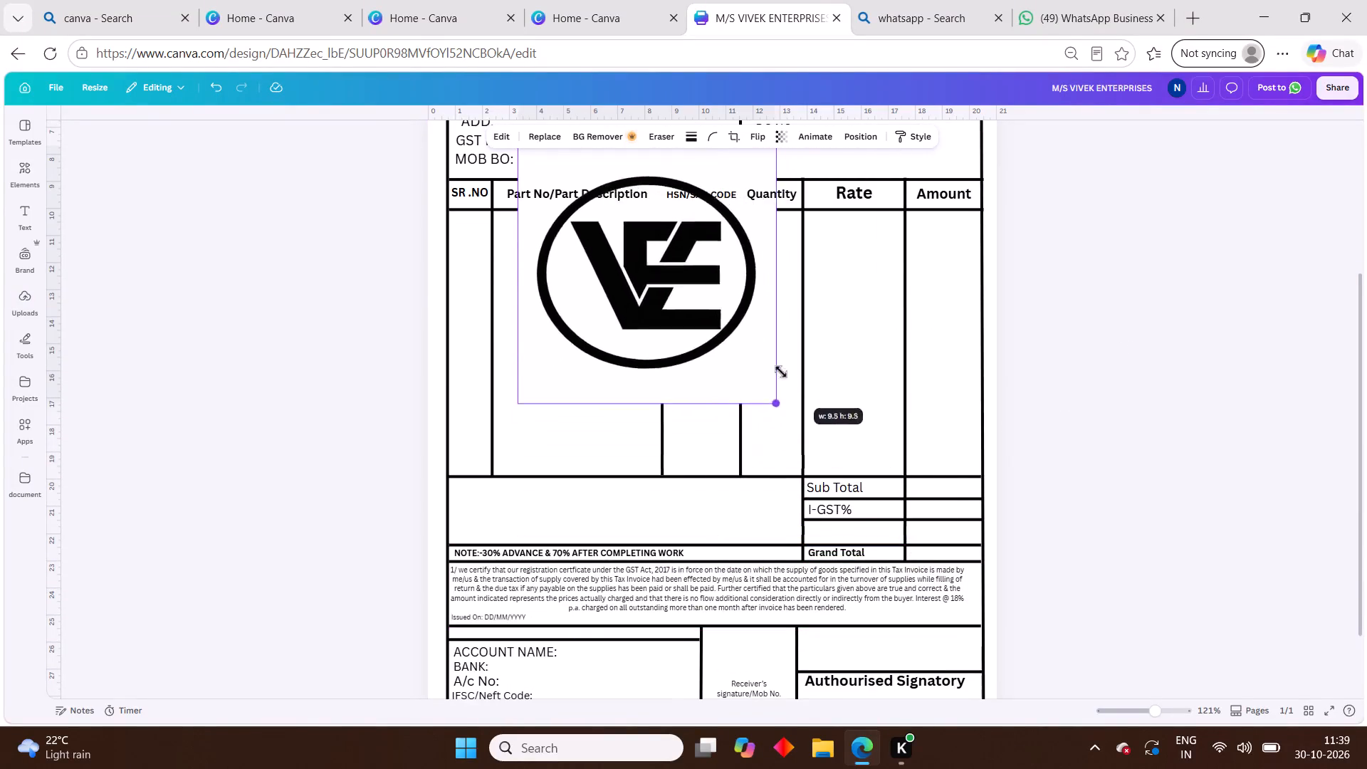
# Shrink the oval VE logo overlapping the item table to about 3.1 by 3.1 cm, keeping its proportions.
pyautogui.moveTo(781, 372); pyautogui.dragTo(697, 293)
pyautogui.scroll(3, 843, 404)
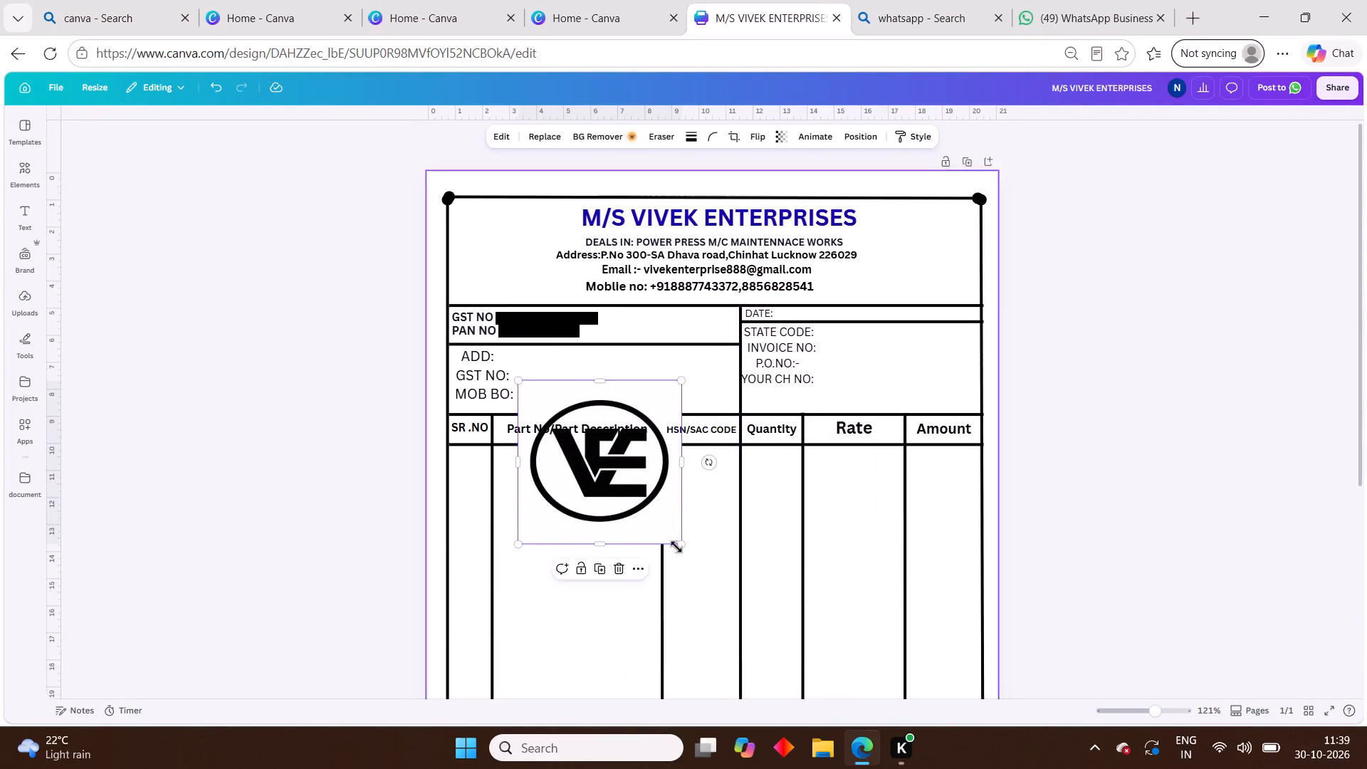
pyautogui.moveTo(683, 548); pyautogui.dragTo(617, 445)
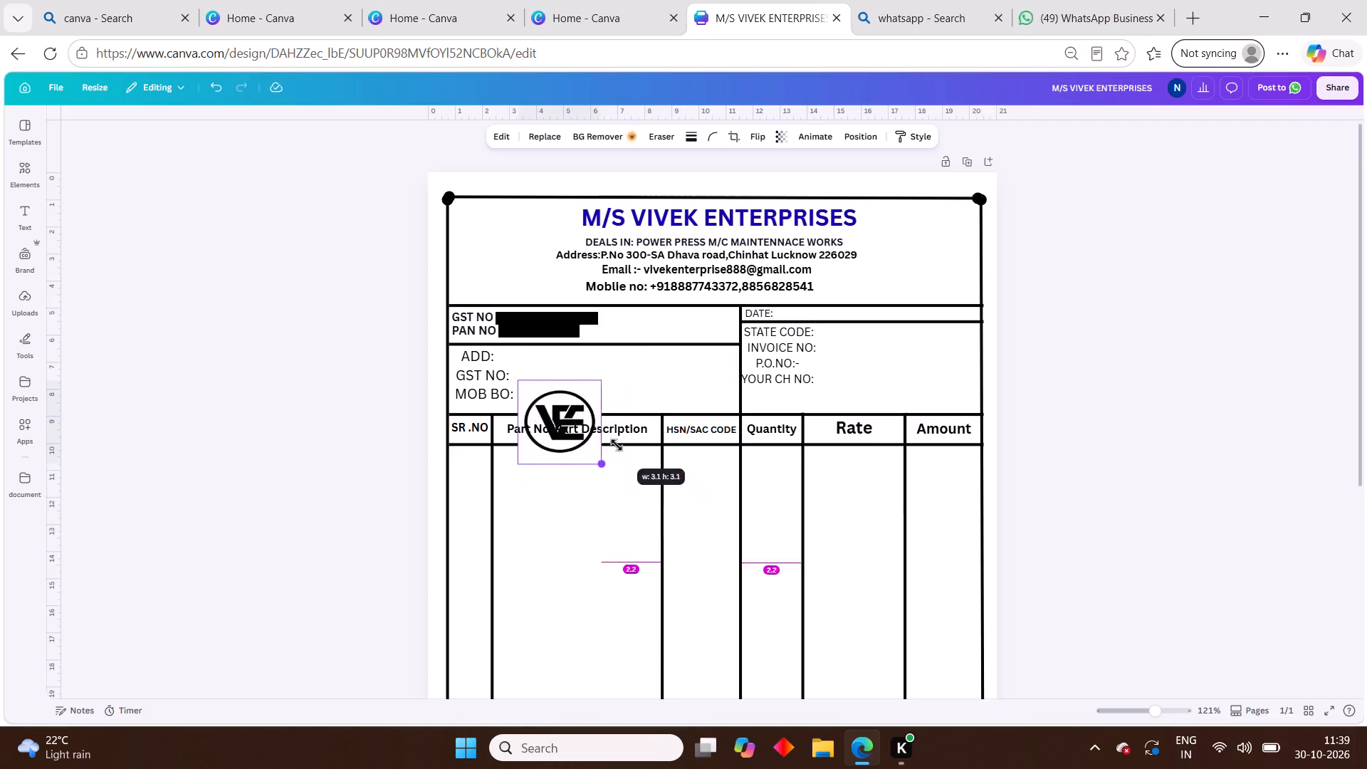
pyautogui.moveTo(617, 445); pyautogui.dragTo(616, 445)
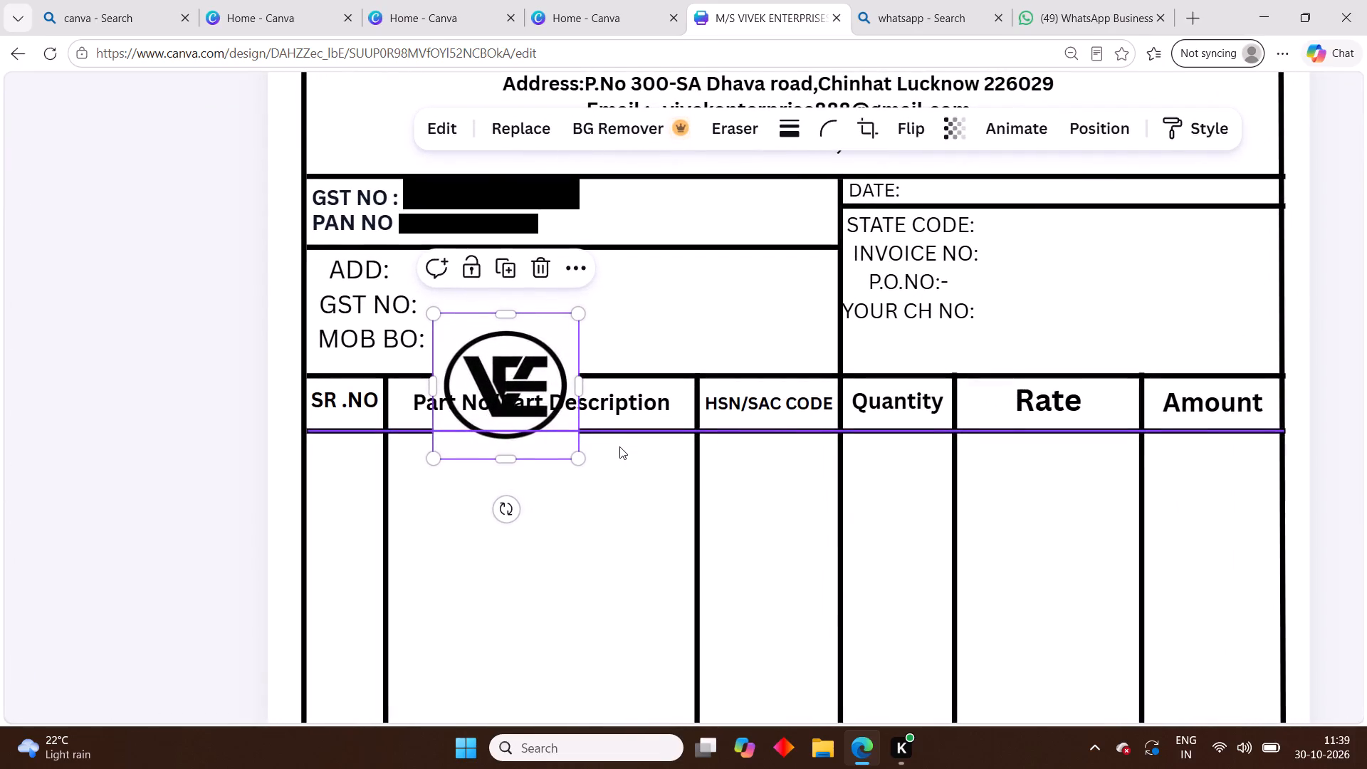
# Move the circular VE logo up into the invoice header, shrink it to about half size, and place it just before the M/S VIVEK ENTERPRISES title.
pyautogui.scroll(9, 619, 446)
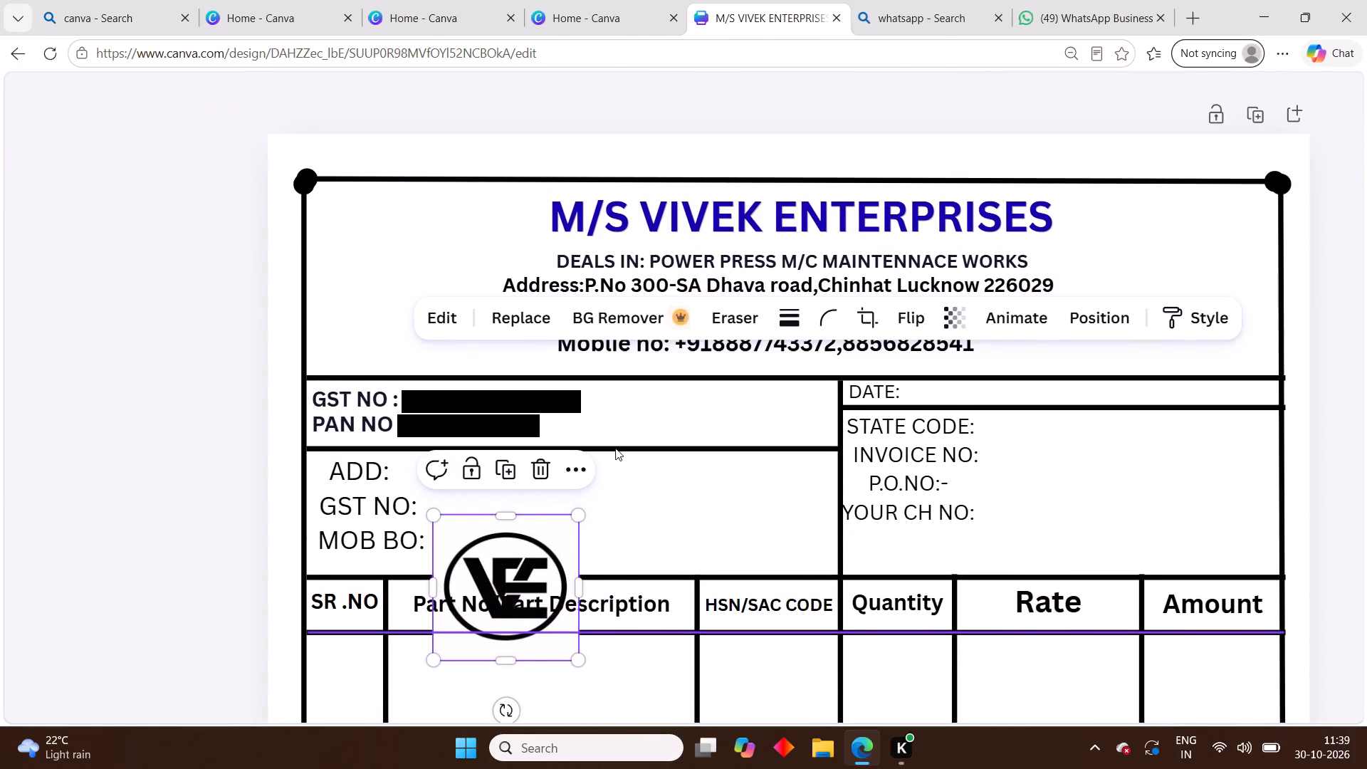
pyautogui.moveTo(541, 548); pyautogui.dragTo(527, 320)
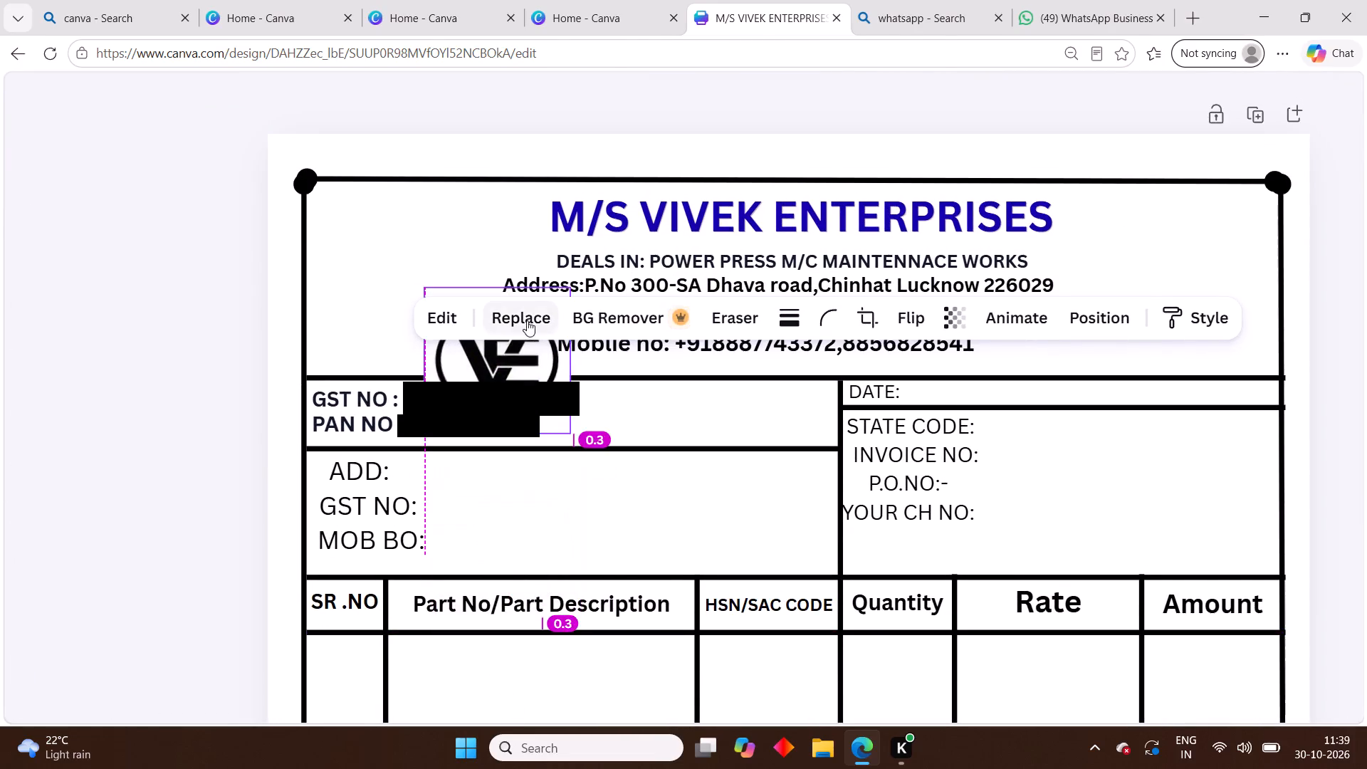
pyautogui.moveTo(527, 320); pyautogui.dragTo(518, 179)
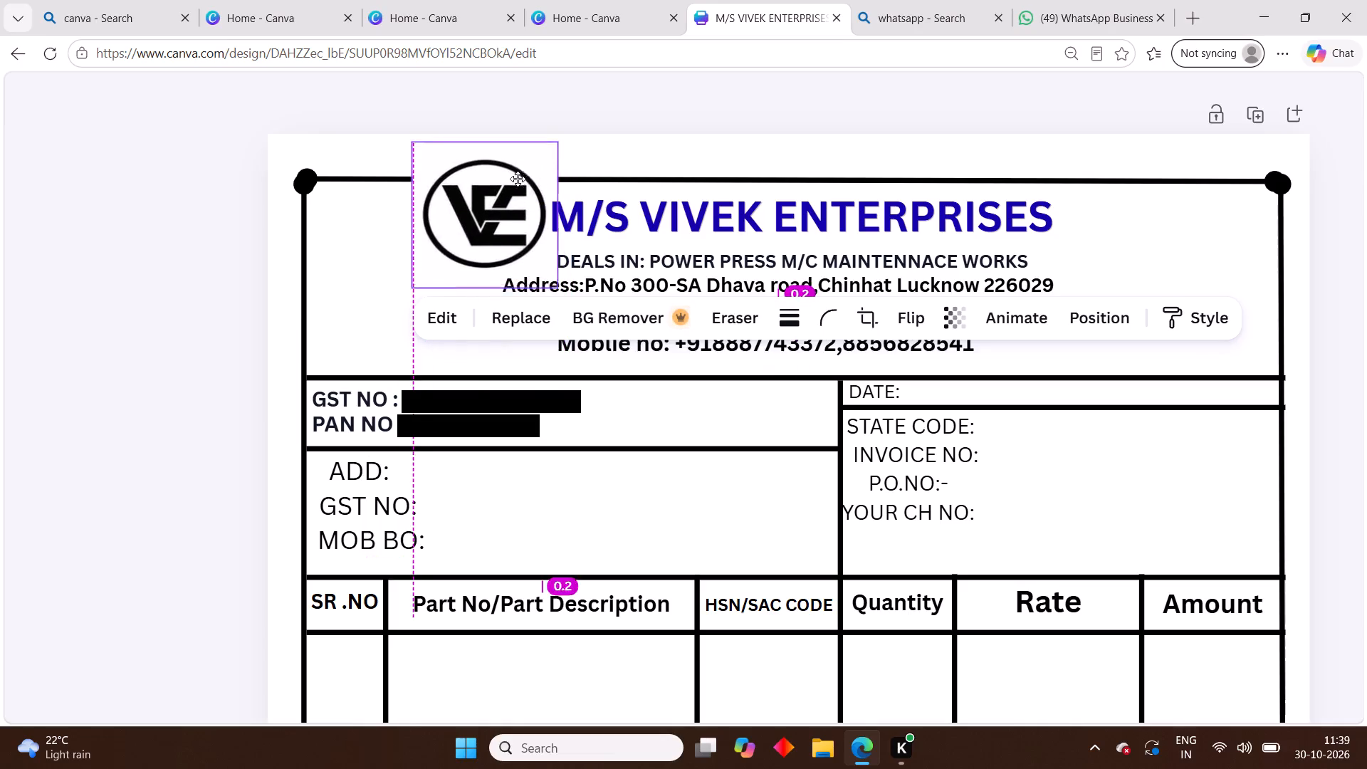
pyautogui.moveTo(518, 179); pyautogui.dragTo(517, 179)
pyautogui.moveTo(550, 291); pyautogui.dragTo(483, 213)
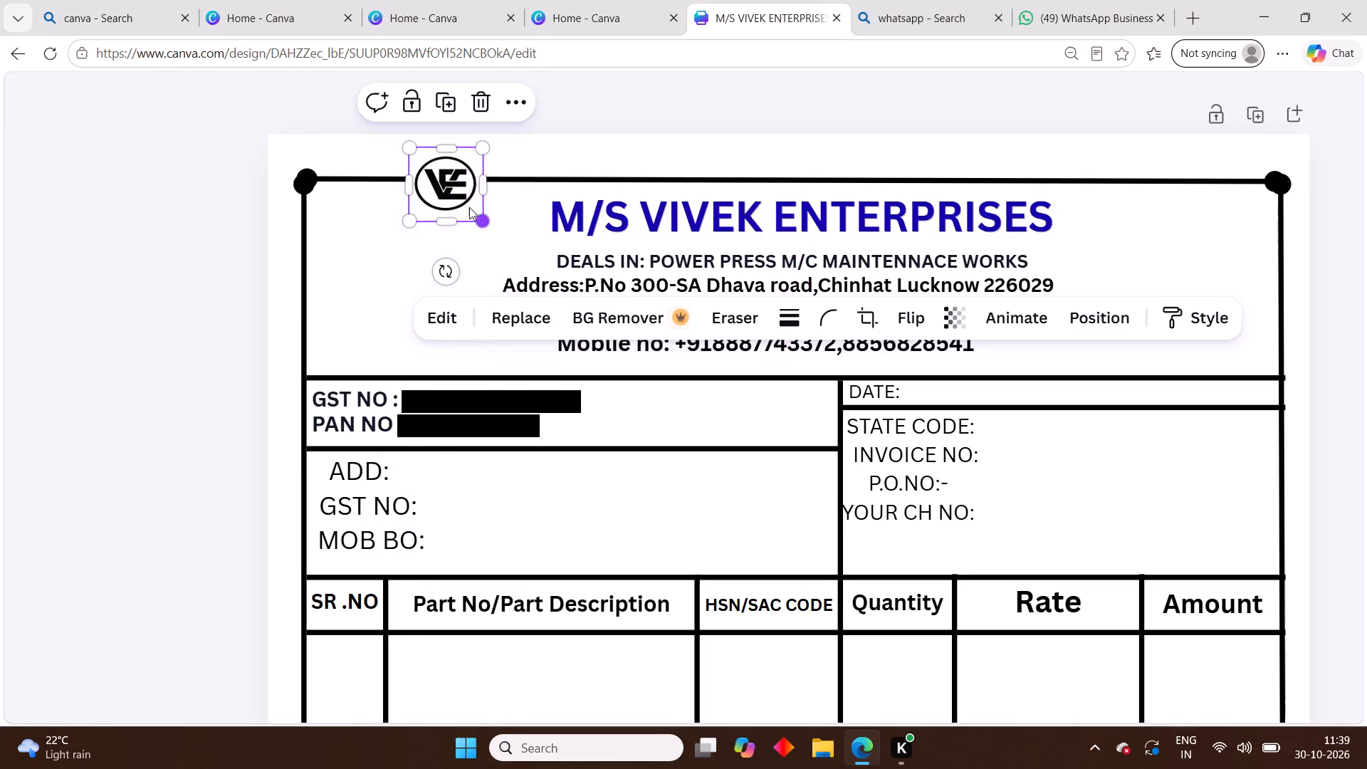
pyautogui.moveTo(457, 194); pyautogui.dragTo(515, 227)
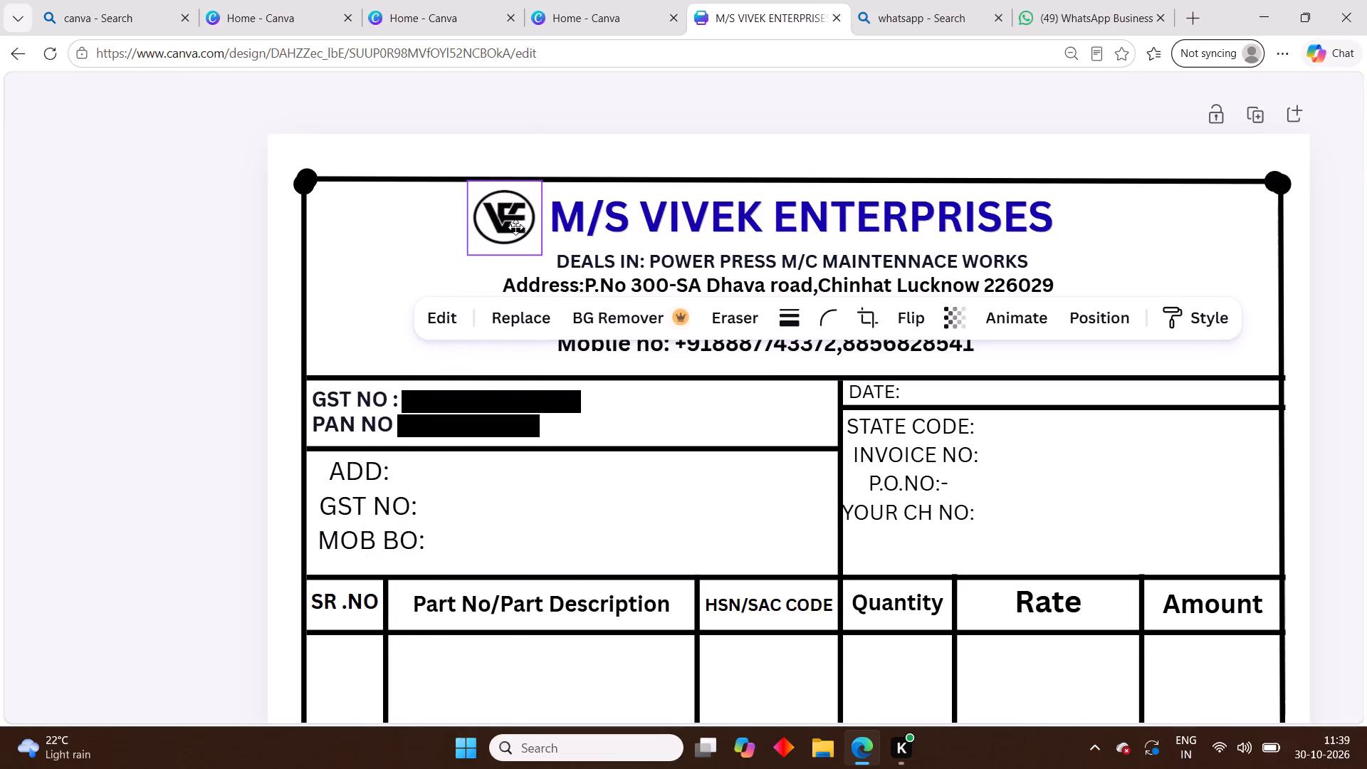
pyautogui.moveTo(515, 227); pyautogui.dragTo(520, 227)
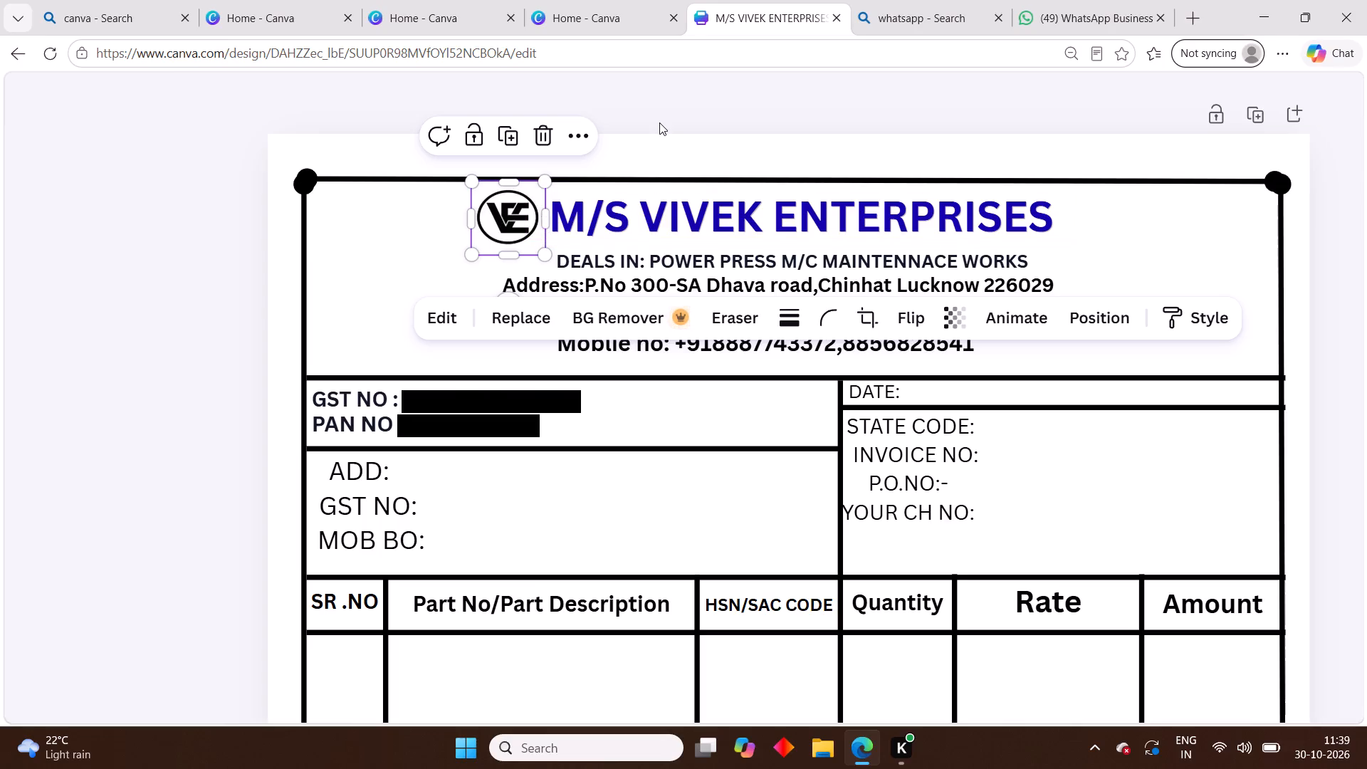
pyautogui.click(659, 122)
# Remove the background from the circular VE logo beside the M/S VIVEK ENTERPRISES title.
pyautogui.click(517, 203)
pyautogui.click(649, 320)
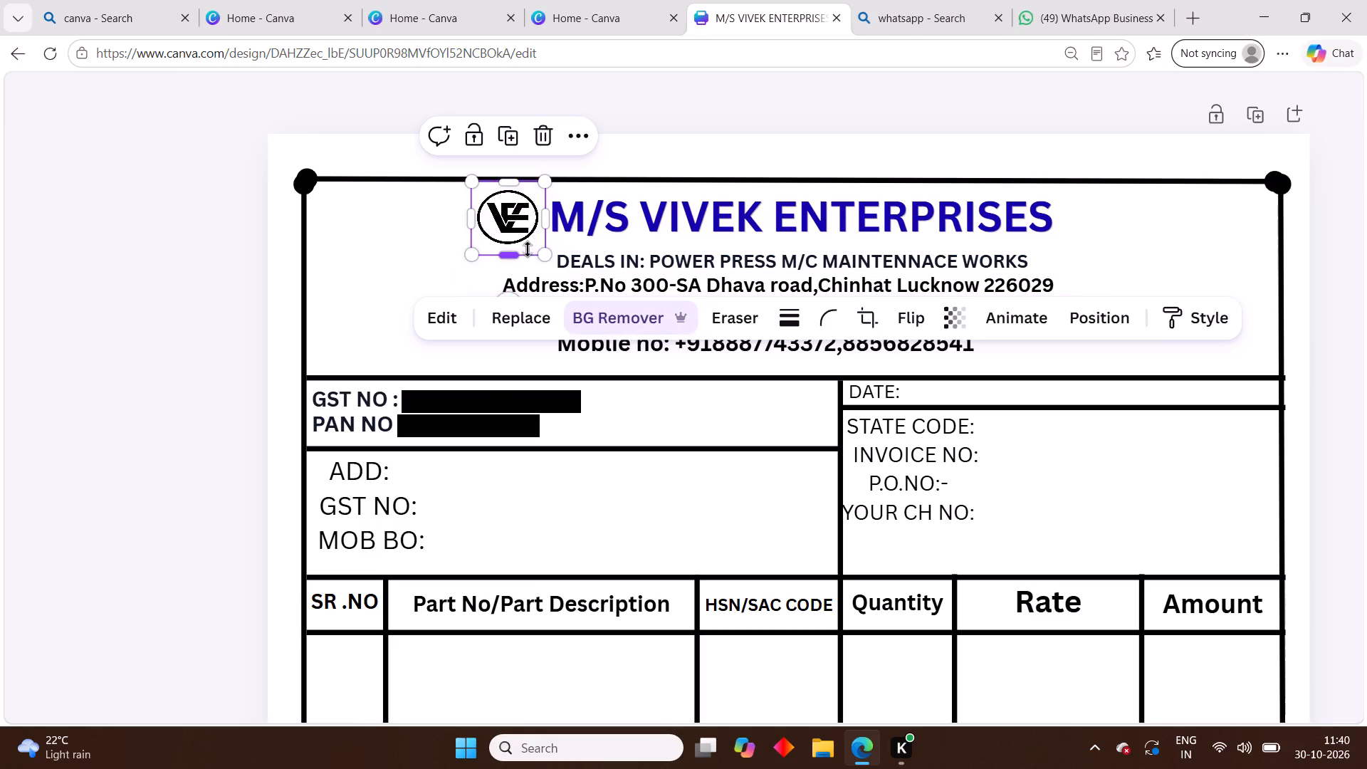
pyautogui.click(636, 95)
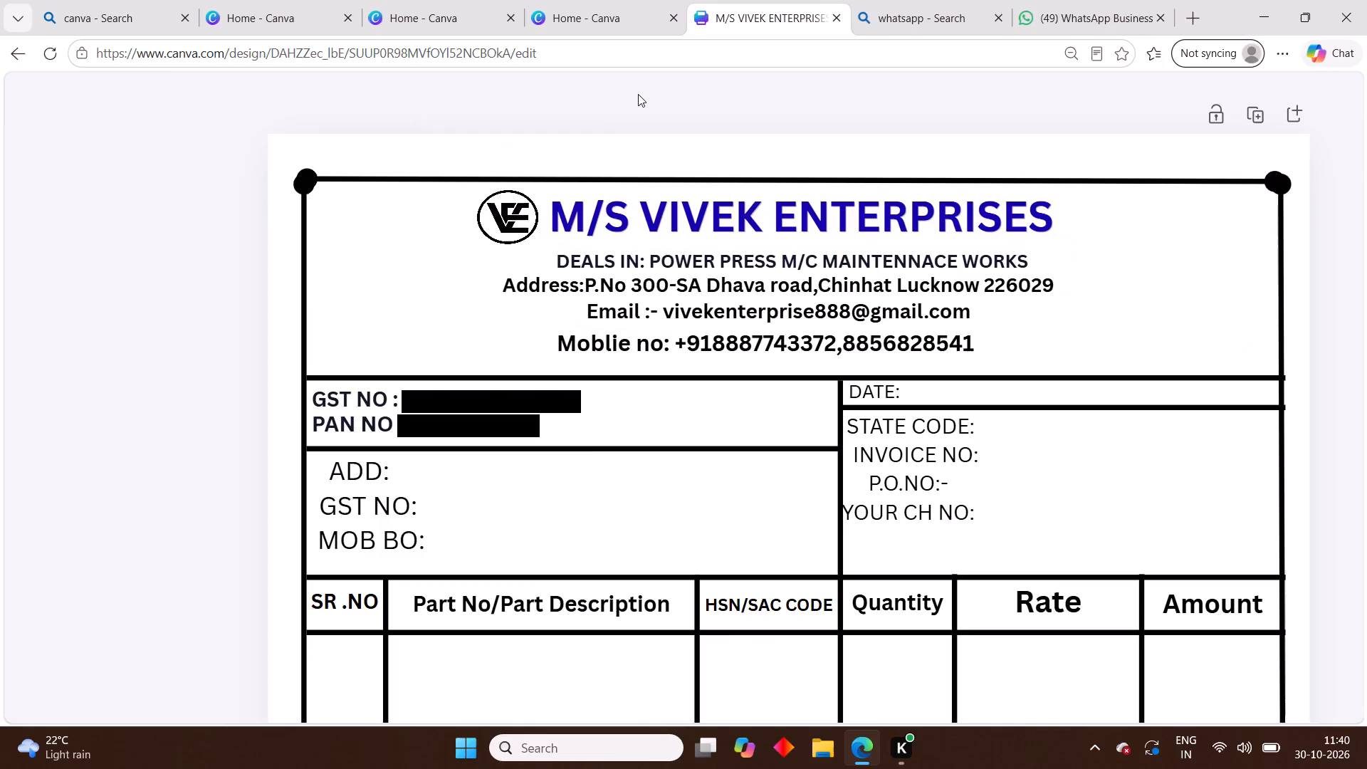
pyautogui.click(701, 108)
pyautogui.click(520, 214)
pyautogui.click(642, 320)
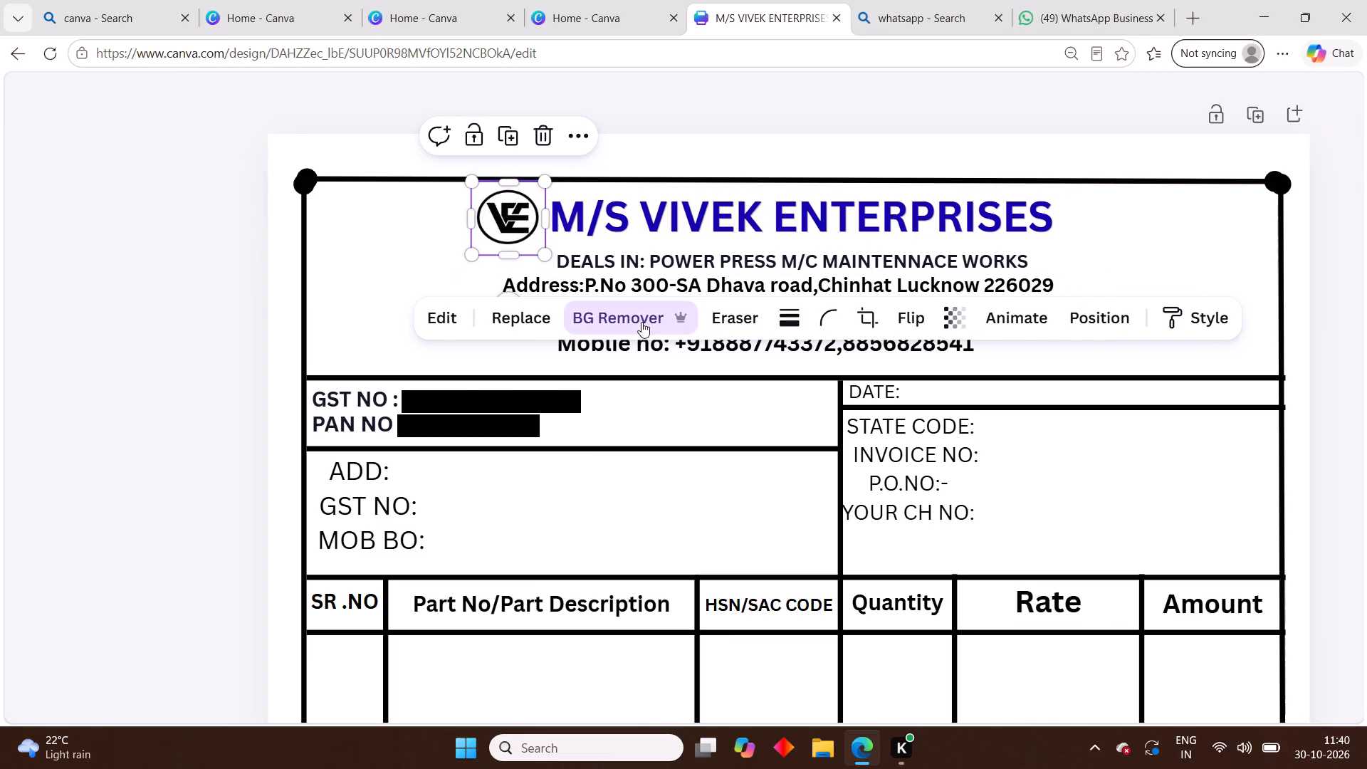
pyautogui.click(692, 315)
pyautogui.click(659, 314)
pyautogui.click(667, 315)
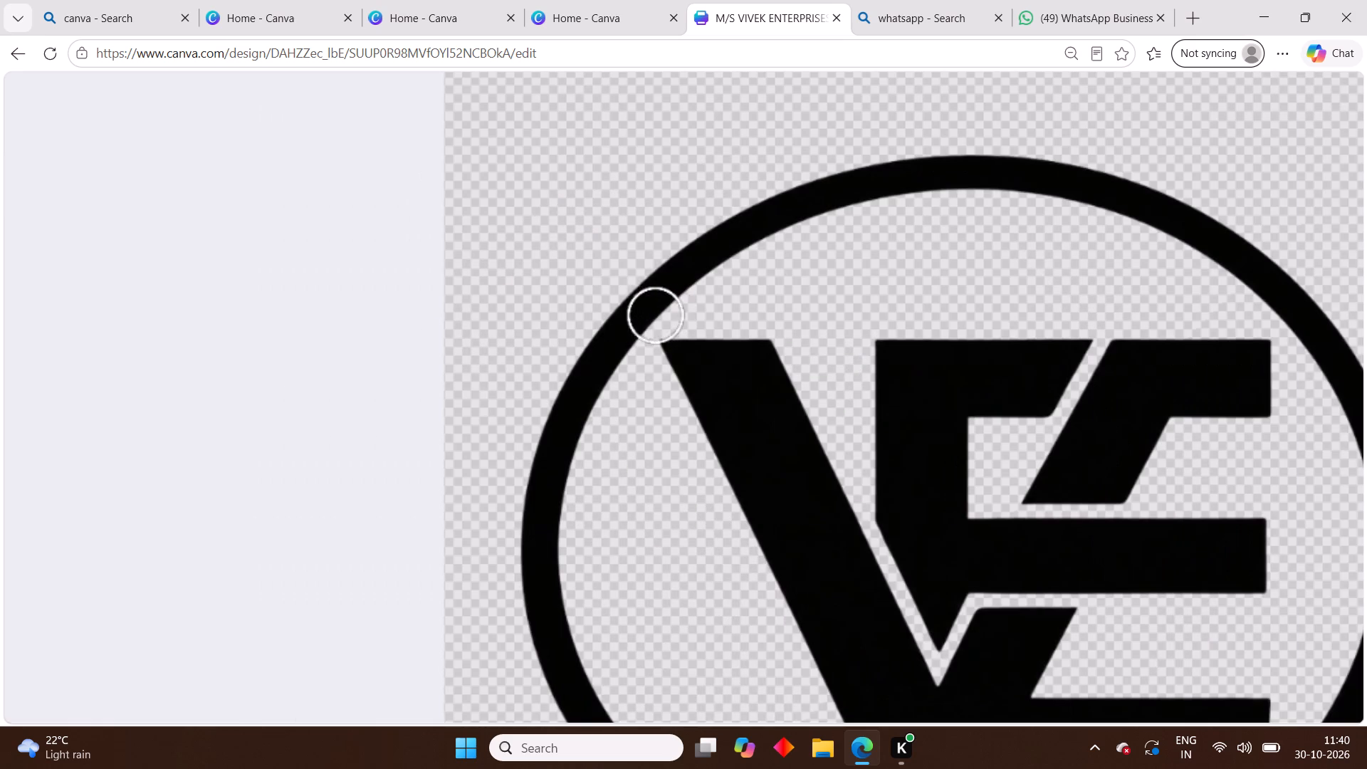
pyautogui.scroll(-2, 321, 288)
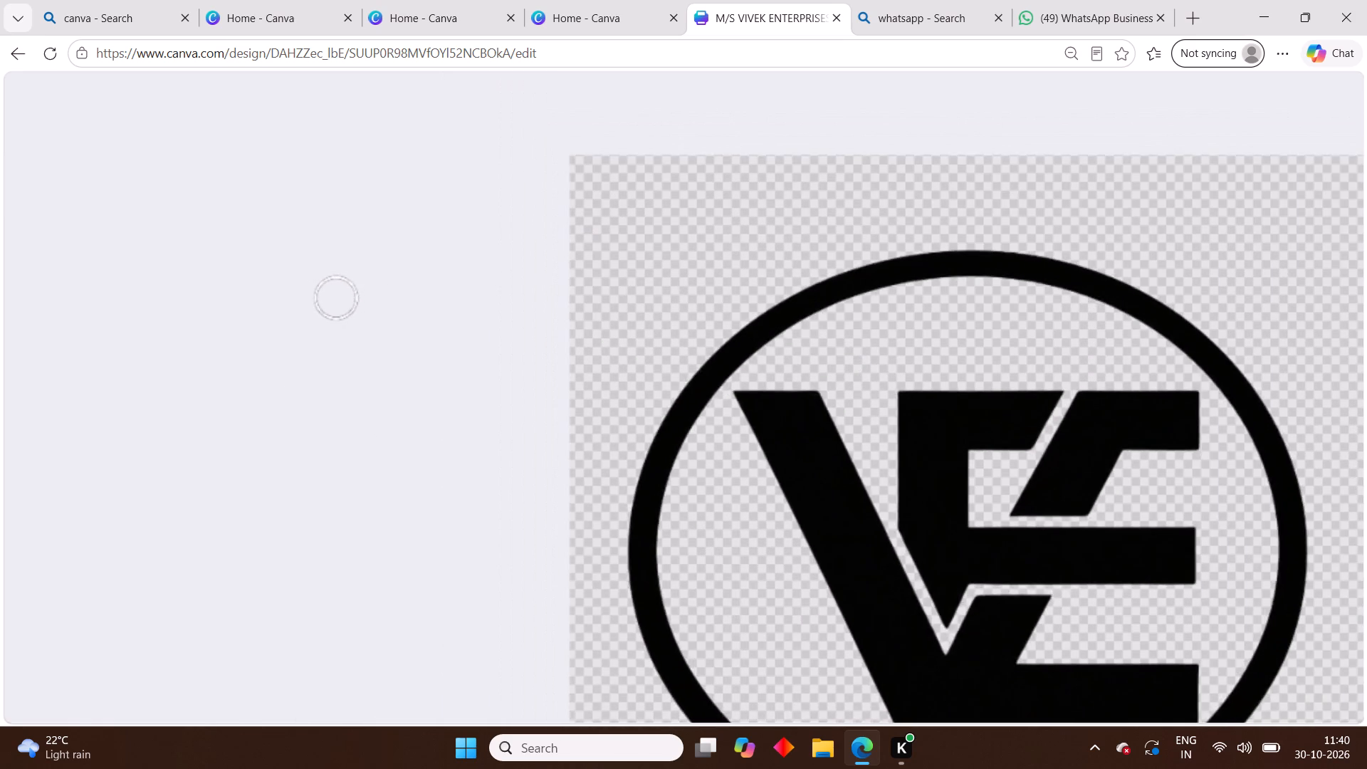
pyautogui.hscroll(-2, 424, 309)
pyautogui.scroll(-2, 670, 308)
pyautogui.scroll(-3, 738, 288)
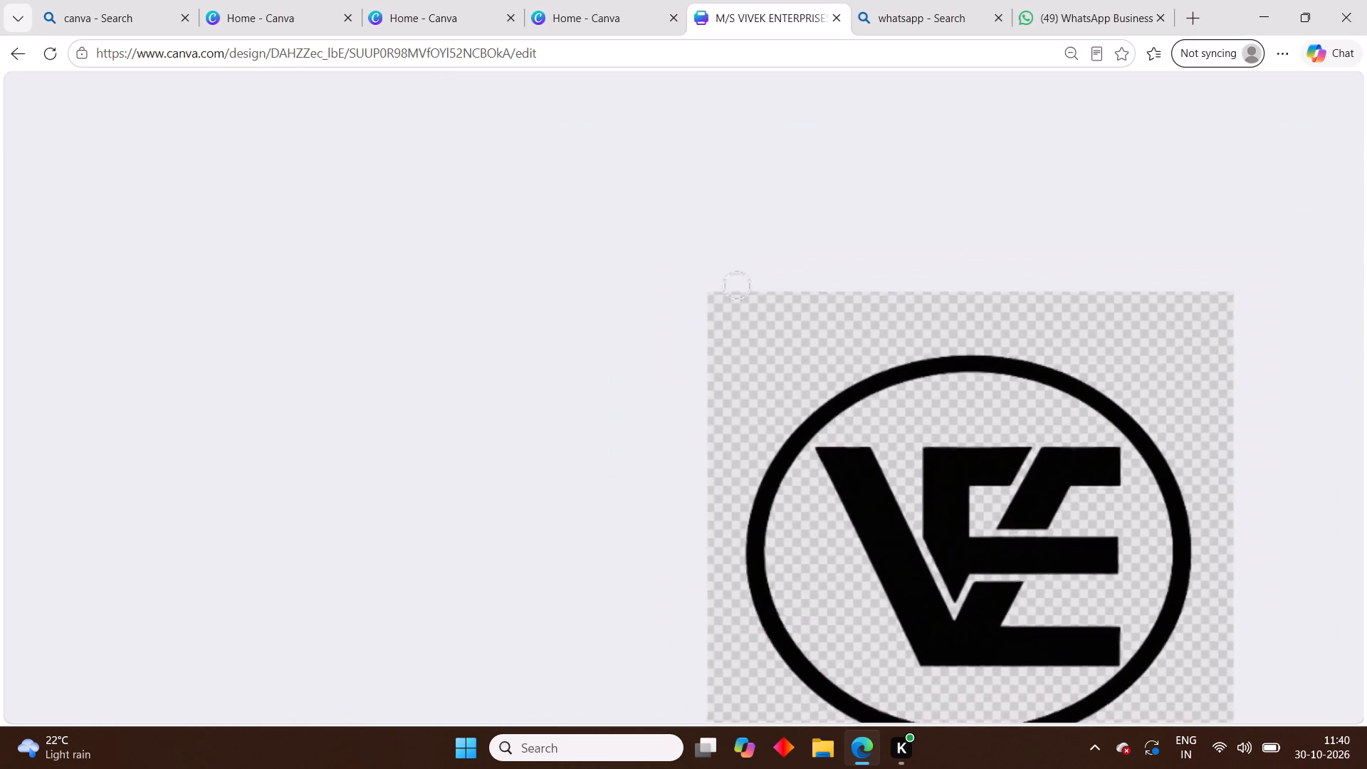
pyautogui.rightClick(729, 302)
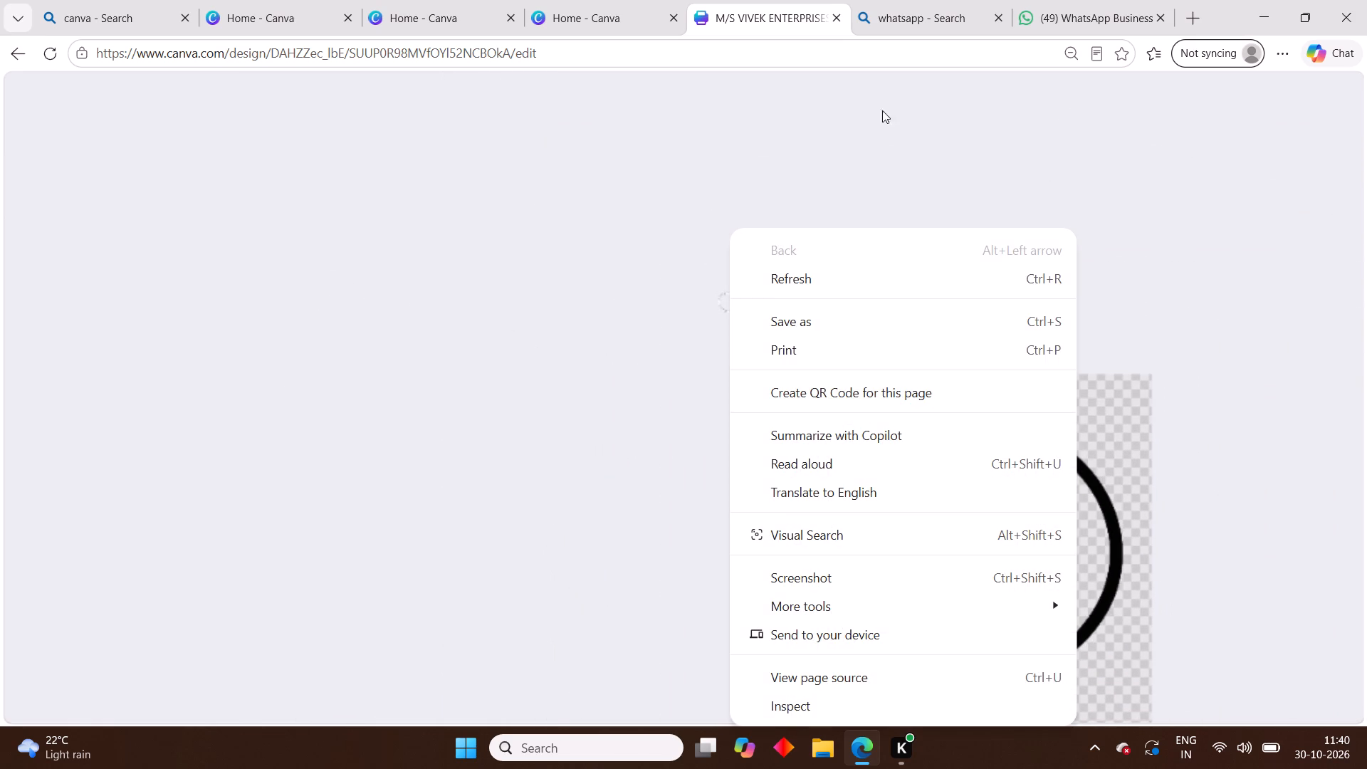
# Leave the logo's background-removal editor and reopen the most recently edited M/S VIVEK ENTERPRISES A4 design from the home page.
pyautogui.click(17, 46)
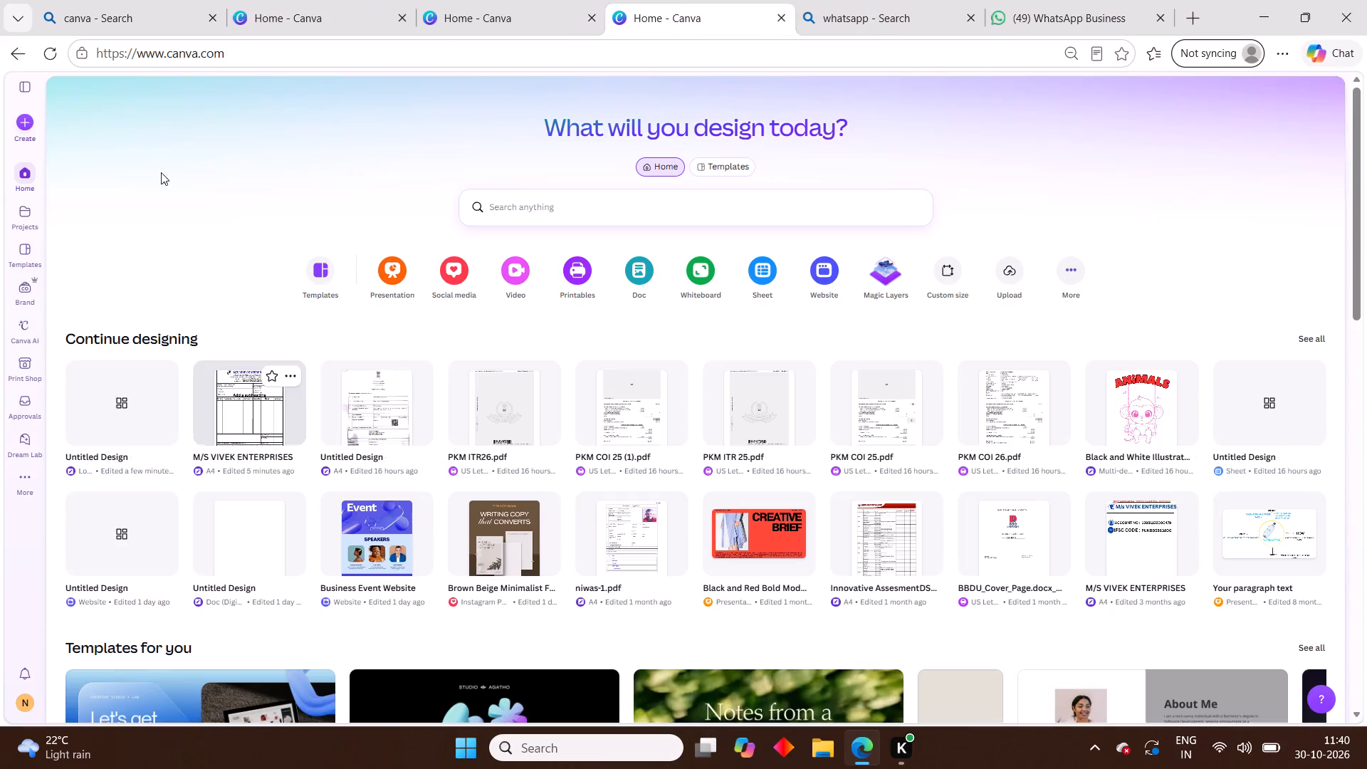
pyautogui.click(252, 409)
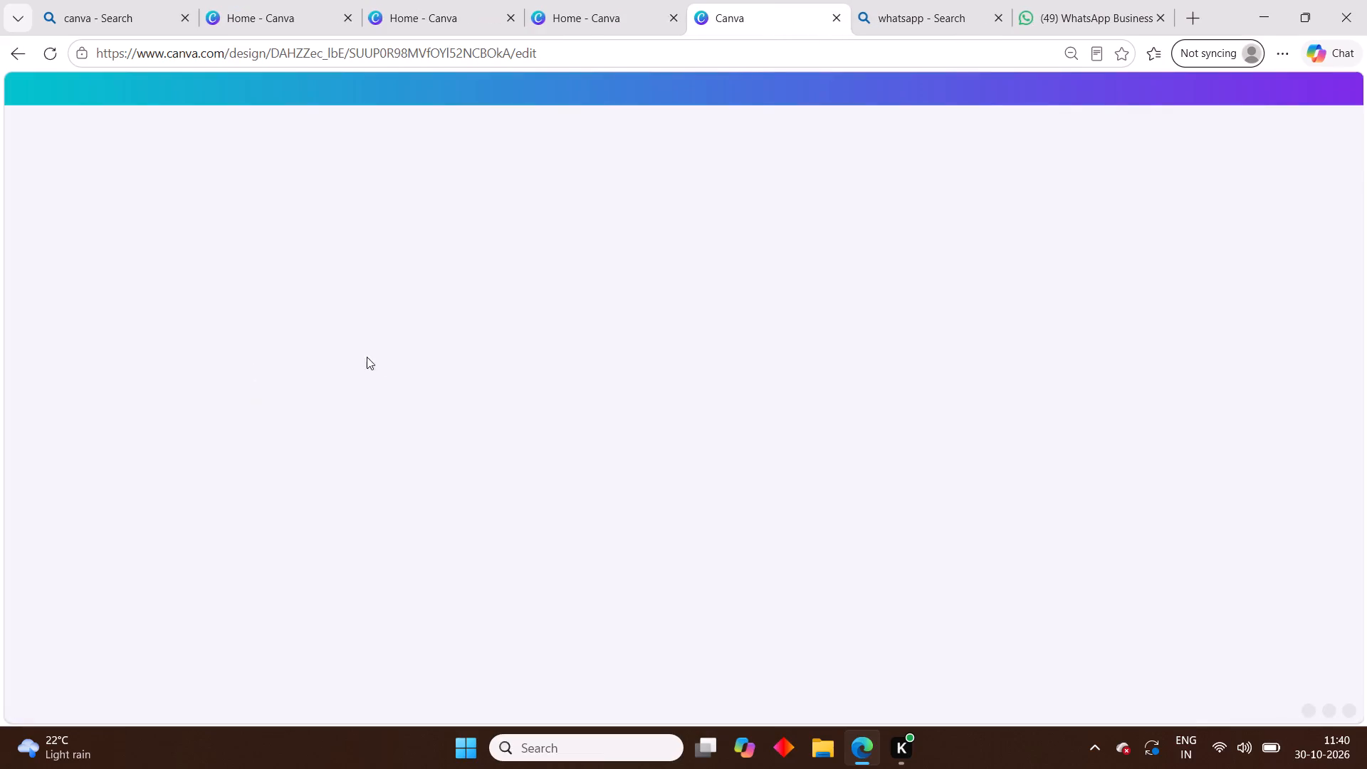
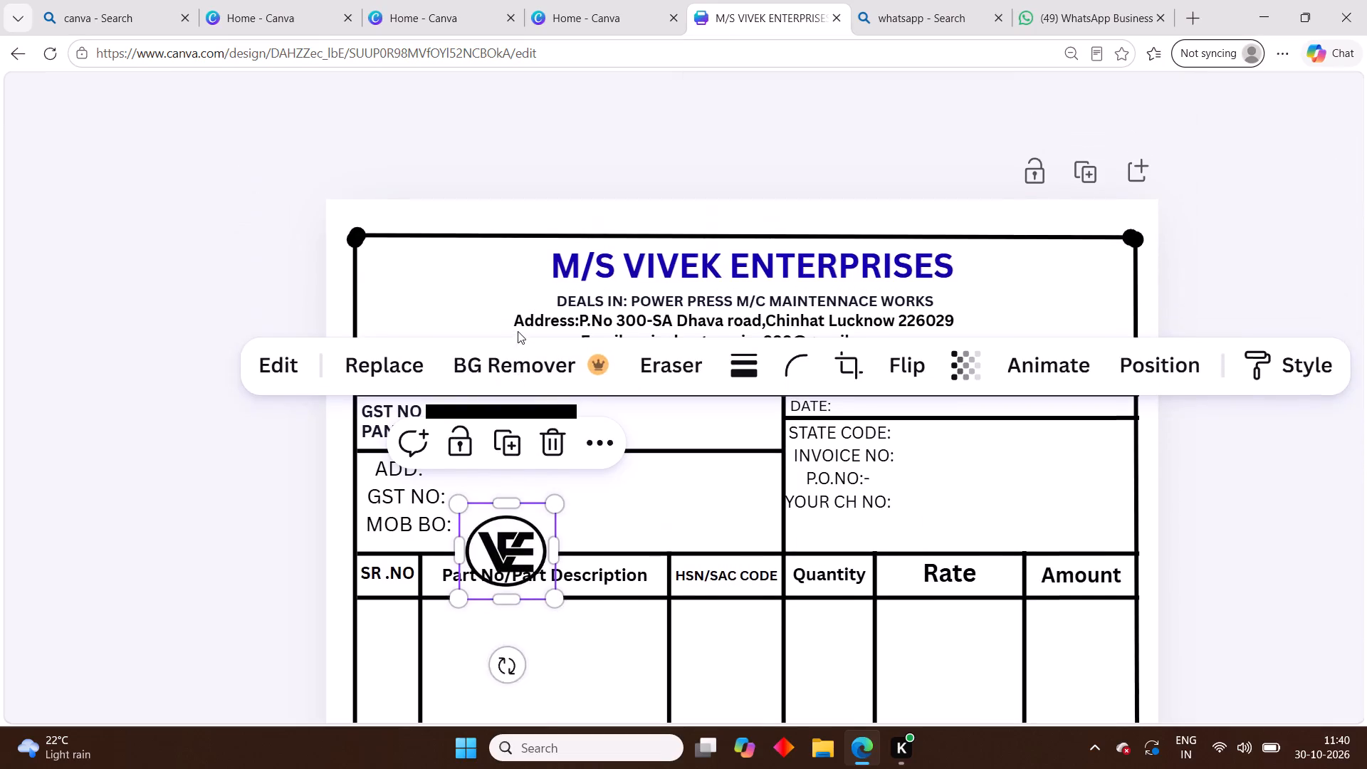
# Move the circular VE logo from the Part No/Part Description column heading up into the invoice header, beside the M/S VIVEK ENTERPRISES title.
pyautogui.moveTo(509, 540); pyautogui.dragTo(514, 277)
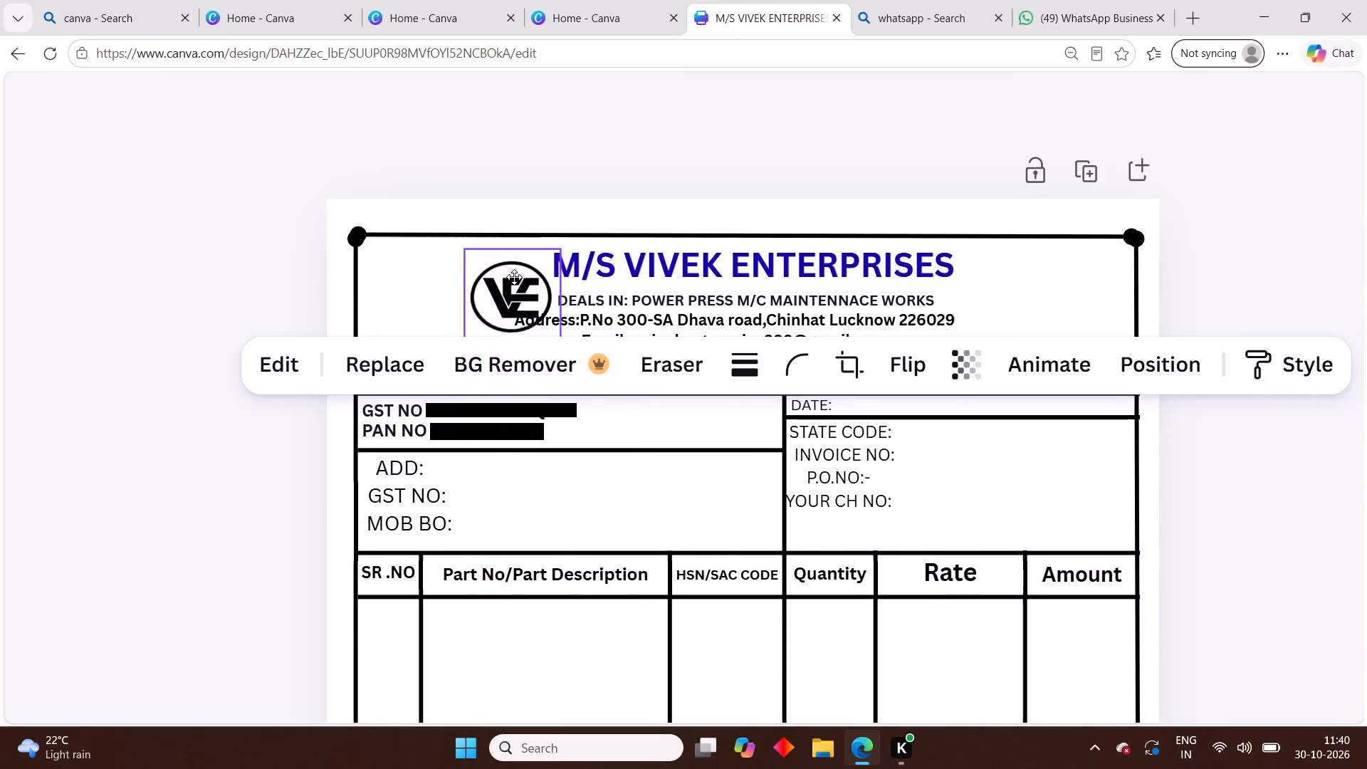
# Shrink the circular VE logo to about 1.8 cm square and place it just before the M/S VIVEK ENTERPRISES title.
pyautogui.moveTo(514, 277); pyautogui.dragTo(501, 261)
pyautogui.click(746, 149)
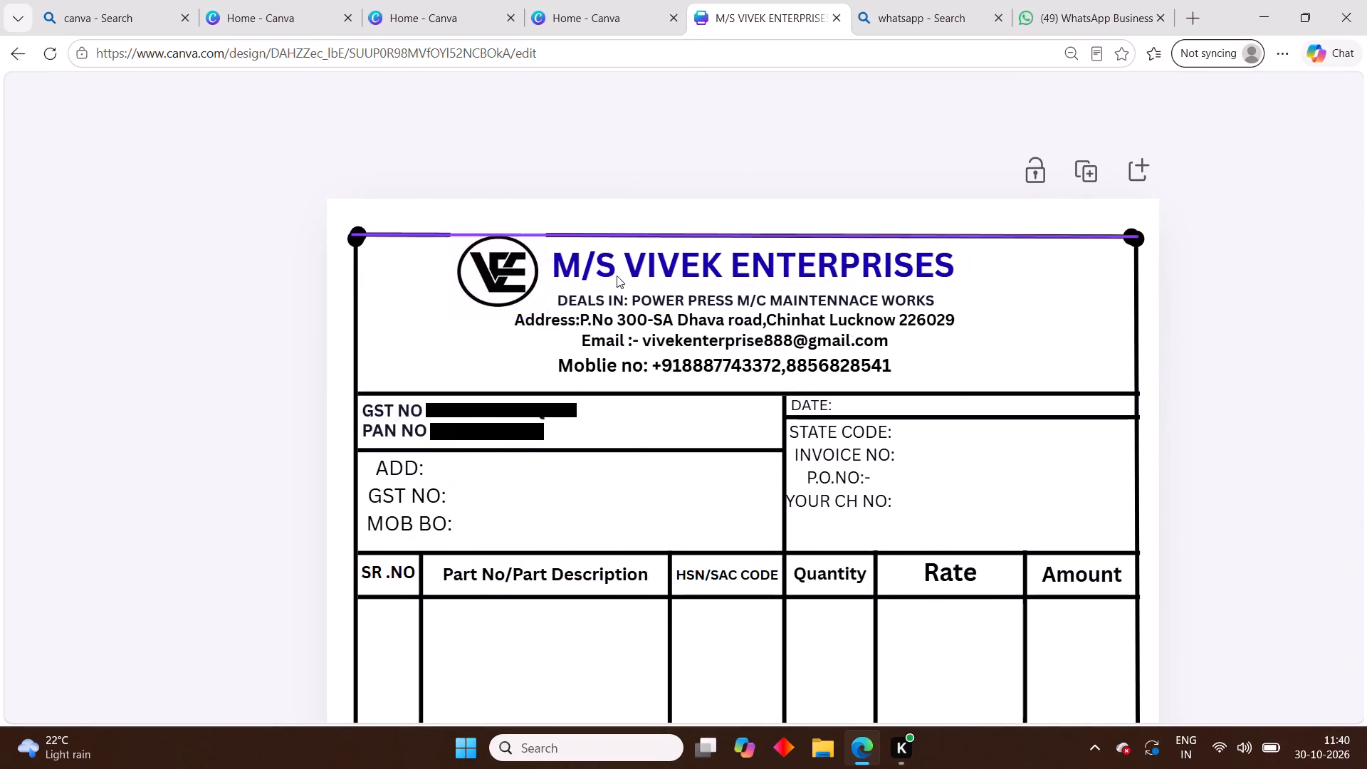
pyautogui.click(524, 272)
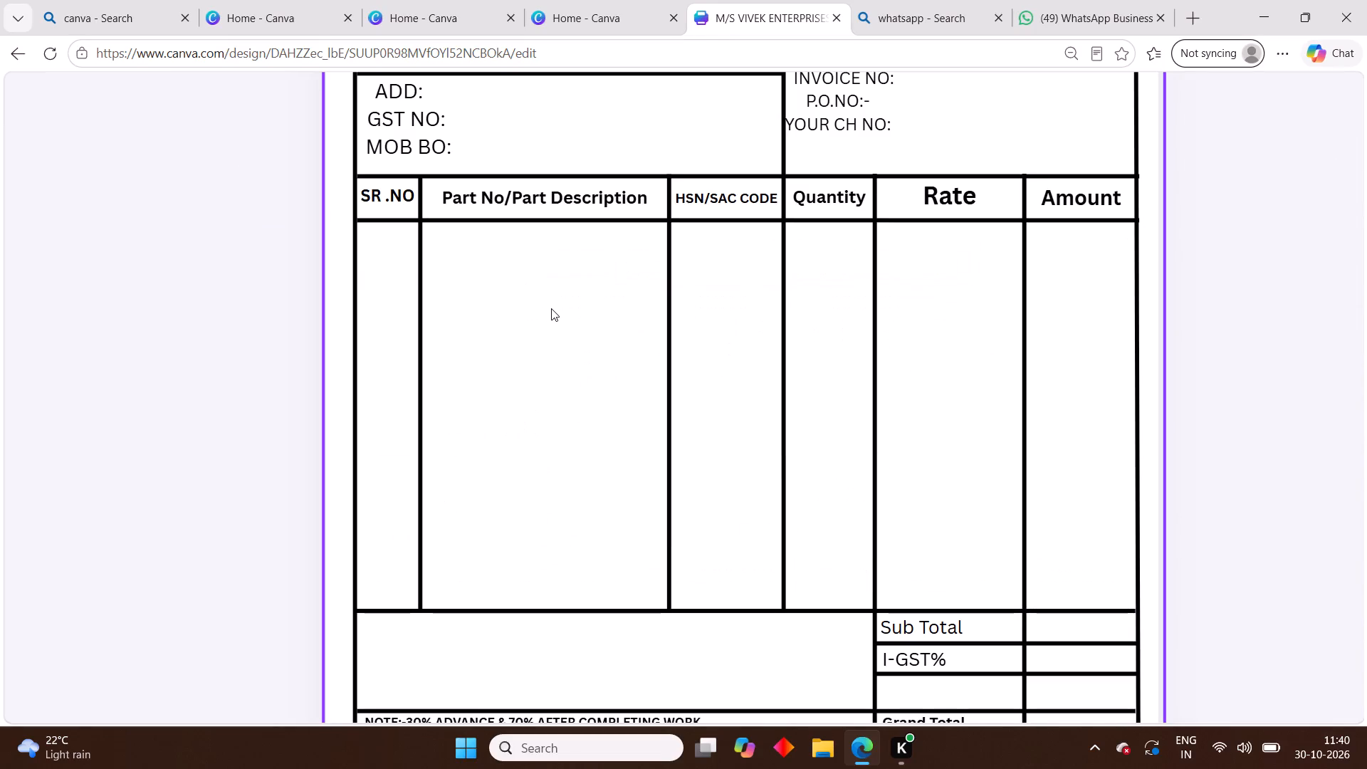
pyautogui.scroll(6, 551, 310)
pyautogui.moveTo(547, 303); pyautogui.dragTo(543, 292)
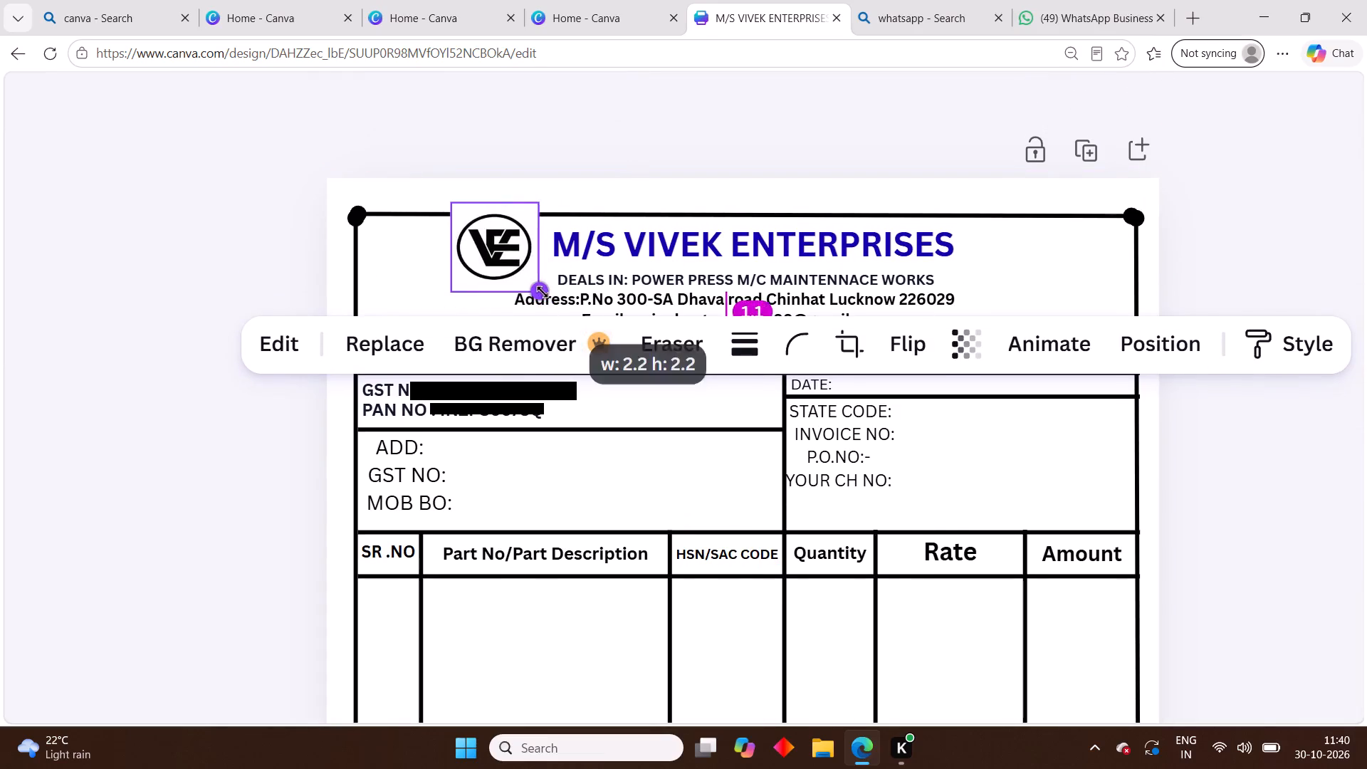
pyautogui.moveTo(543, 292); pyautogui.dragTo(536, 281)
pyautogui.moveTo(488, 256); pyautogui.dragTo(510, 263)
pyautogui.moveTo(545, 290); pyautogui.dragTo(545, 279)
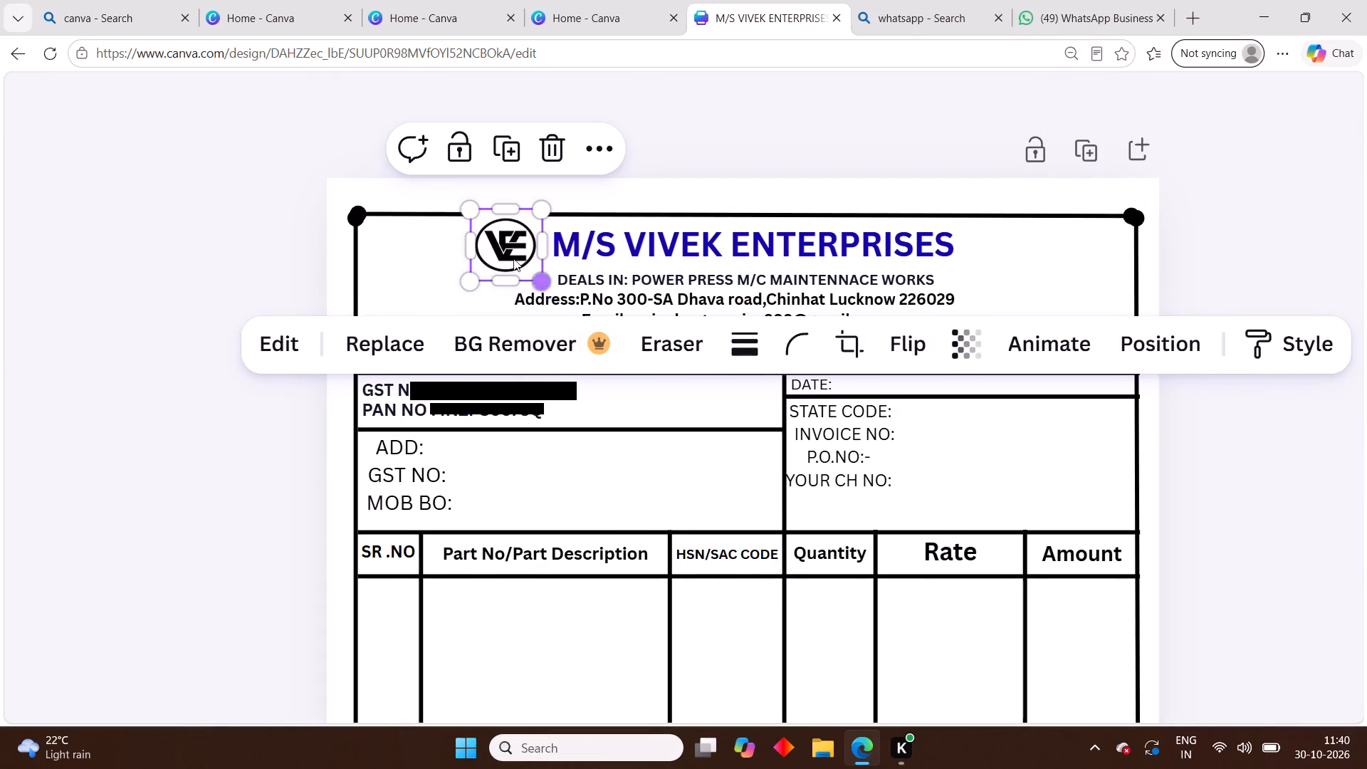
pyautogui.click(510, 249)
pyautogui.moveTo(523, 249); pyautogui.dragTo(535, 251)
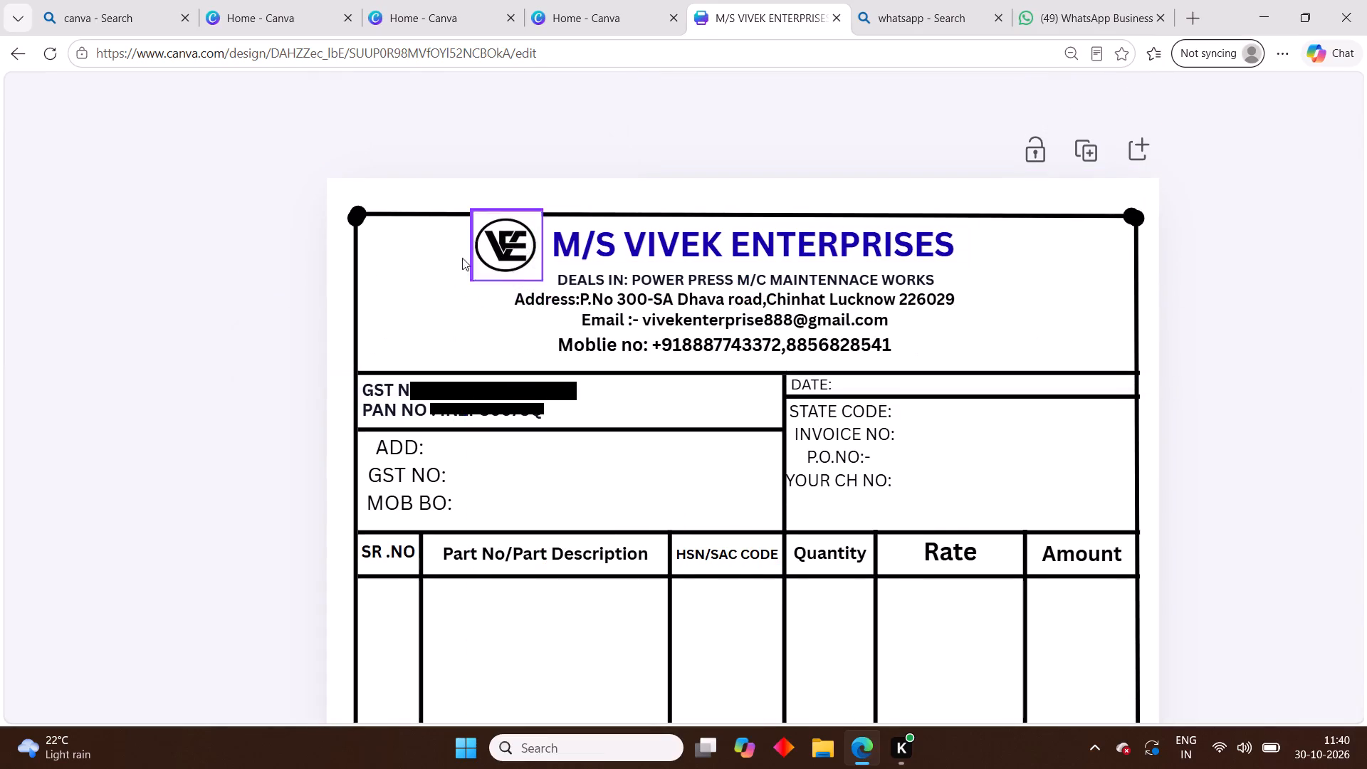
pyautogui.click(286, 296)
# Reposition the VE logo in the invoice header so that it sits tight against the start of the title.
pyautogui.moveTo(488, 247); pyautogui.dragTo(492, 268)
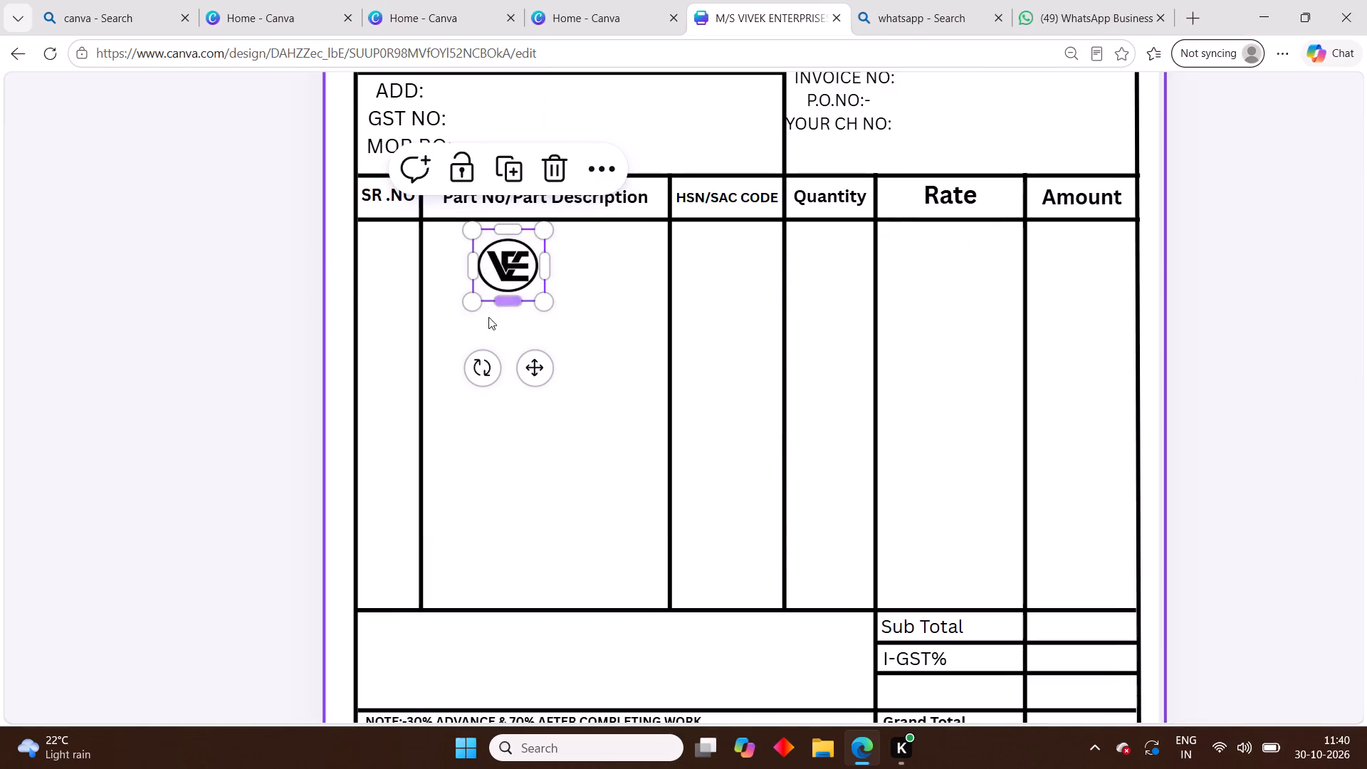
pyautogui.scroll(5, 488, 321)
pyautogui.moveTo(516, 541); pyautogui.dragTo(518, 540)
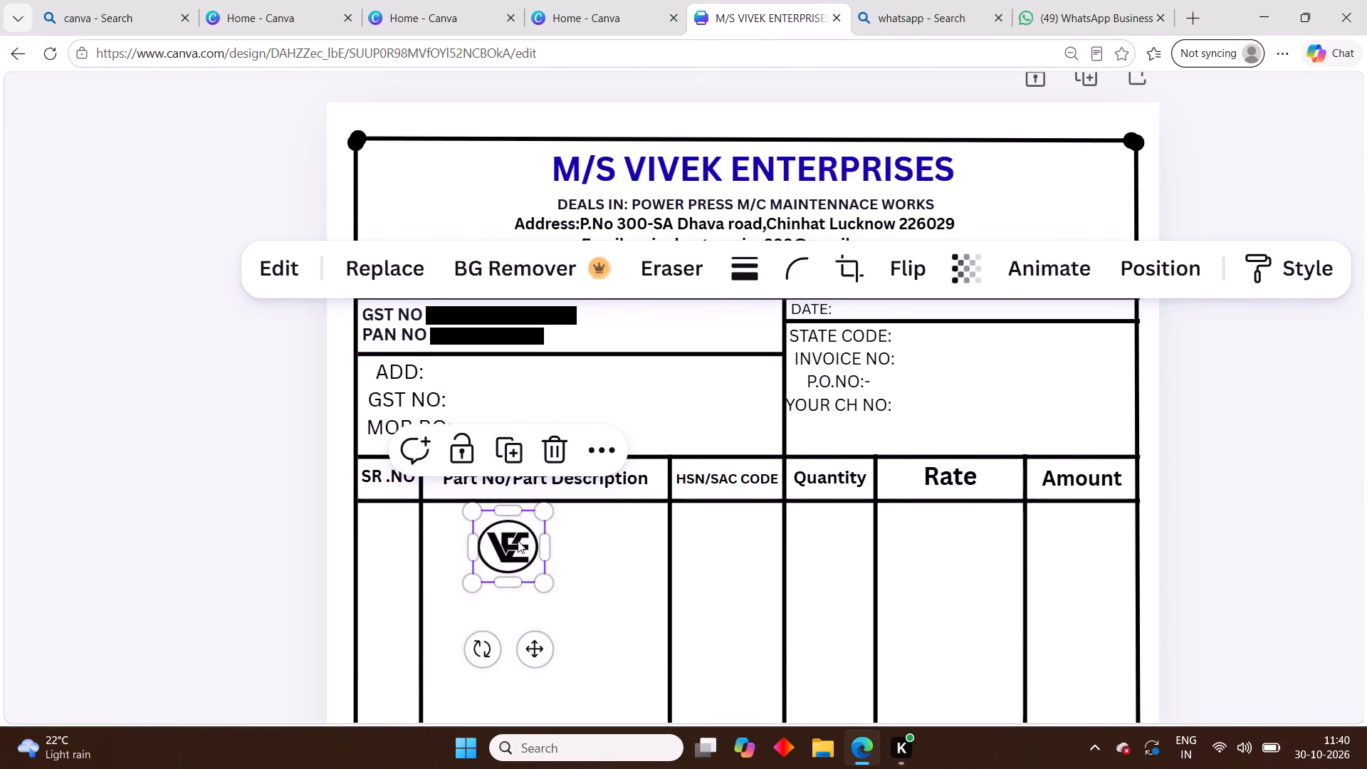
pyautogui.moveTo(518, 540); pyautogui.dragTo(517, 165)
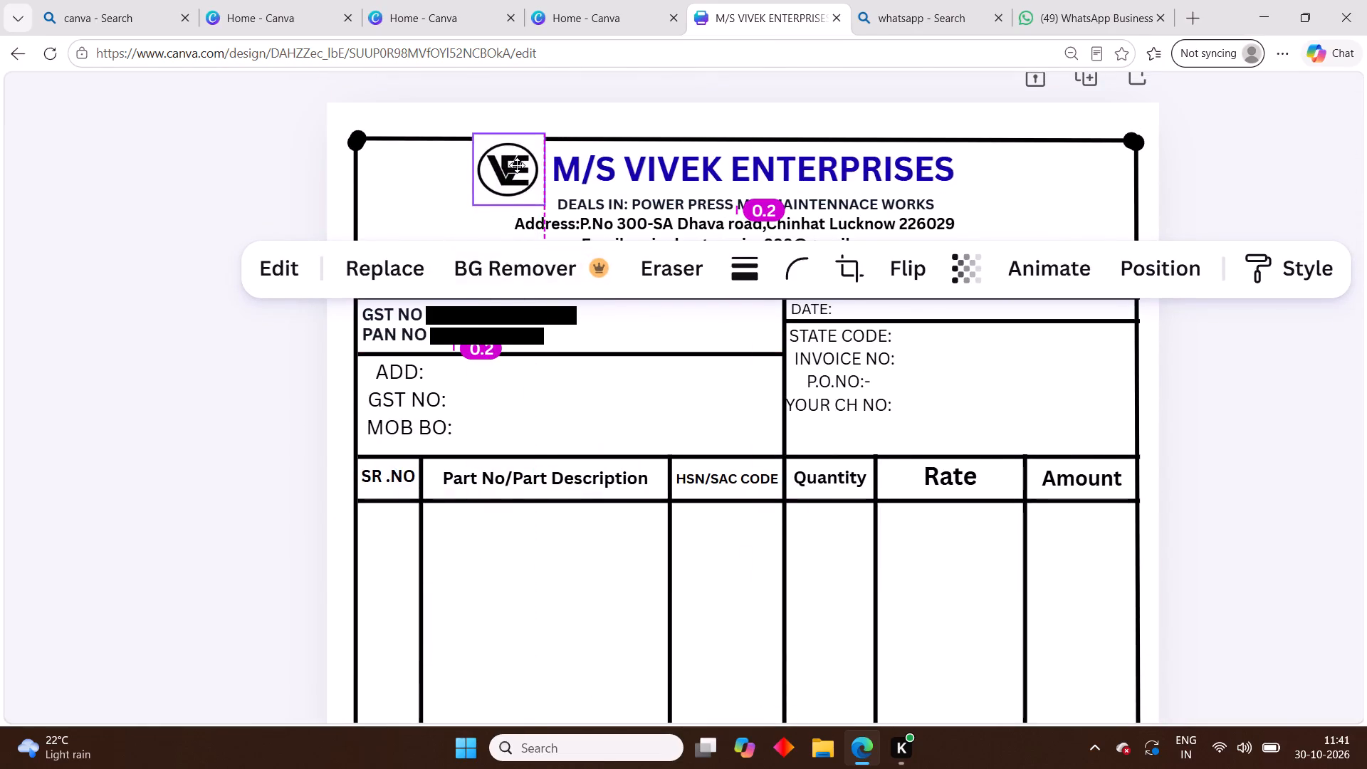
pyautogui.moveTo(517, 165); pyautogui.dragTo(531, 164)
# Crop the empty margins above and below the circle of the VE logo and nudge it level with the title.
pyautogui.moveTo(520, 133); pyautogui.dragTo(519, 141)
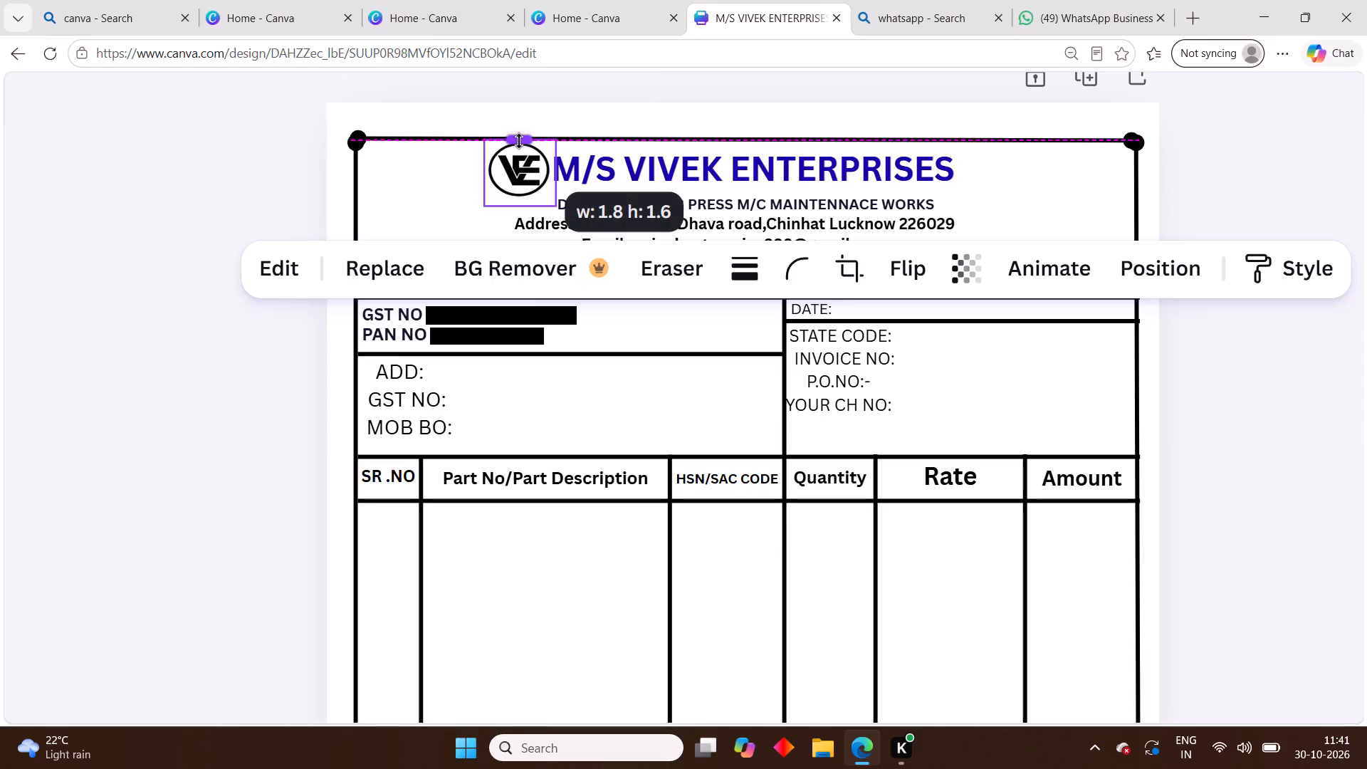
pyautogui.moveTo(519, 141); pyautogui.dragTo(519, 142)
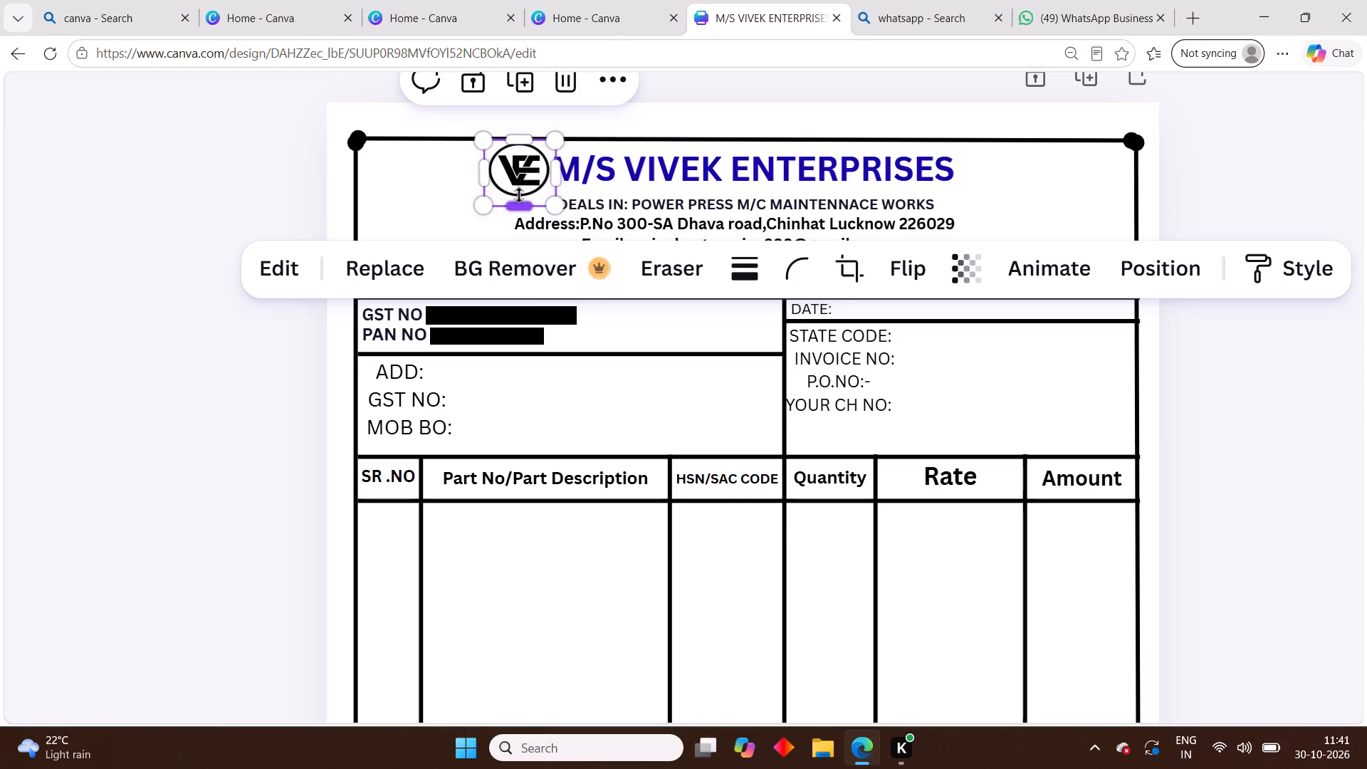
pyautogui.moveTo(519, 195); pyautogui.dragTo(520, 187)
pyautogui.click(525, 174)
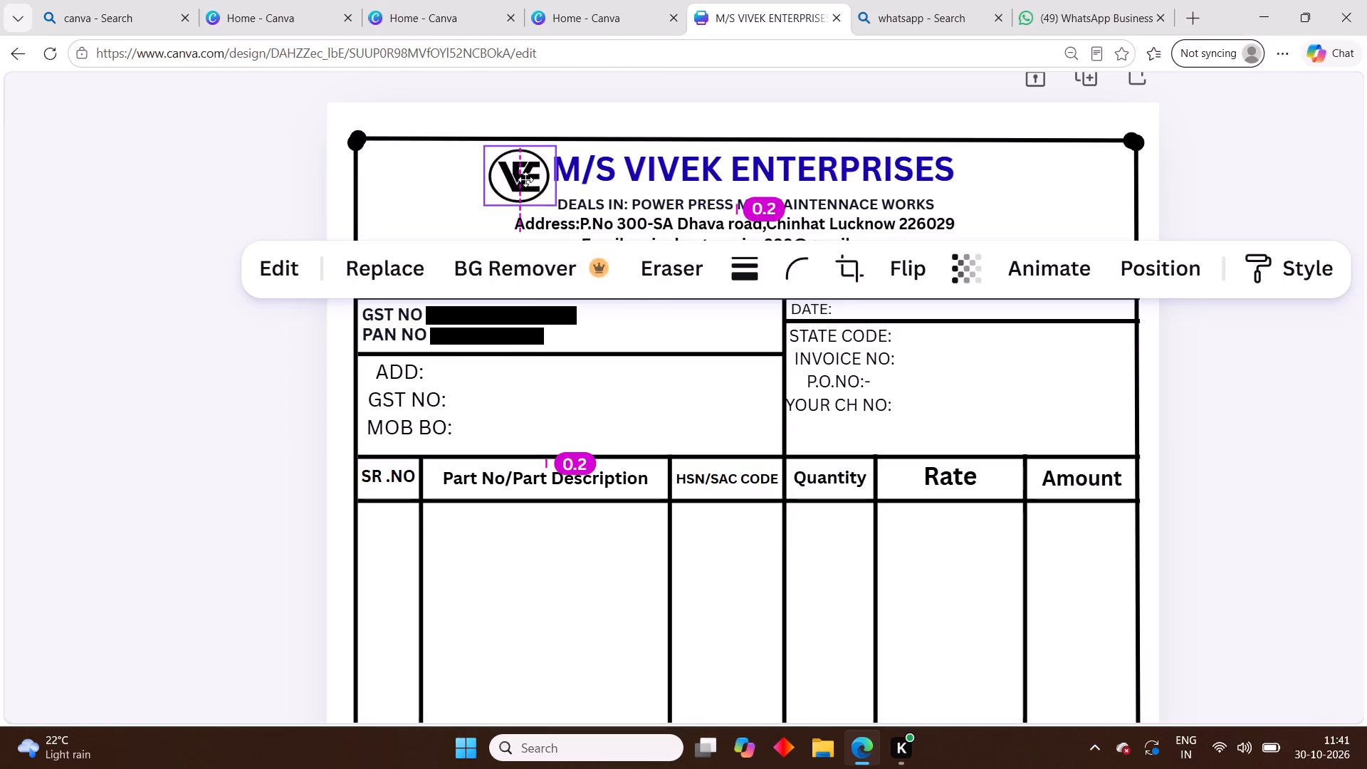
pyautogui.click(238, 204)
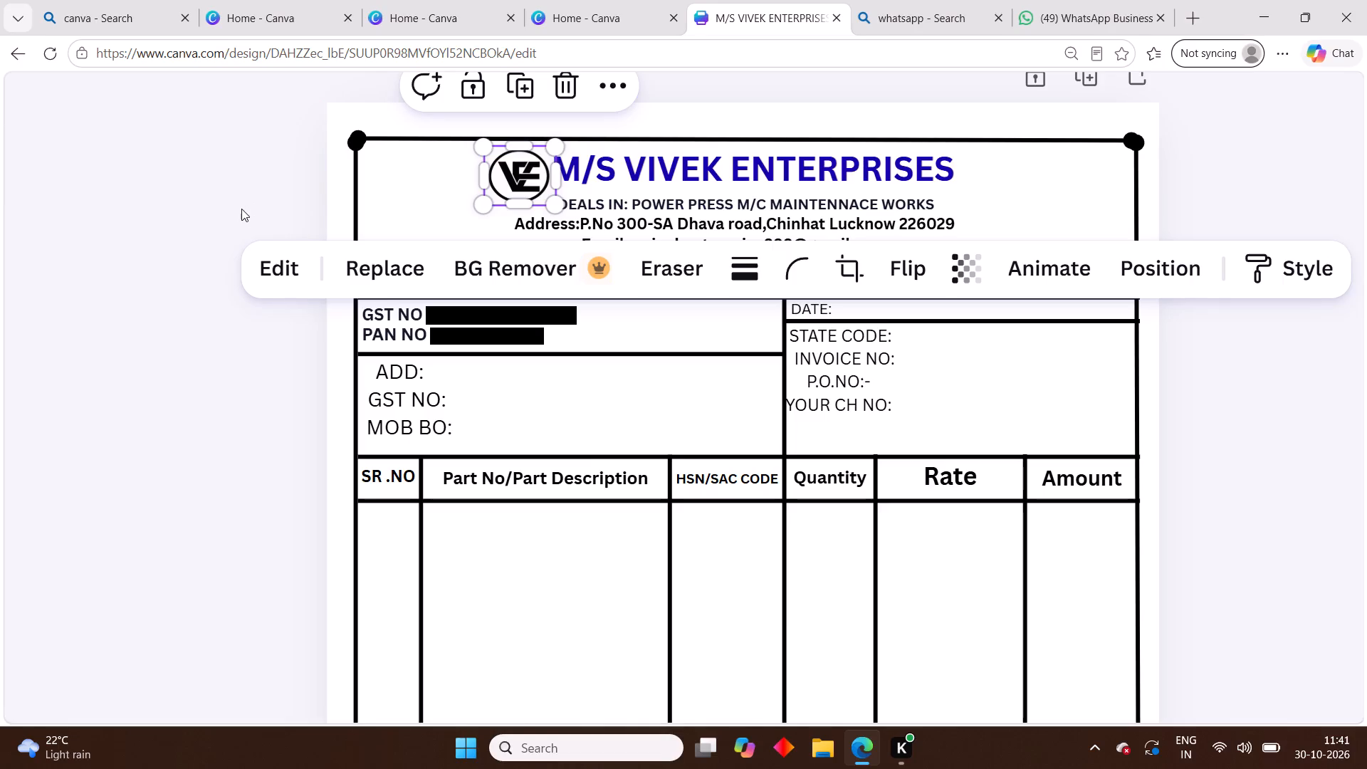
# Shrink the cropped VE logo slightly and move it close to the M of the title, vertically centred on the title text.
pyautogui.click(508, 186)
pyautogui.moveTo(553, 213); pyautogui.dragTo(539, 210)
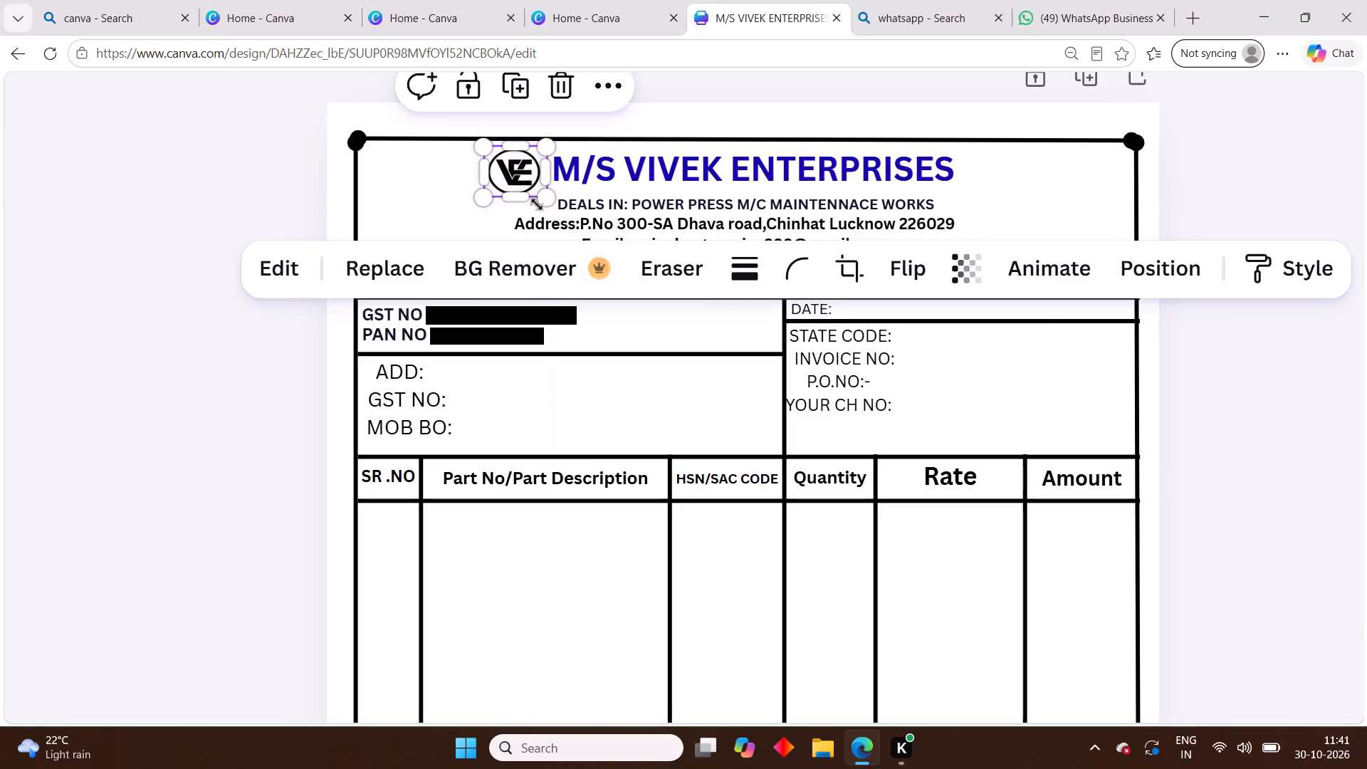
pyautogui.click(229, 213)
pyautogui.moveTo(517, 169); pyautogui.dragTo(529, 165)
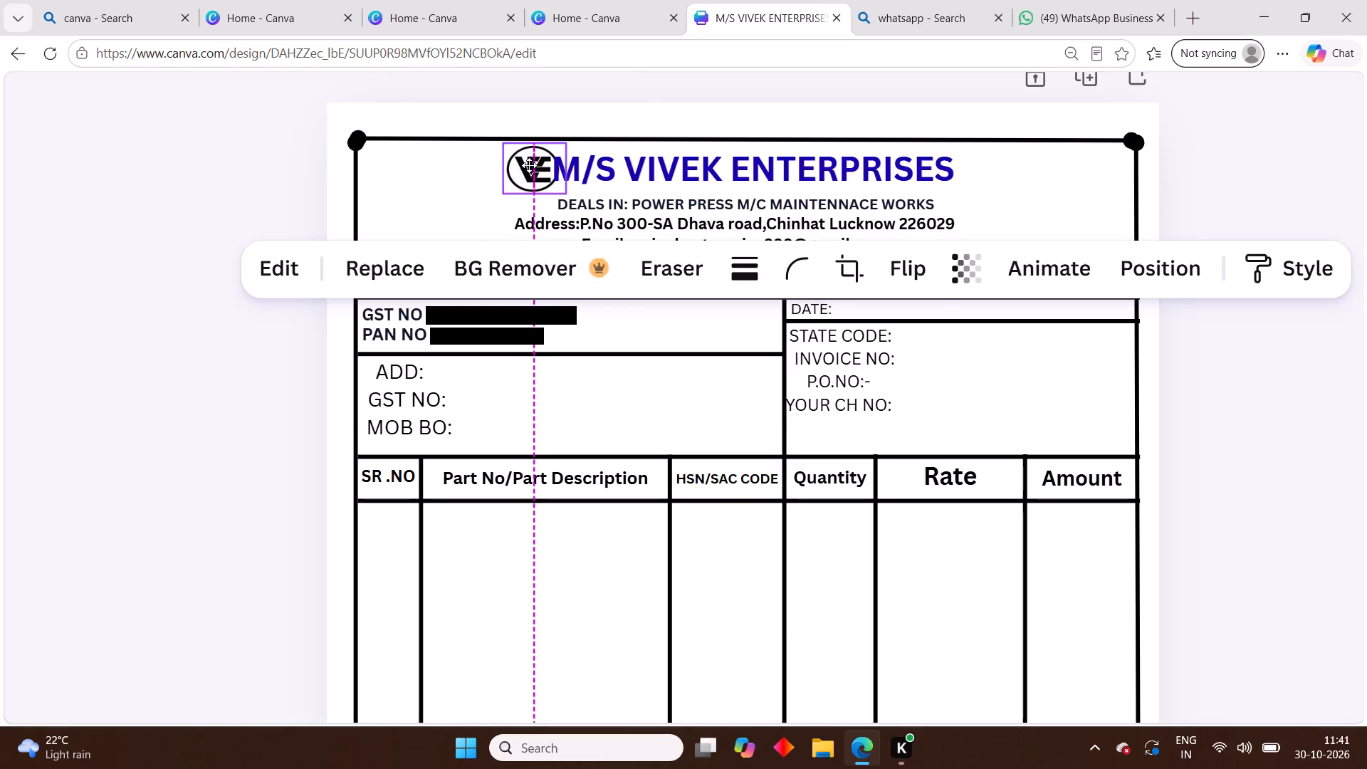
pyautogui.moveTo(529, 165); pyautogui.dragTo(525, 165)
pyautogui.click(244, 189)
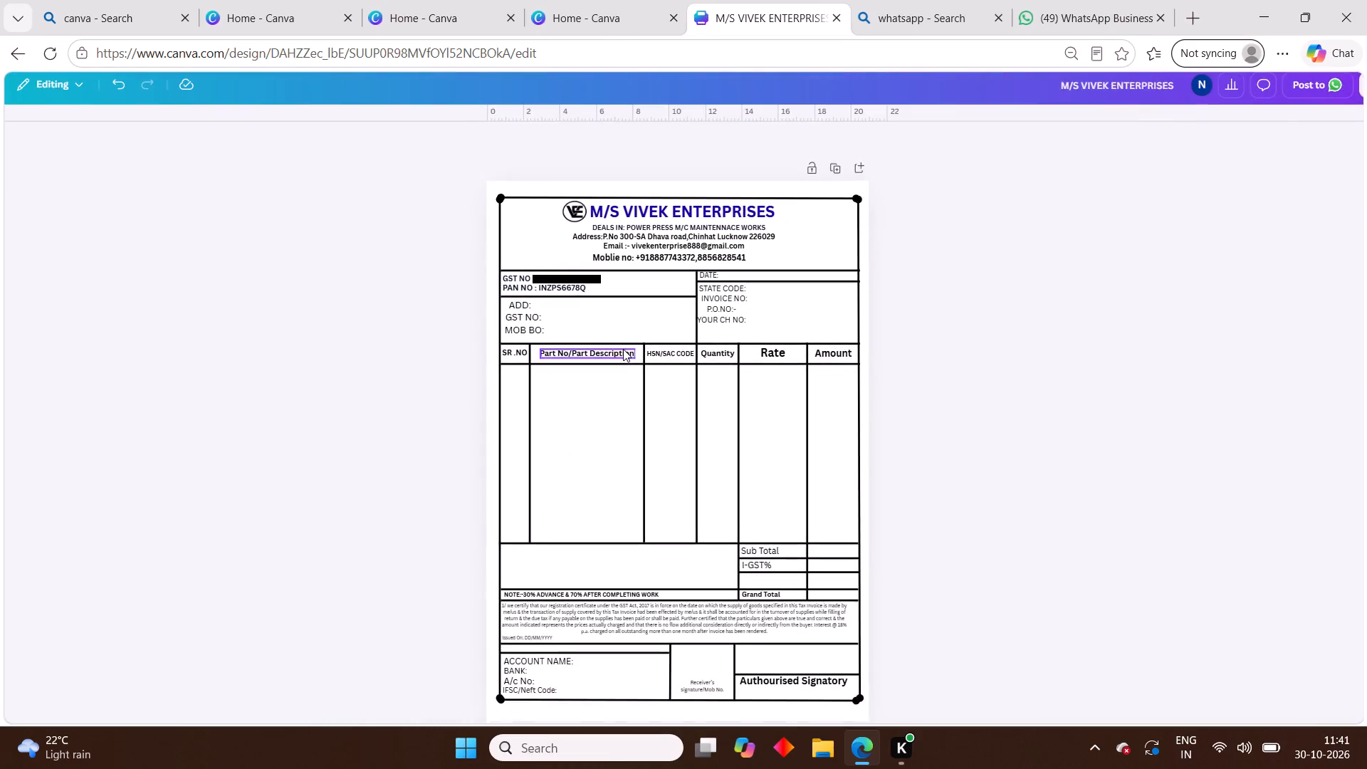
# Download the finished invoice as a PDF with the Digital preset.
pyautogui.click(360, 389)
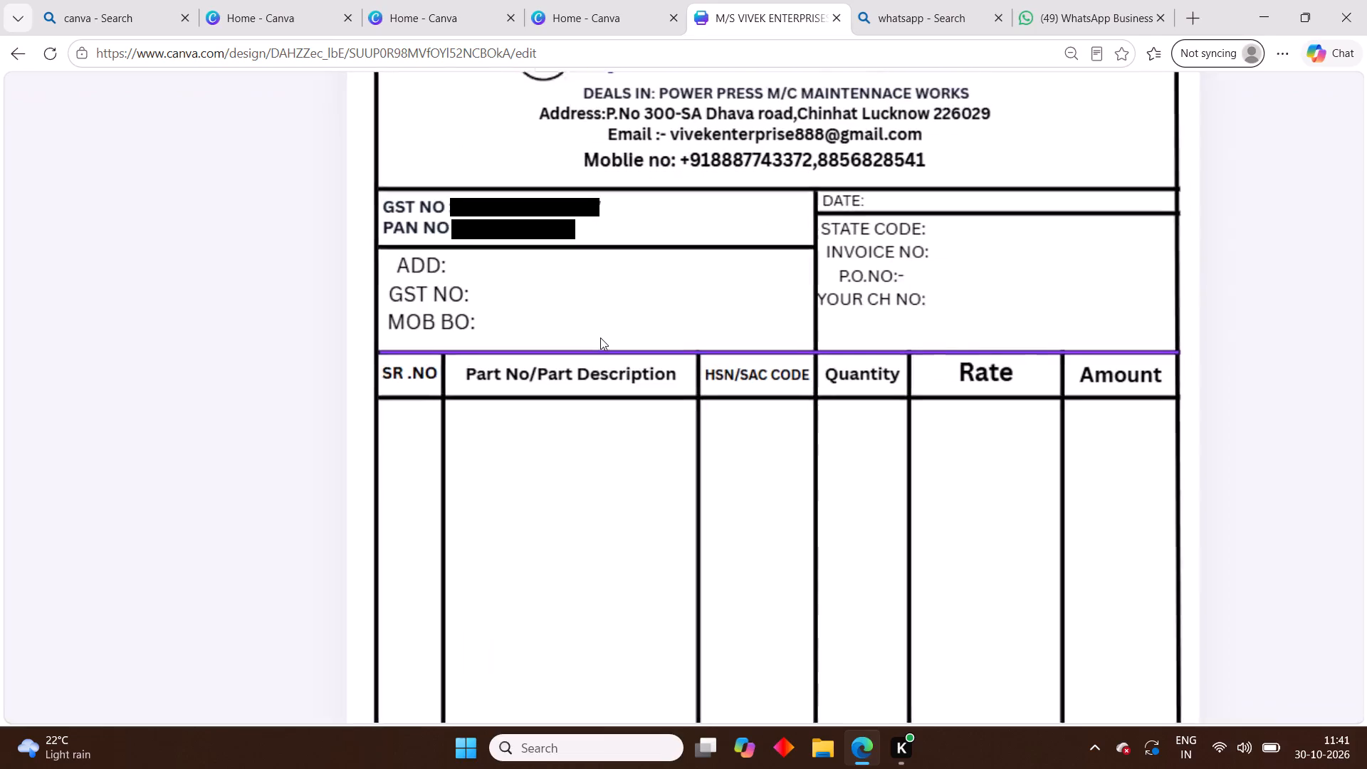
pyautogui.scroll(2, 600, 338)
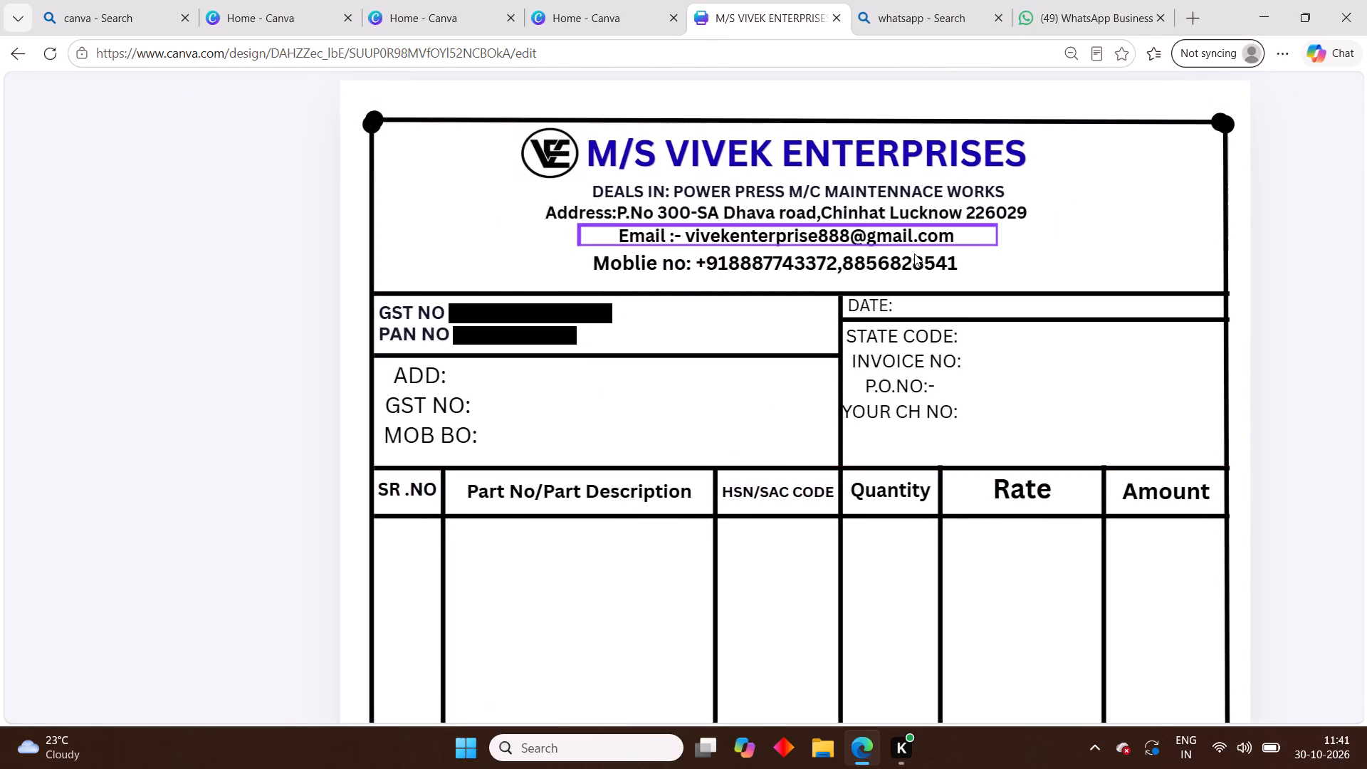
pyautogui.scroll(5, 1205, 462)
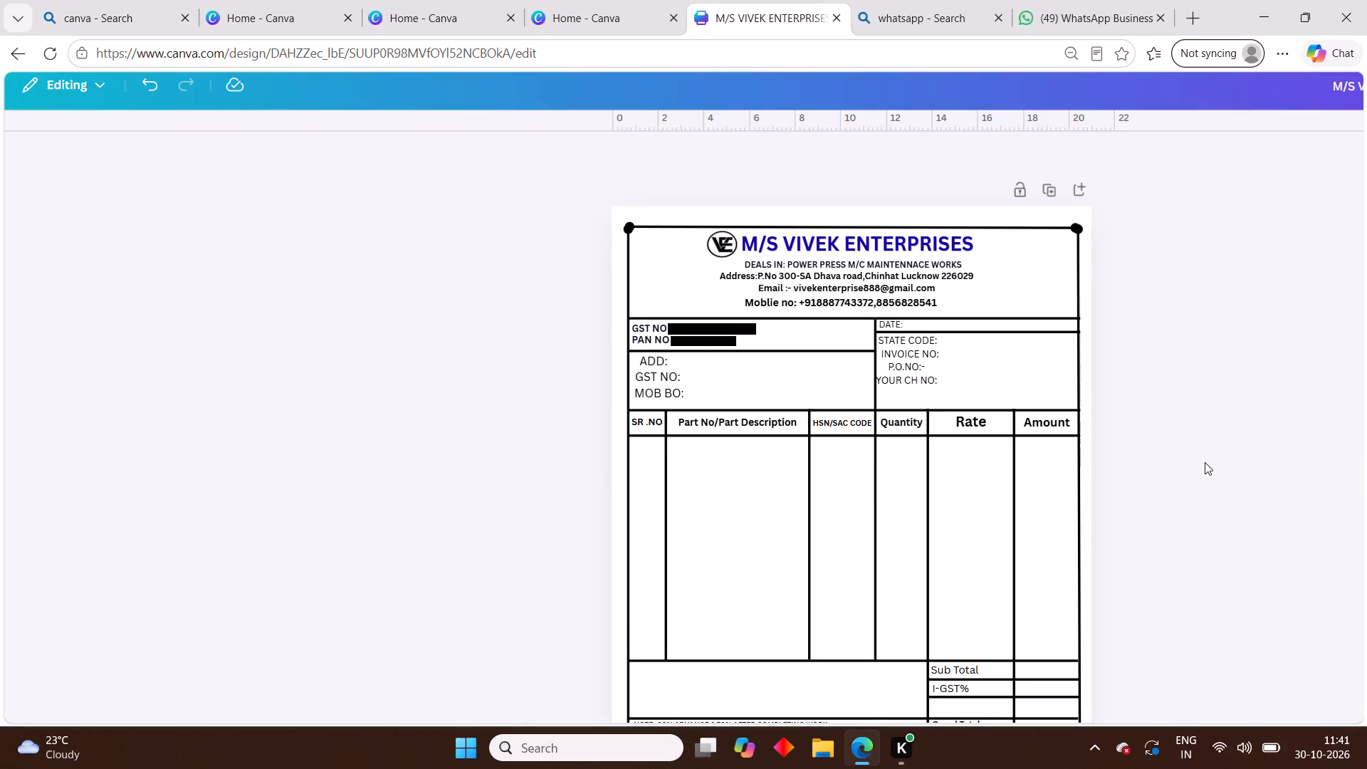
pyautogui.hscroll(-1, 1170, 407)
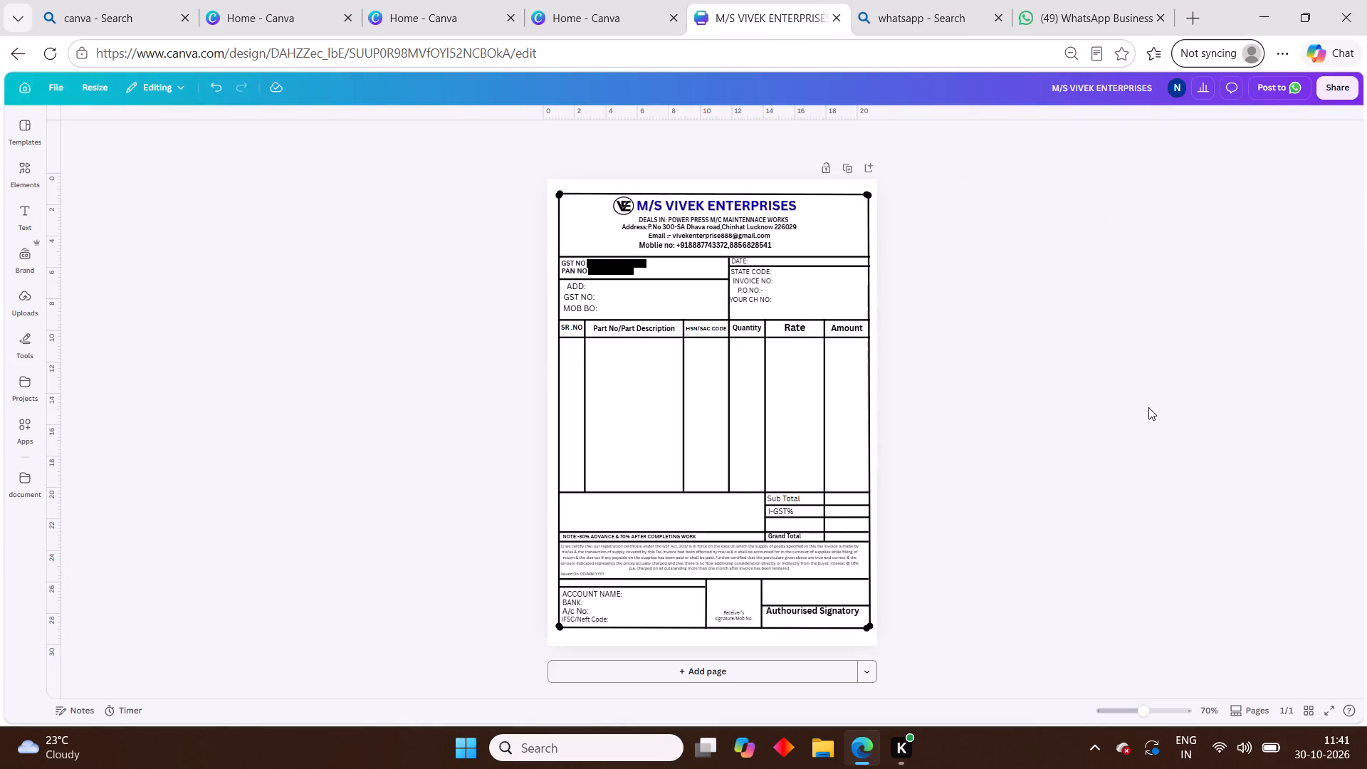
pyautogui.click(1346, 89)
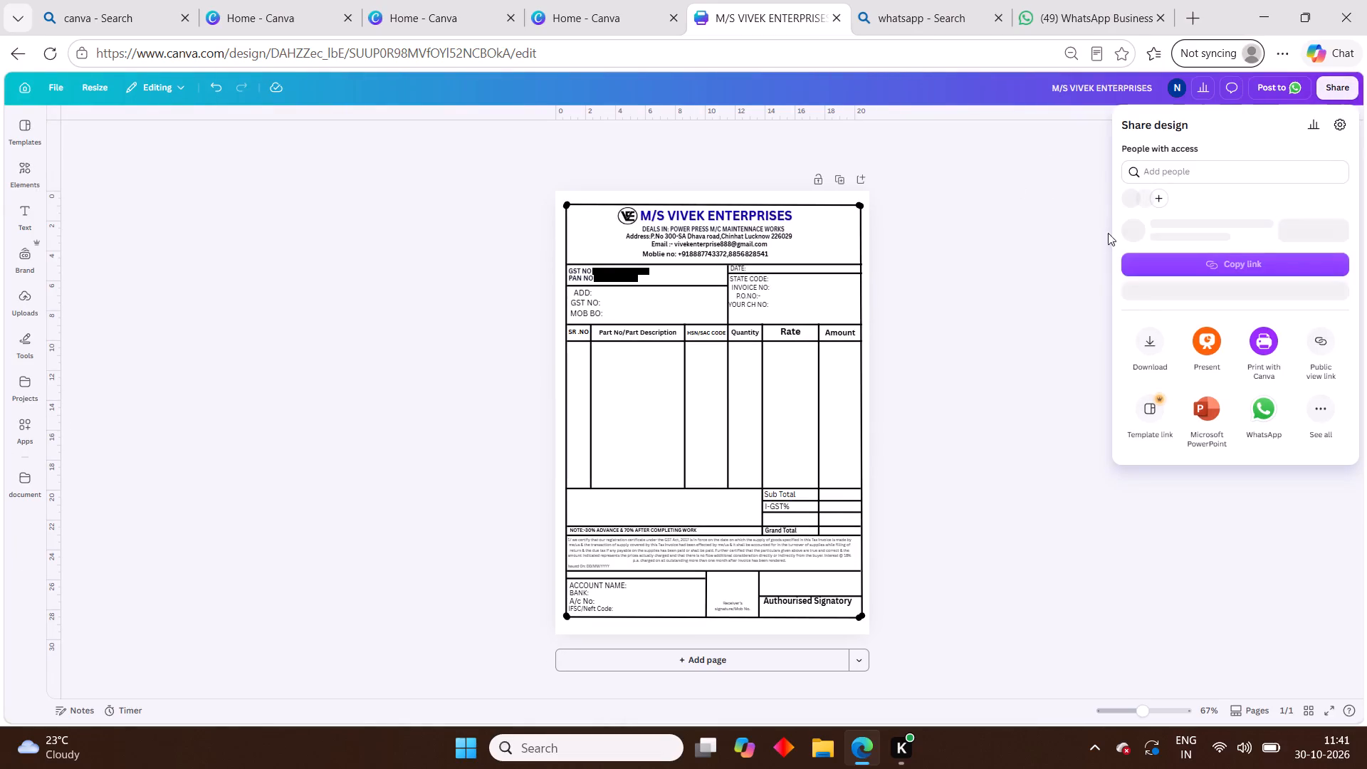
pyautogui.click(1136, 375)
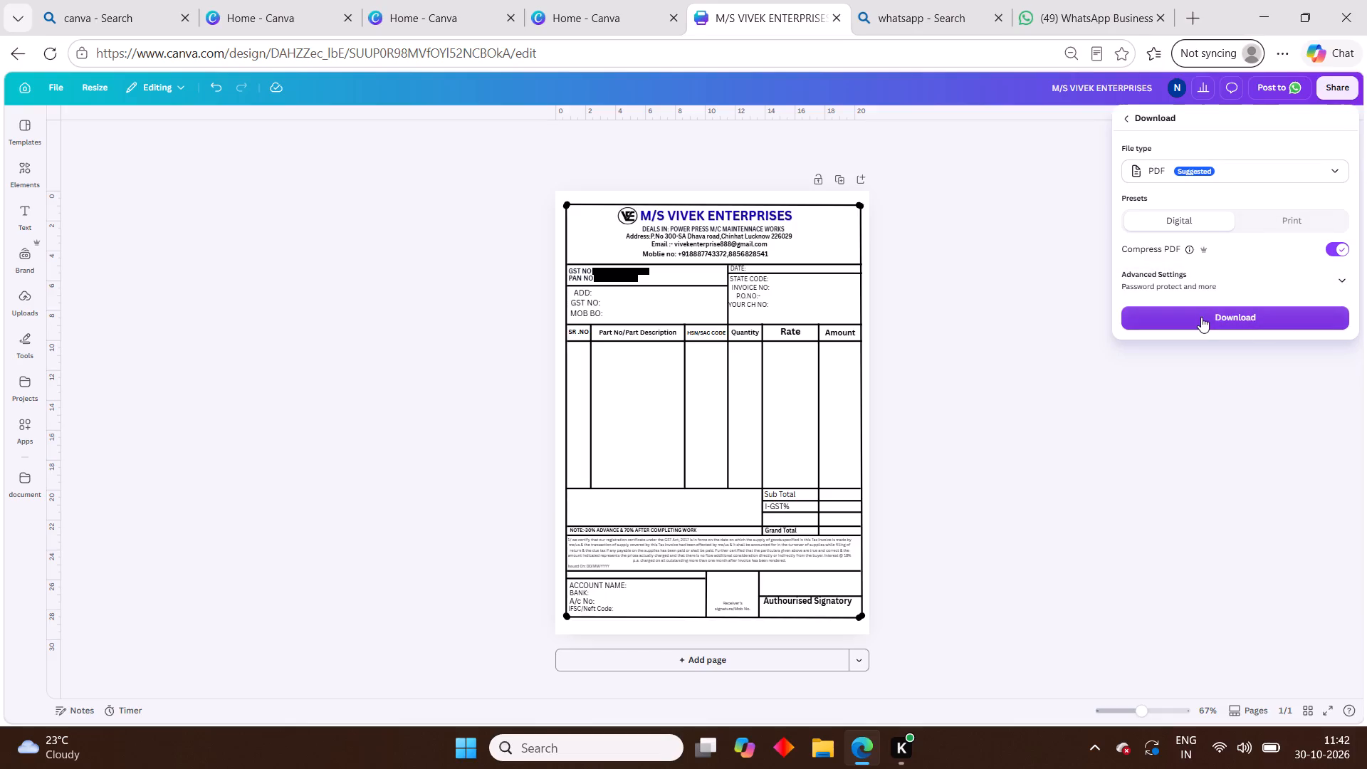
pyautogui.click(1314, 226)
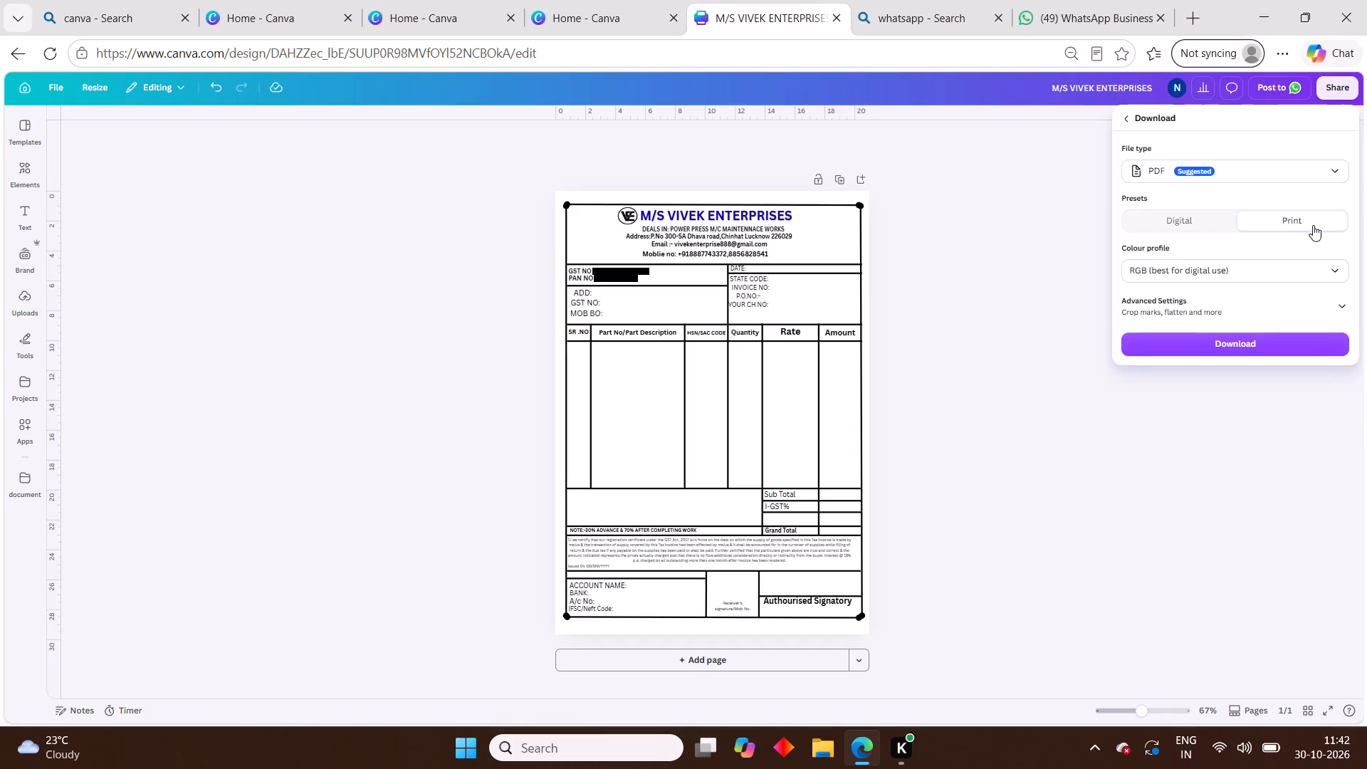
pyautogui.click(1188, 223)
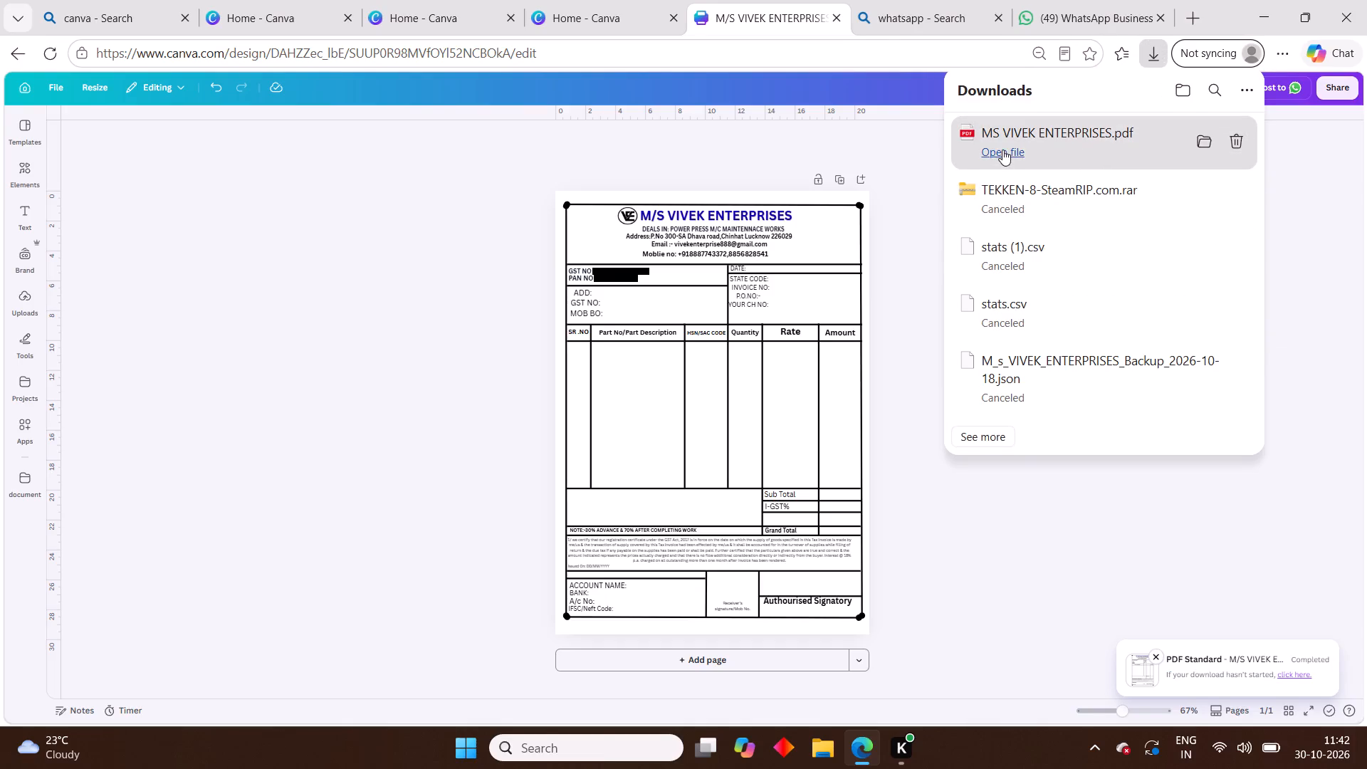
# Open the downloaded MS VIVEK ENTERPRISES.pdf and examine the invoice header, logo and table layout.
pyautogui.click(1002, 150)
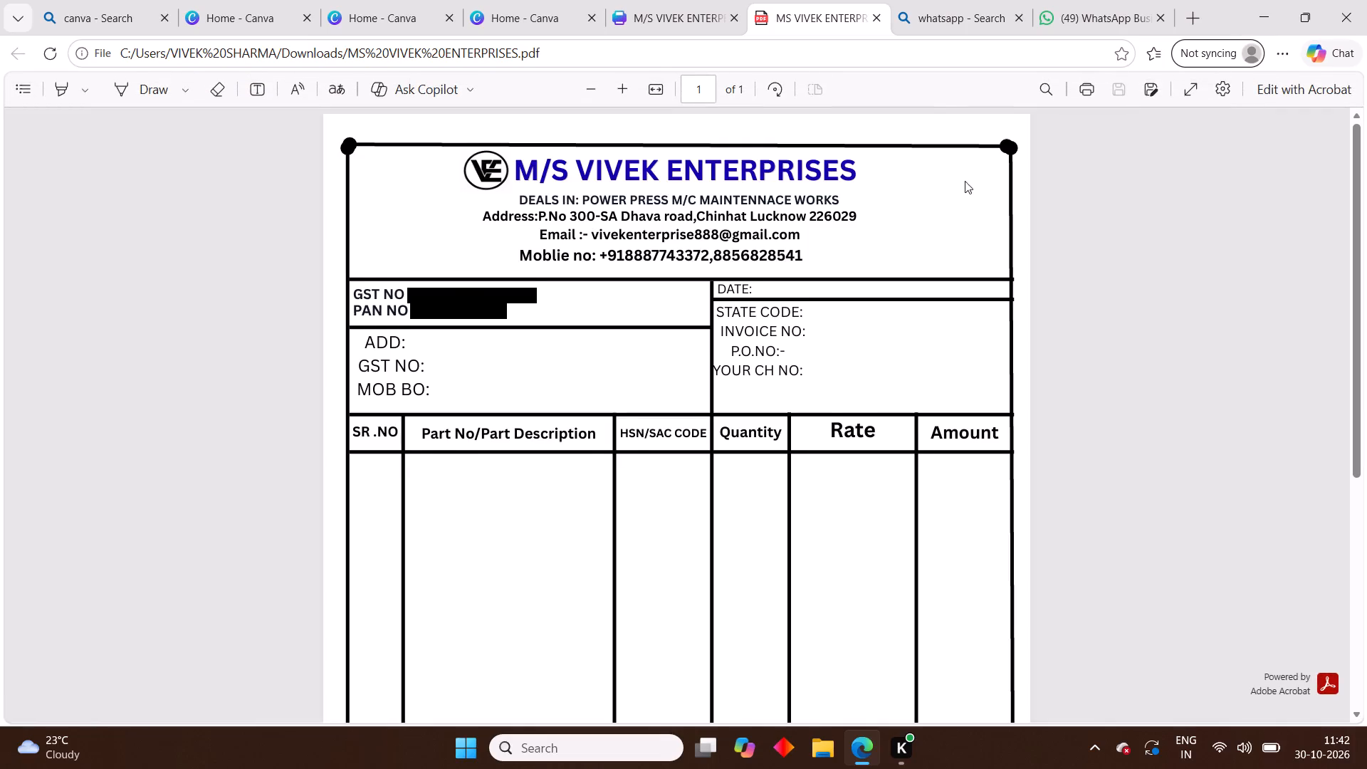
pyautogui.scroll(-9, 968, 182)
pyautogui.scroll(7, 983, 194)
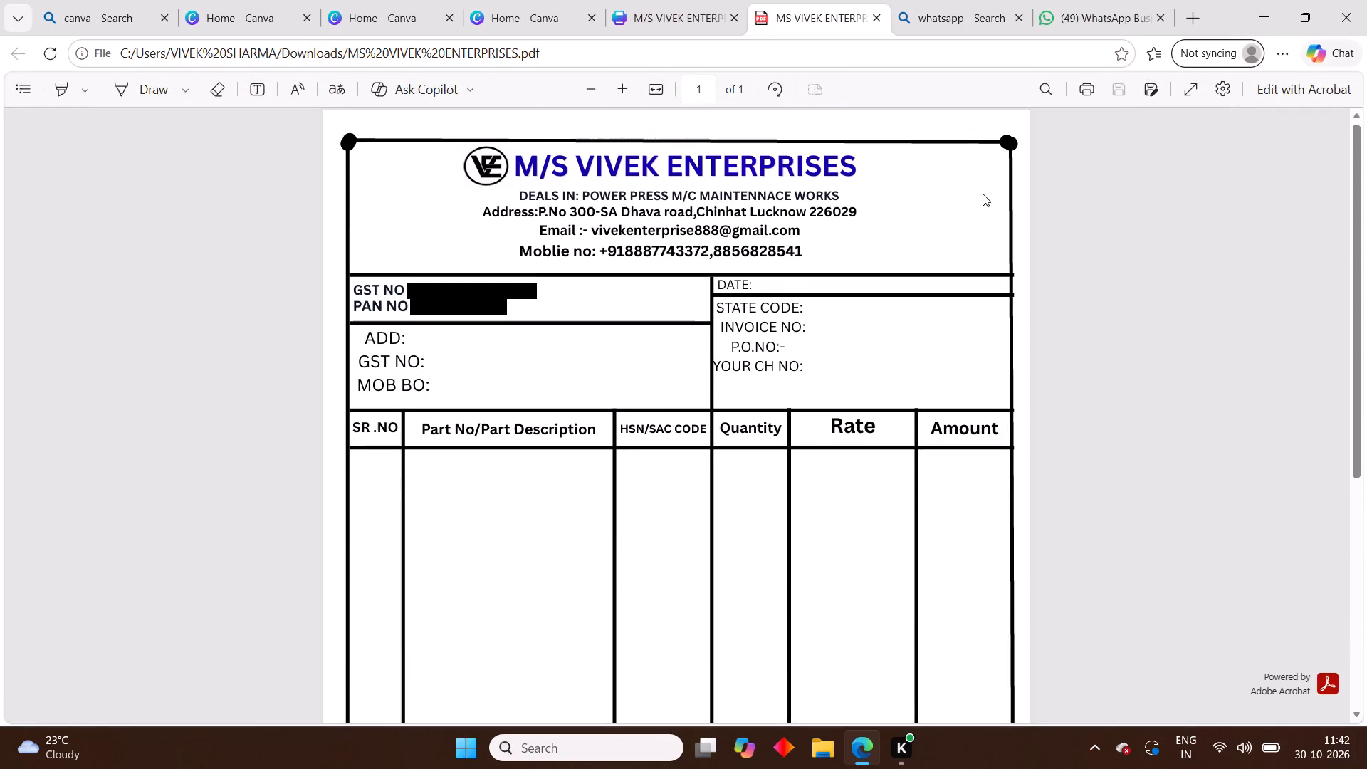
pyautogui.scroll(-4, 983, 194)
pyautogui.scroll(5, 983, 194)
pyautogui.hscroll(1, 849, 331)
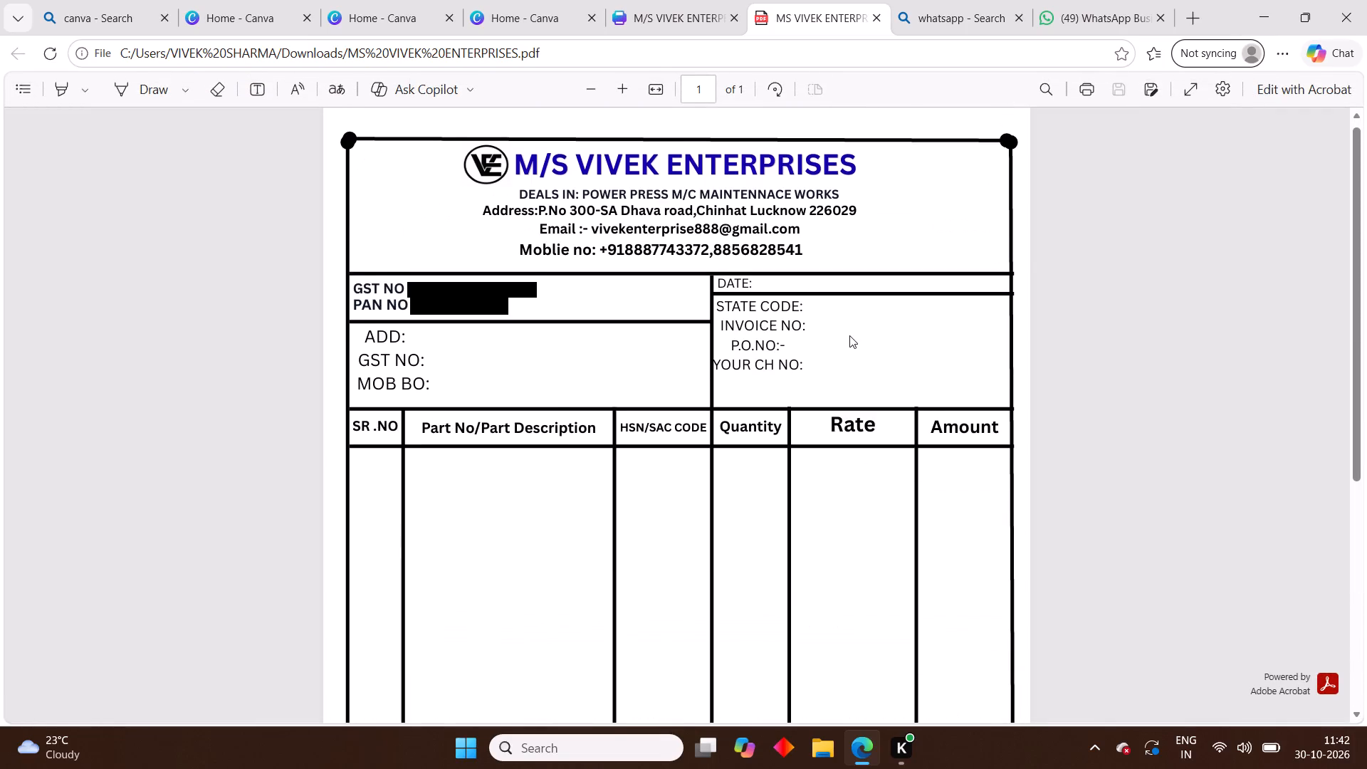
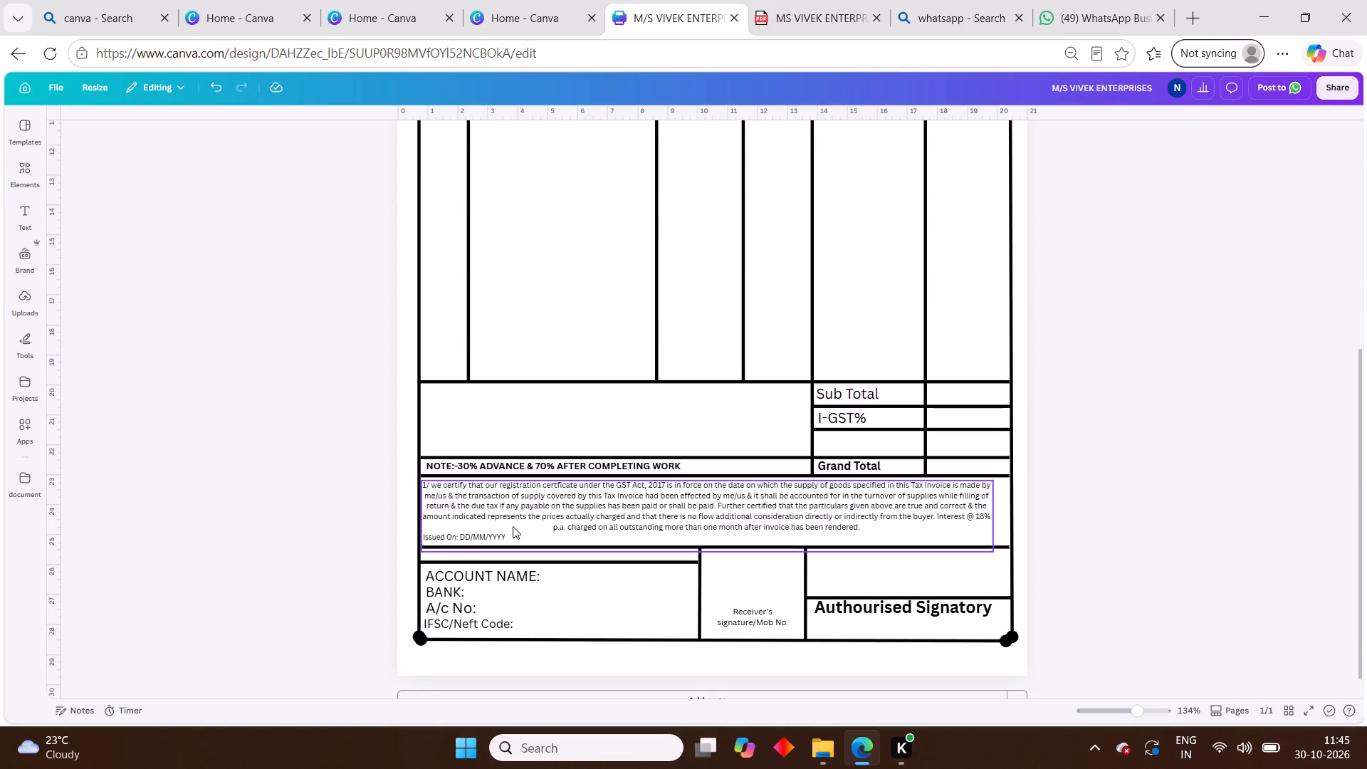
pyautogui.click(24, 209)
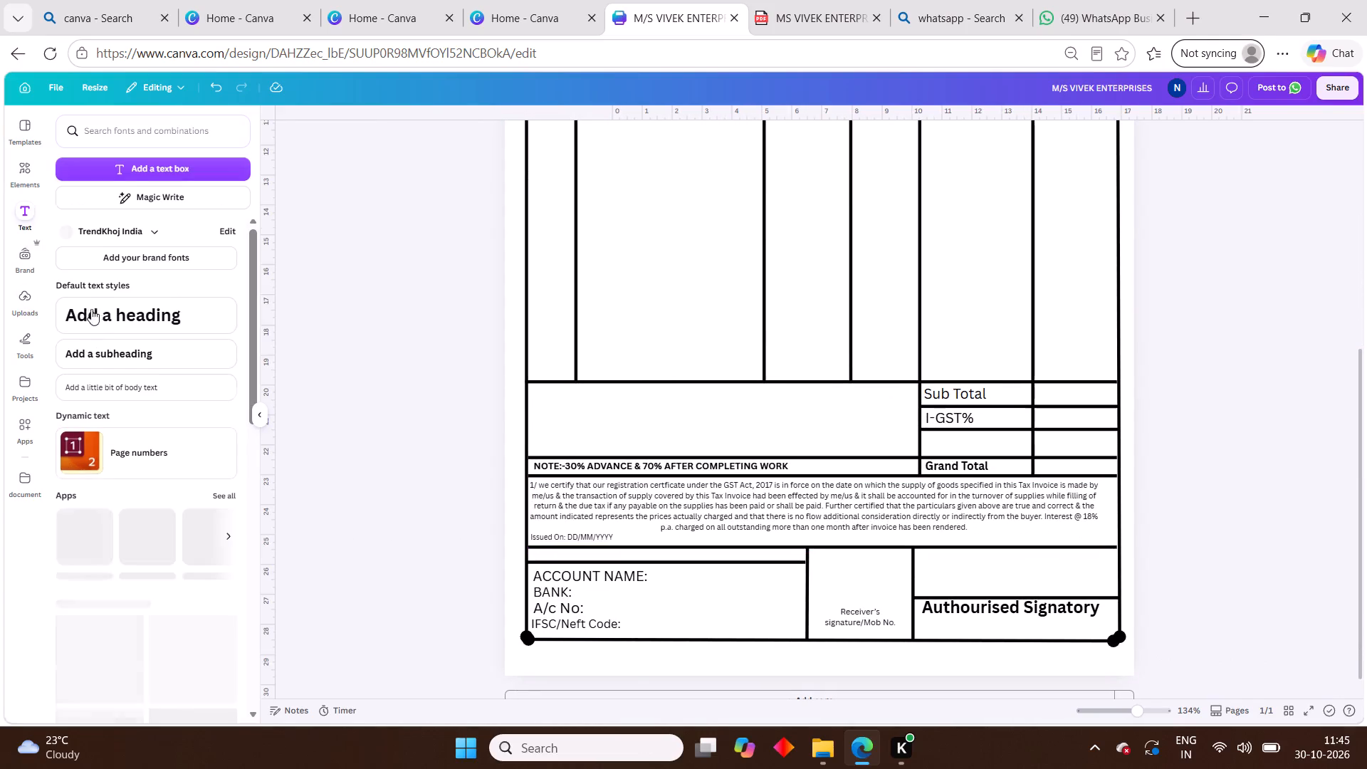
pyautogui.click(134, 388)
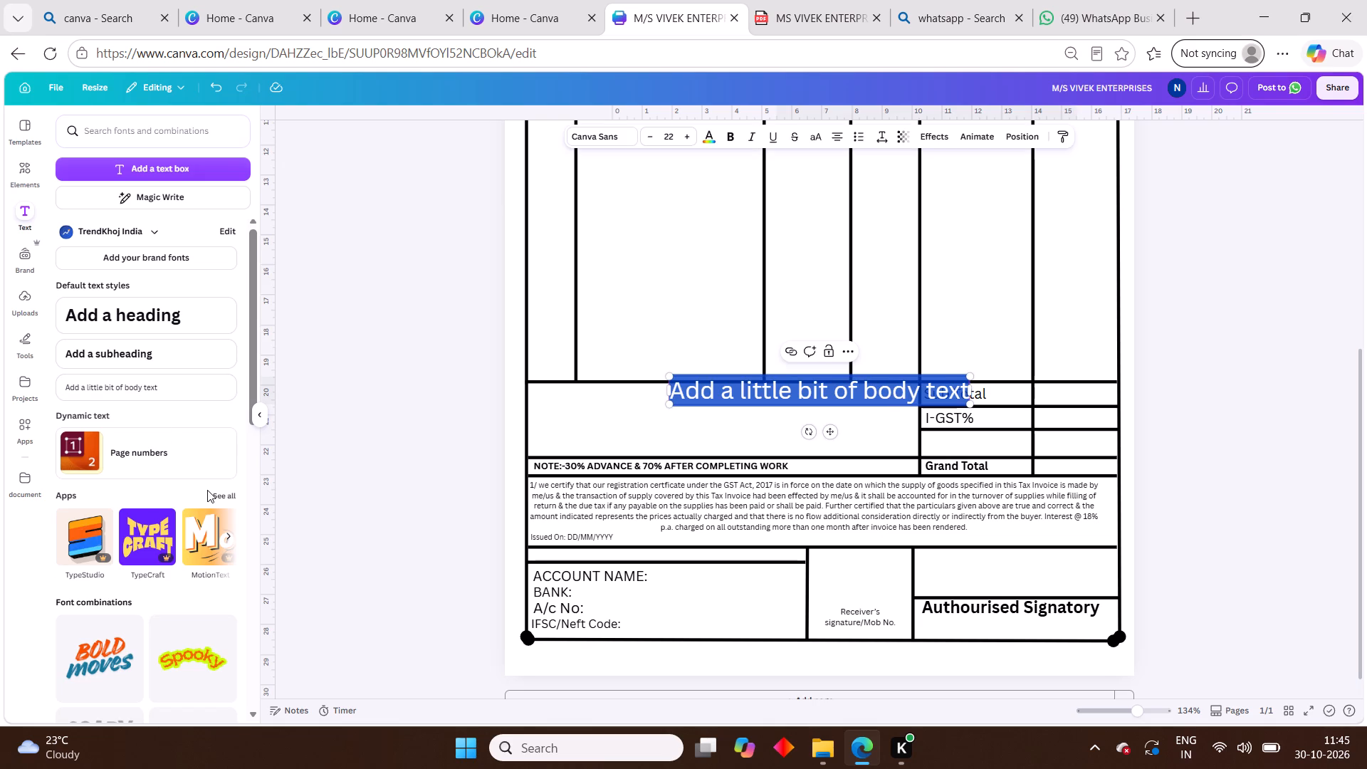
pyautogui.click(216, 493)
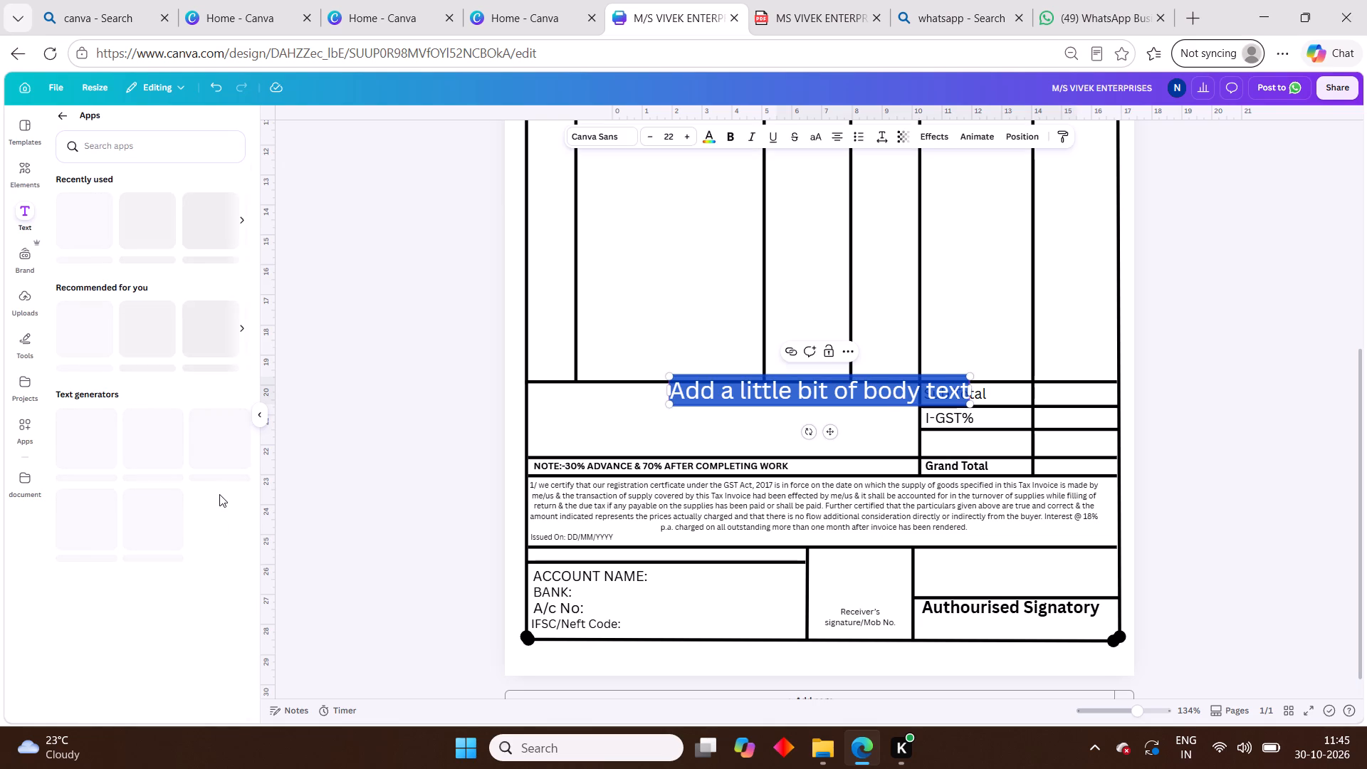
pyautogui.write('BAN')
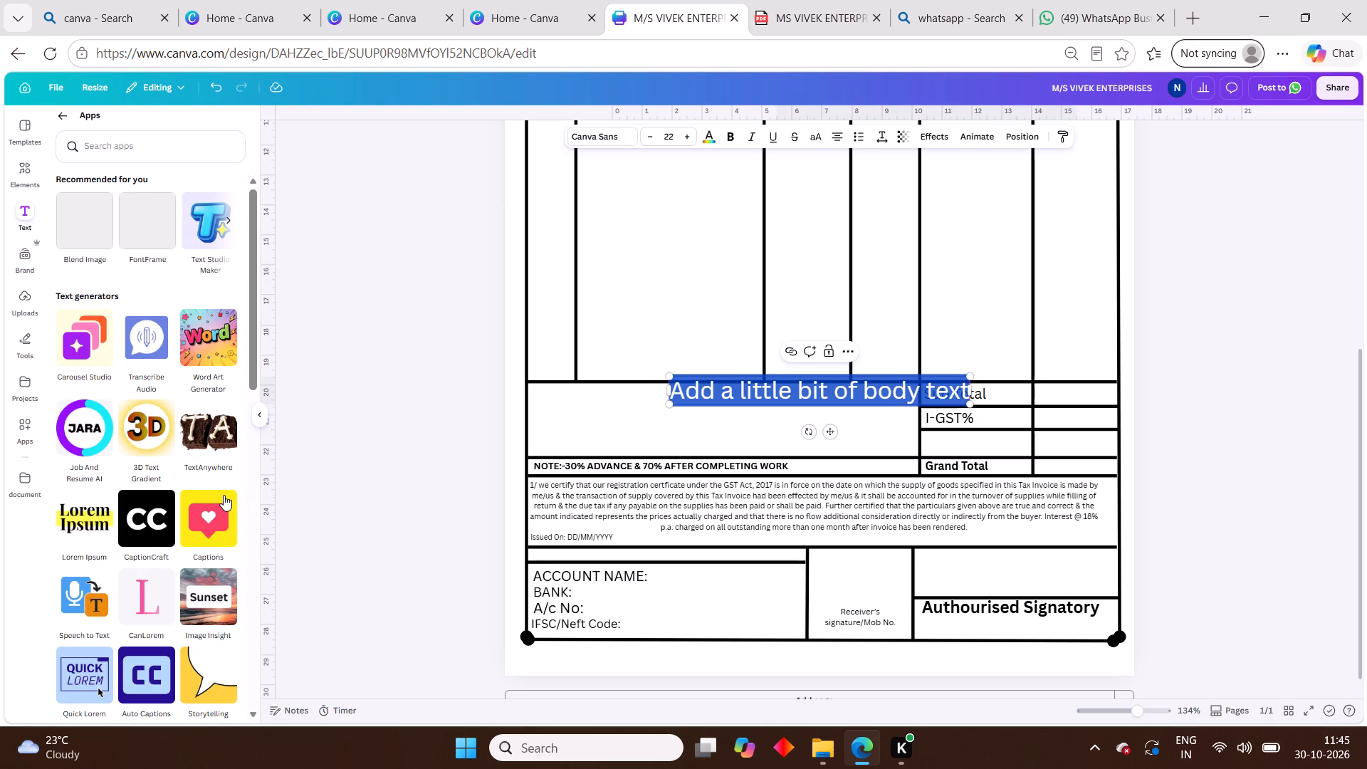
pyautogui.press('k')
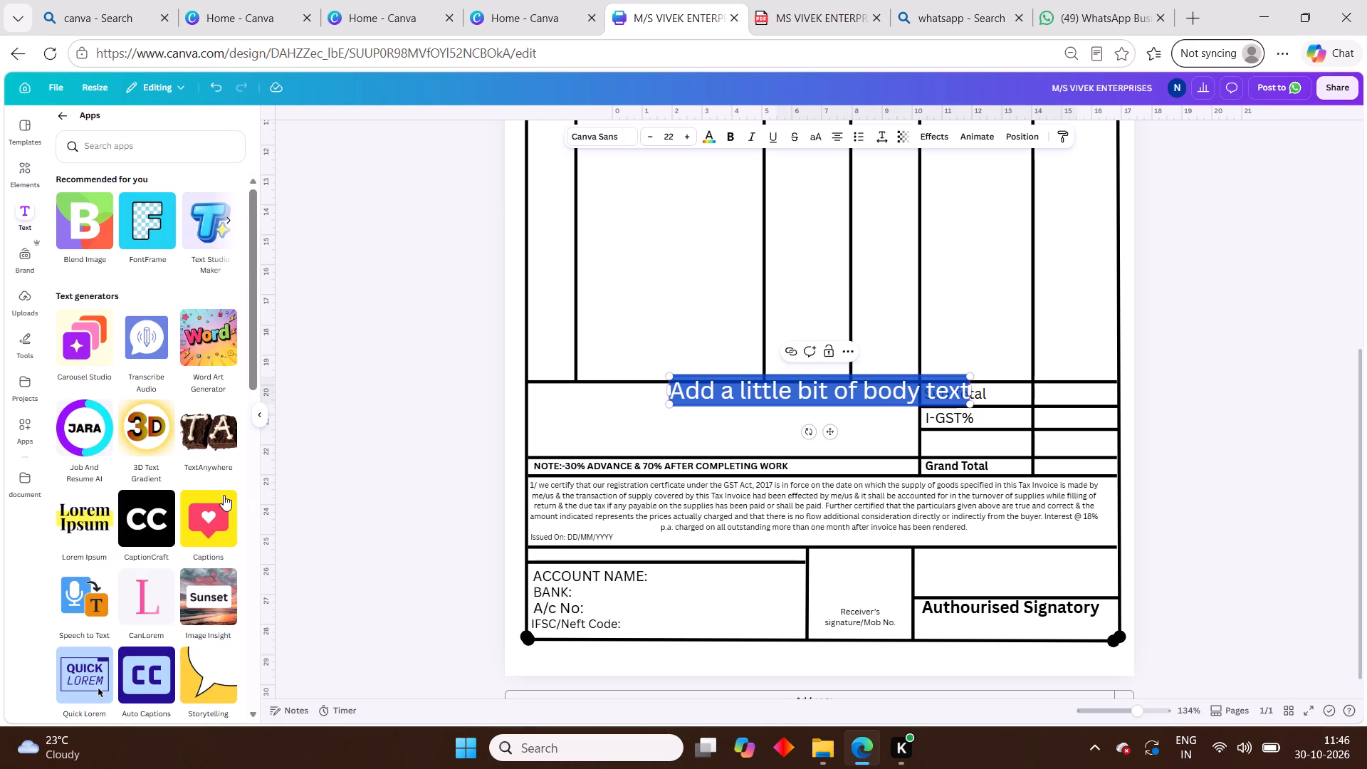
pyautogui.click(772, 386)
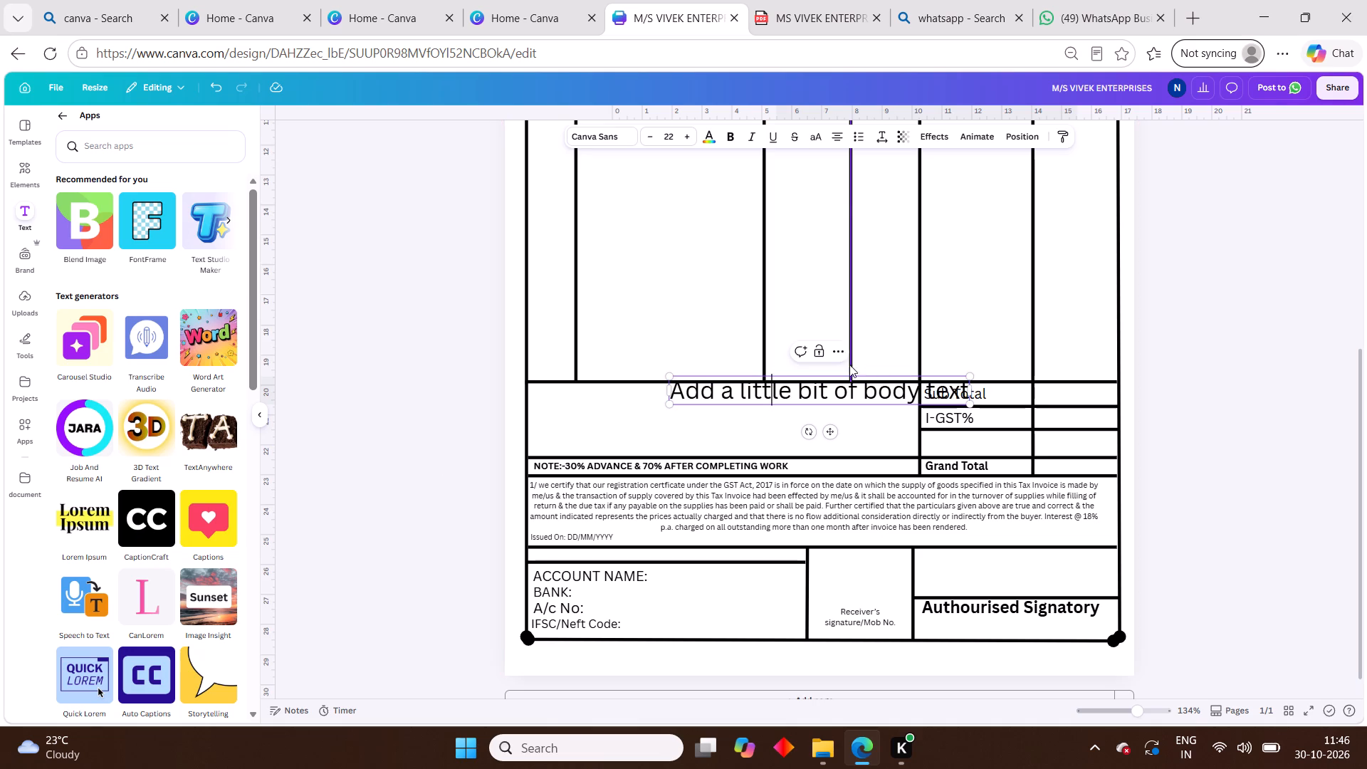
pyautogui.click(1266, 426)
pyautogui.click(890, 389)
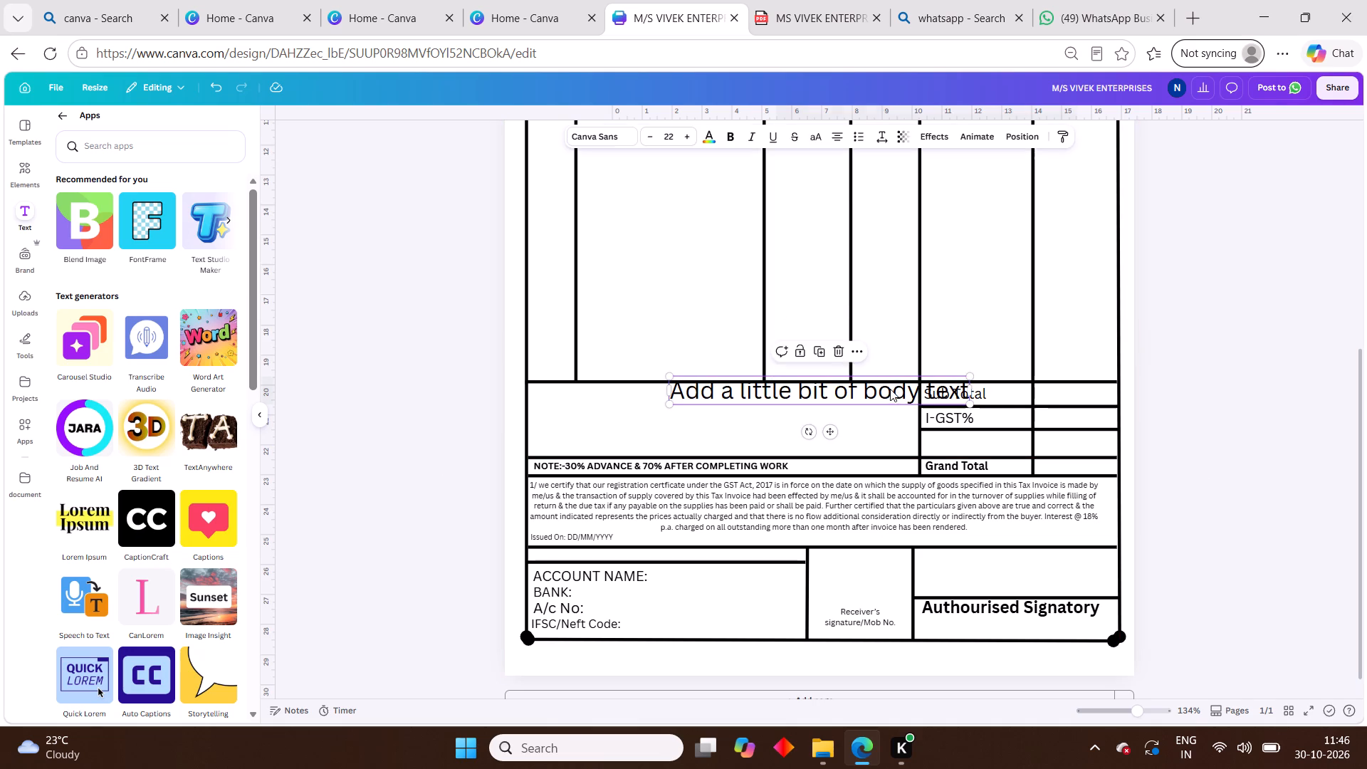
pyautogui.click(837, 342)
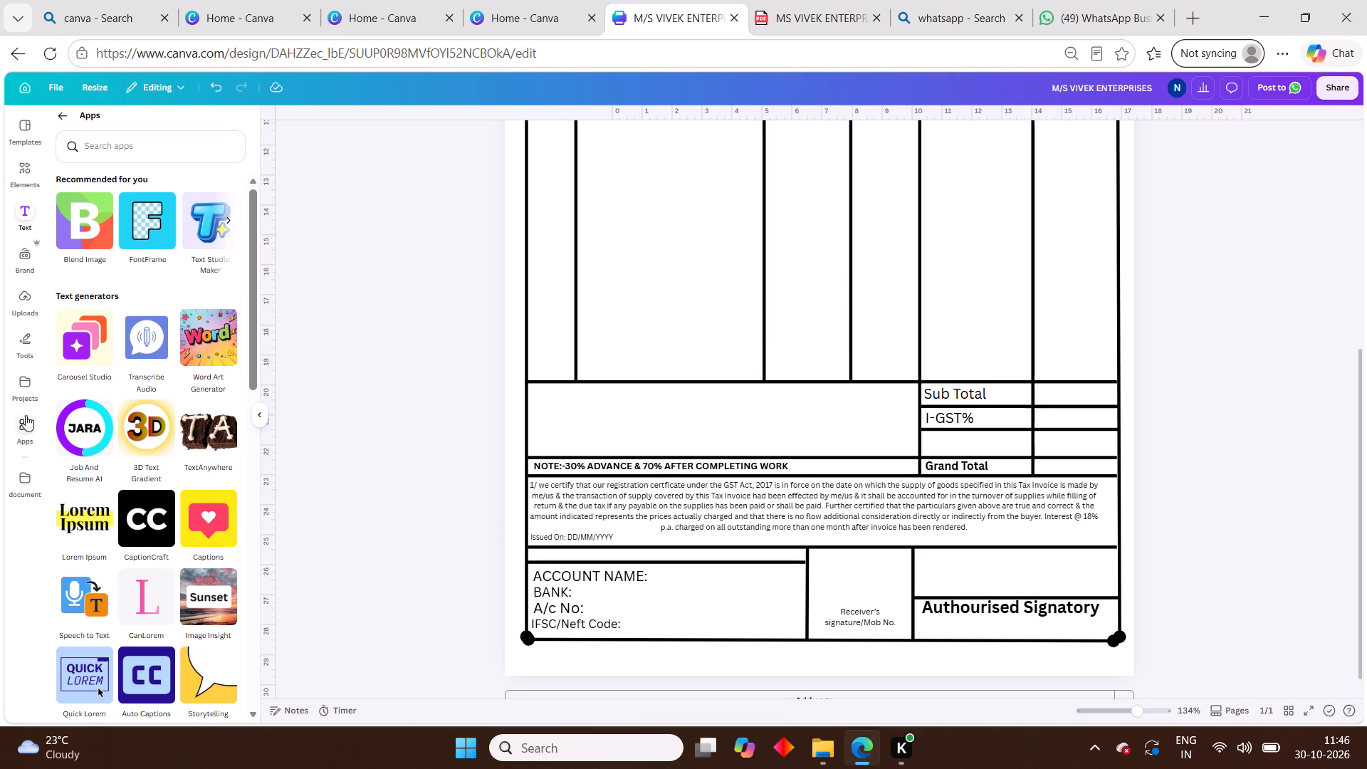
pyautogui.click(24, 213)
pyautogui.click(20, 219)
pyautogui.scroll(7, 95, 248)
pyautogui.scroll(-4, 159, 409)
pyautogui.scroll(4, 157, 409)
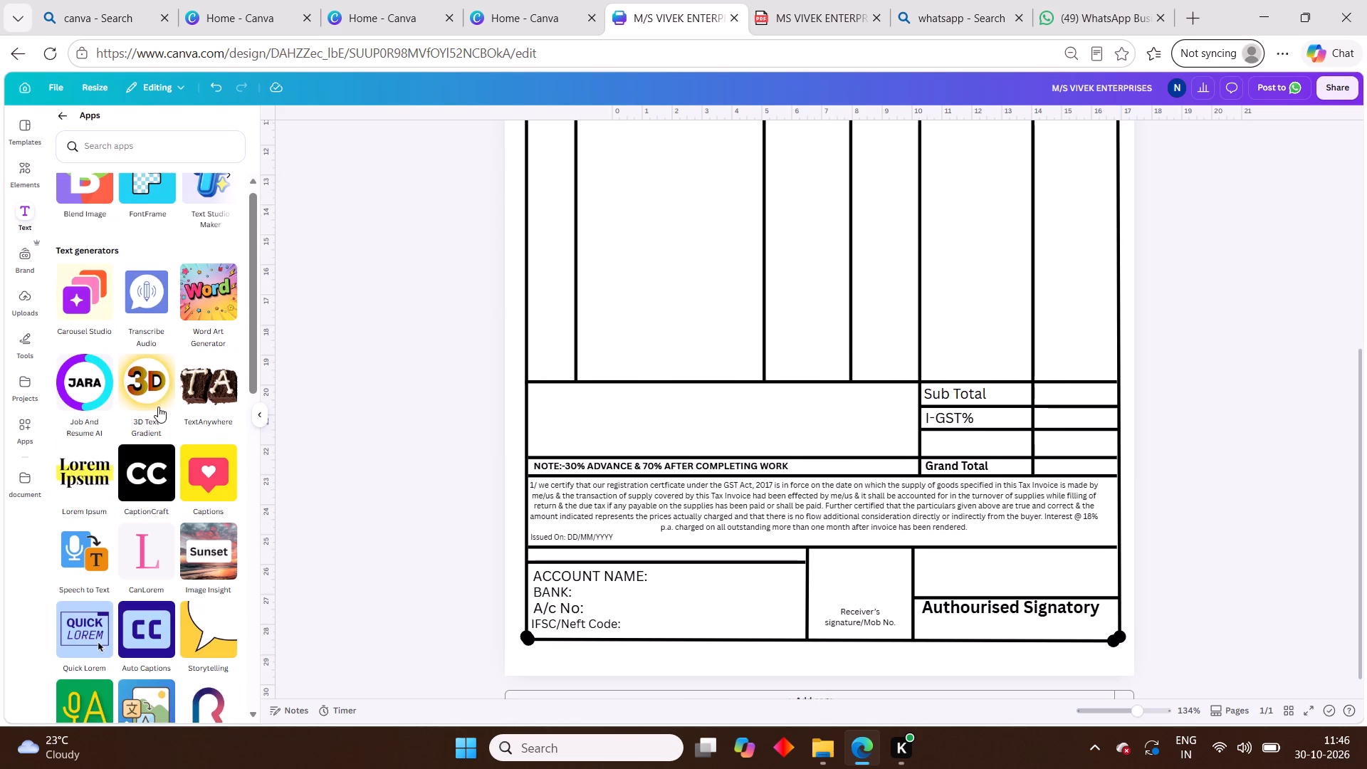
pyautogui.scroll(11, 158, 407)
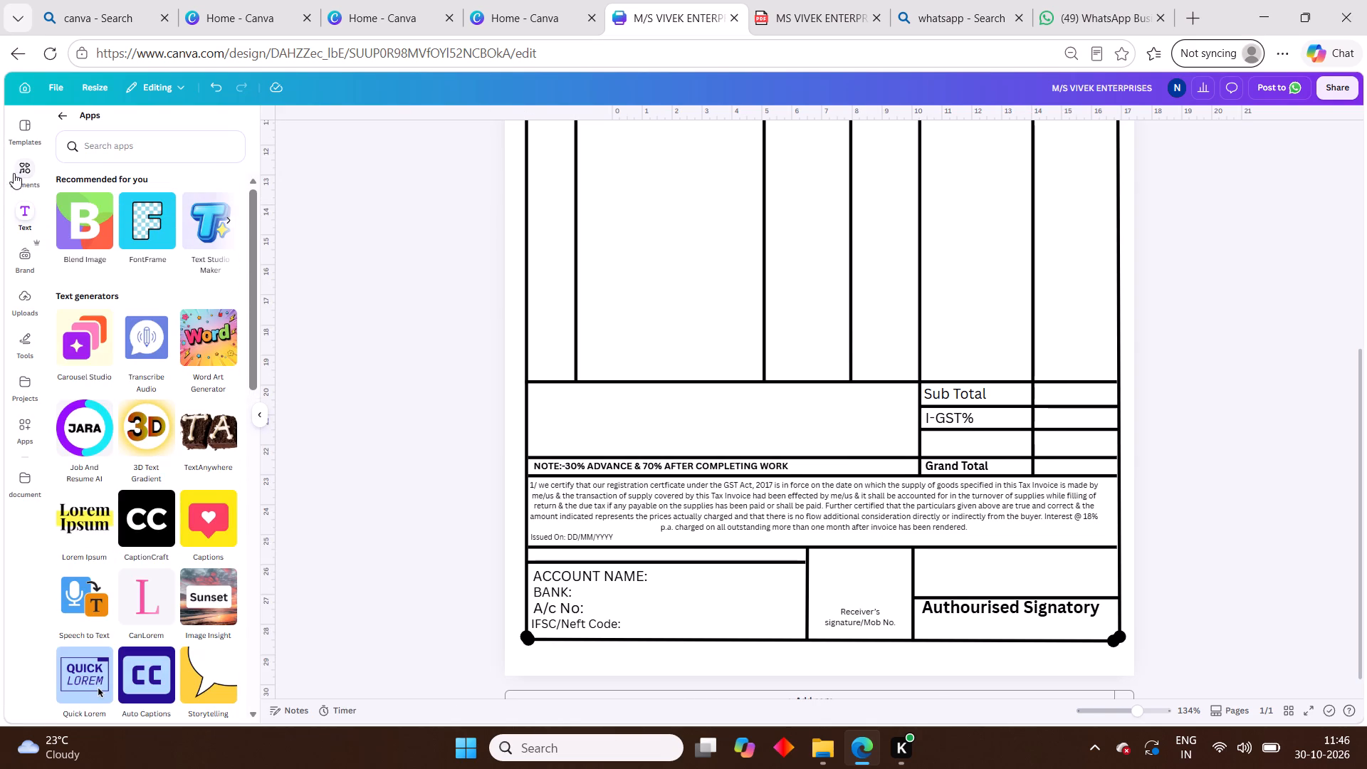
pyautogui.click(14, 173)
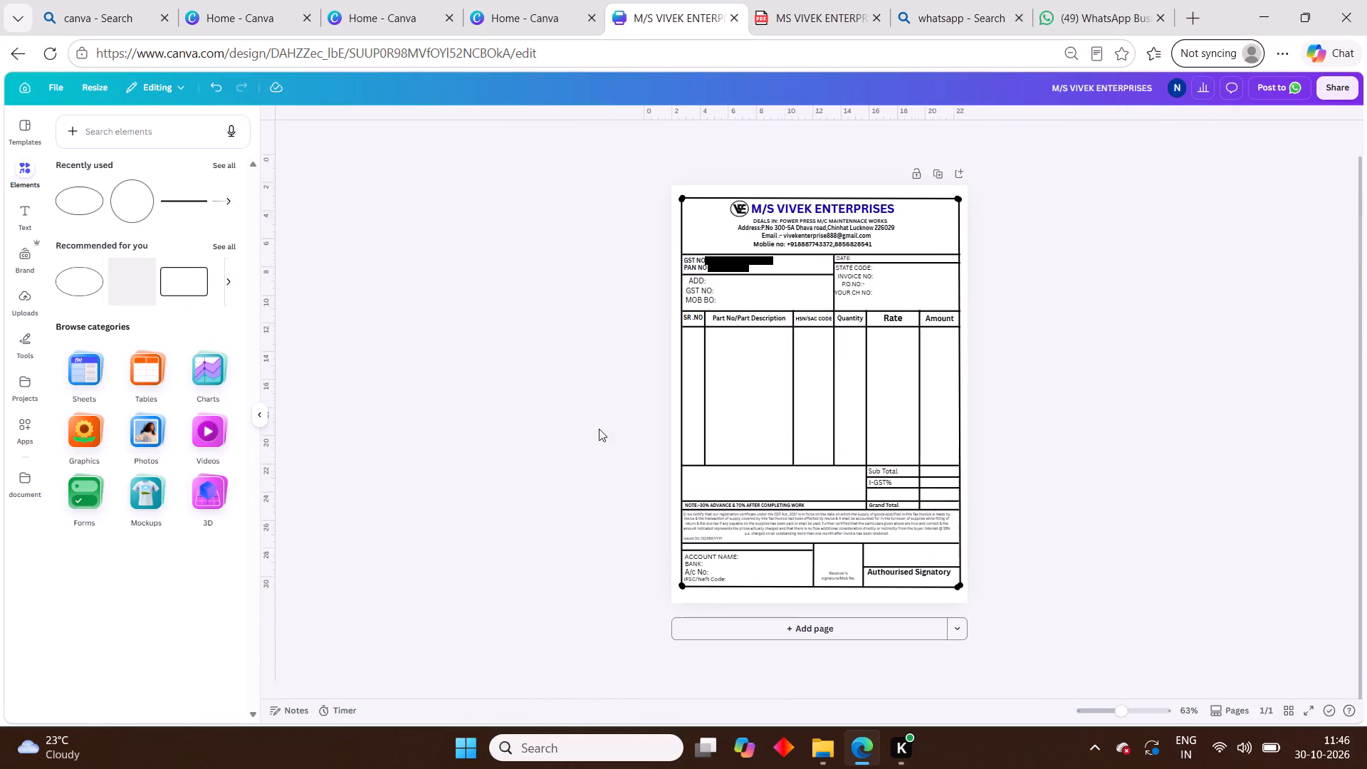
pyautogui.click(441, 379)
# Add a body text box reading BANK DETAILS to the invoice page.
pyautogui.click(23, 221)
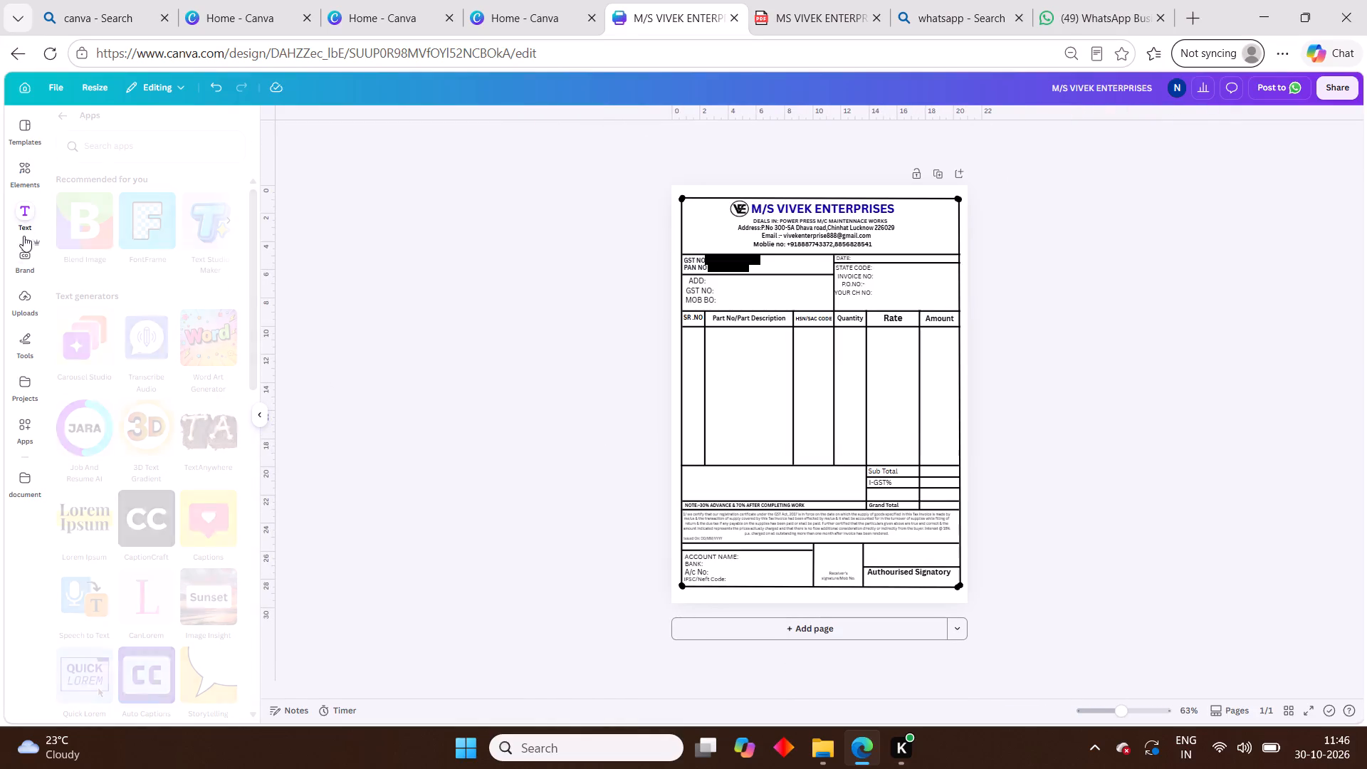
pyautogui.scroll(3, 128, 231)
pyautogui.click(58, 115)
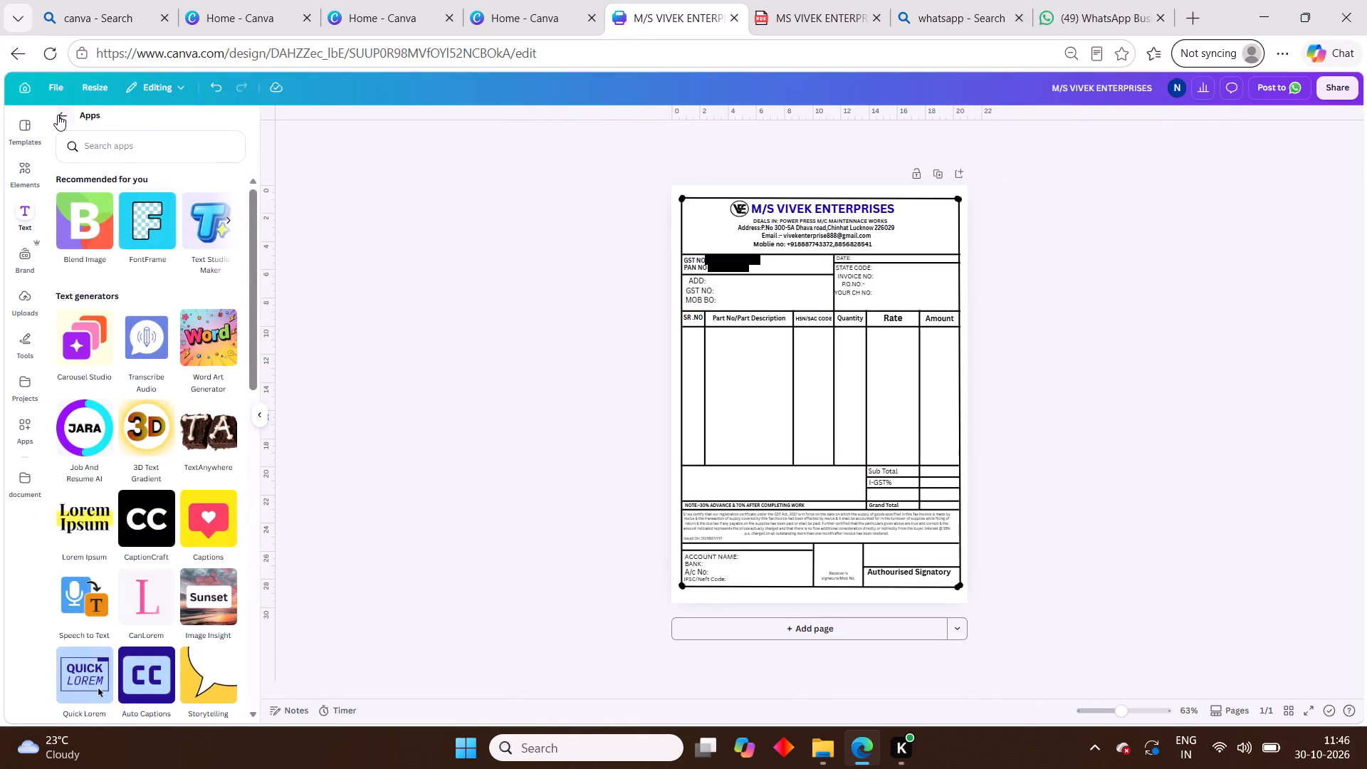
pyautogui.click(162, 382)
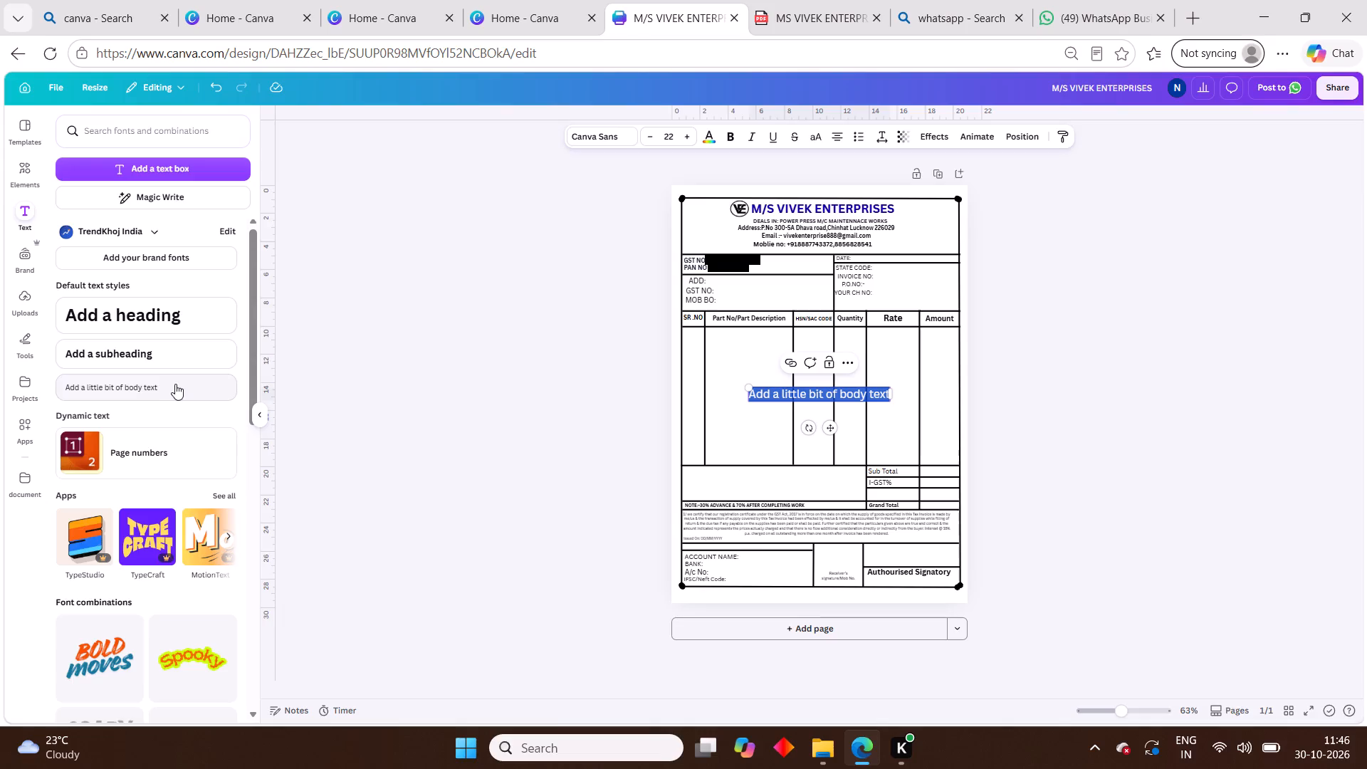
pyautogui.press('b')
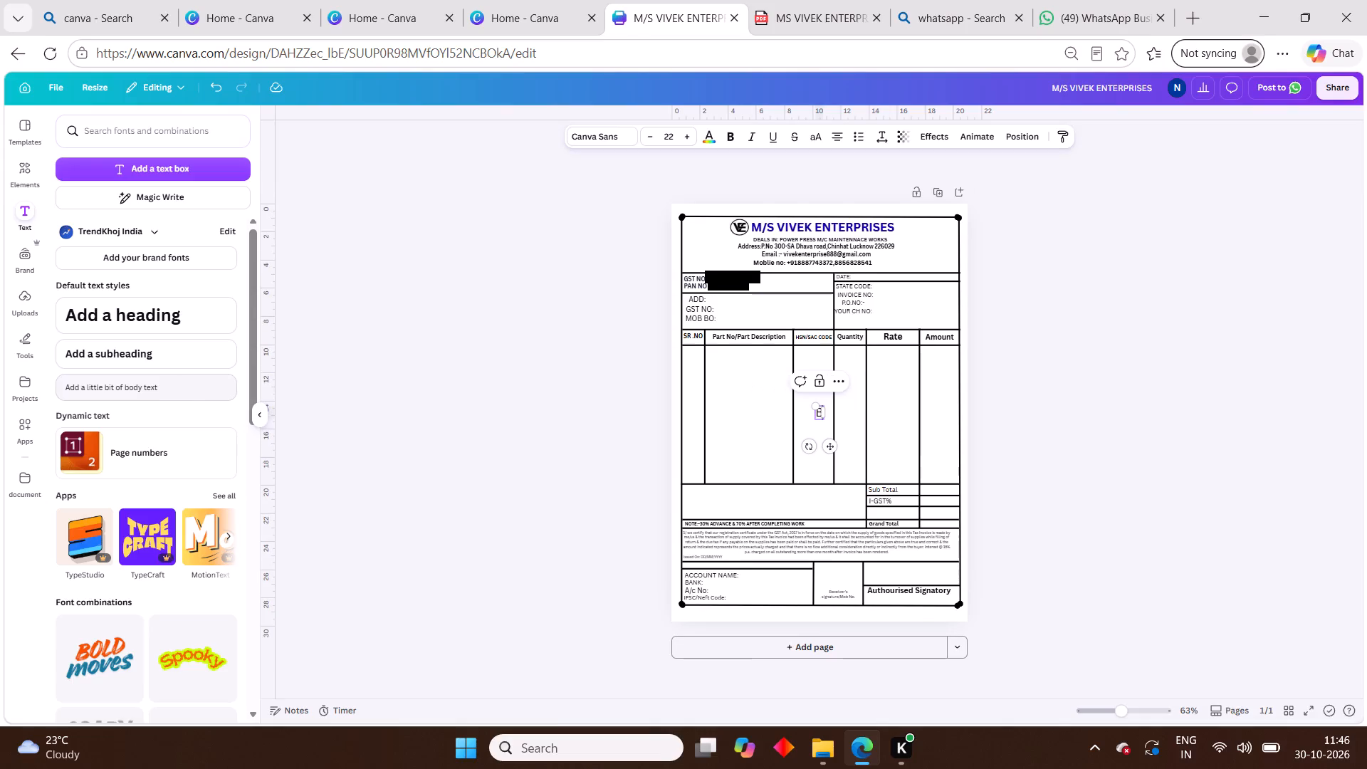
pyautogui.press('a')
pyautogui.write('NK')
pyautogui.press('space')
pyautogui.press('d')
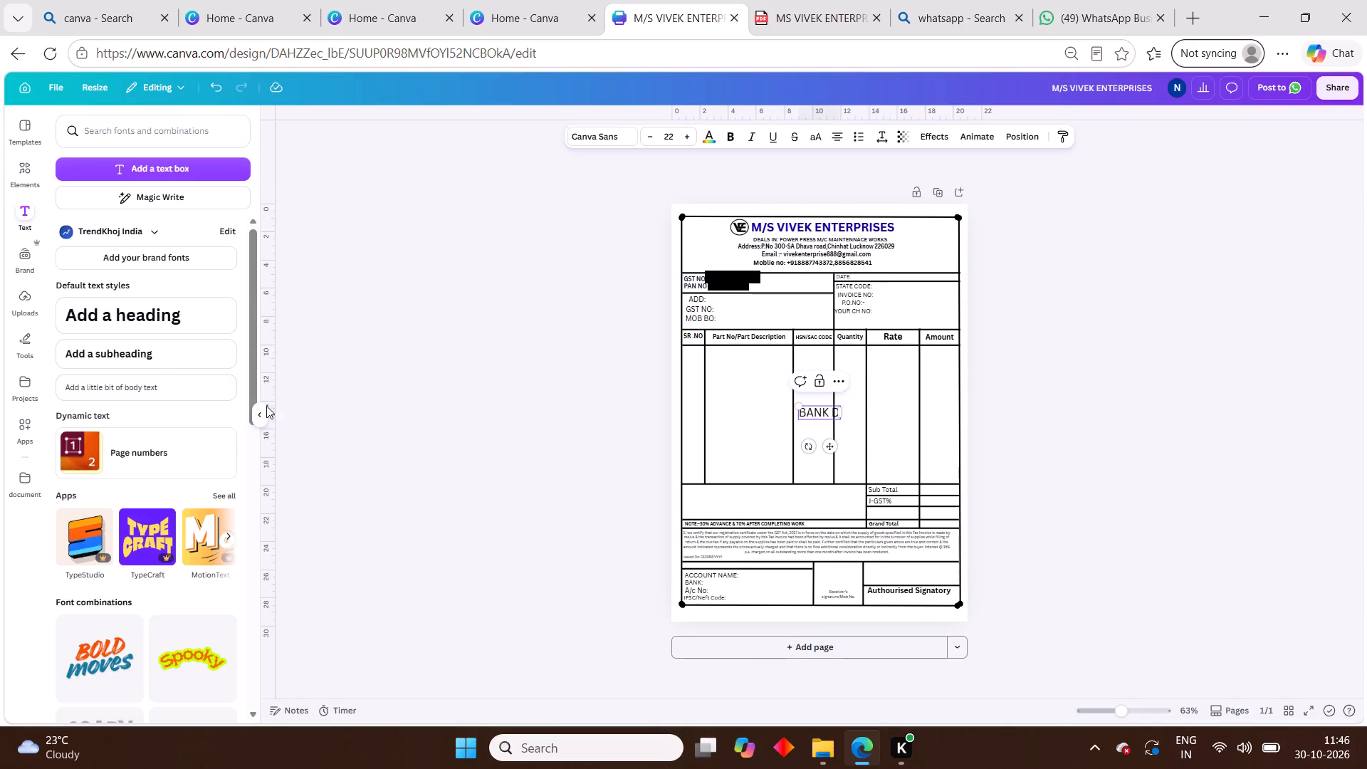
pyautogui.press('e')
pyautogui.write('TA')
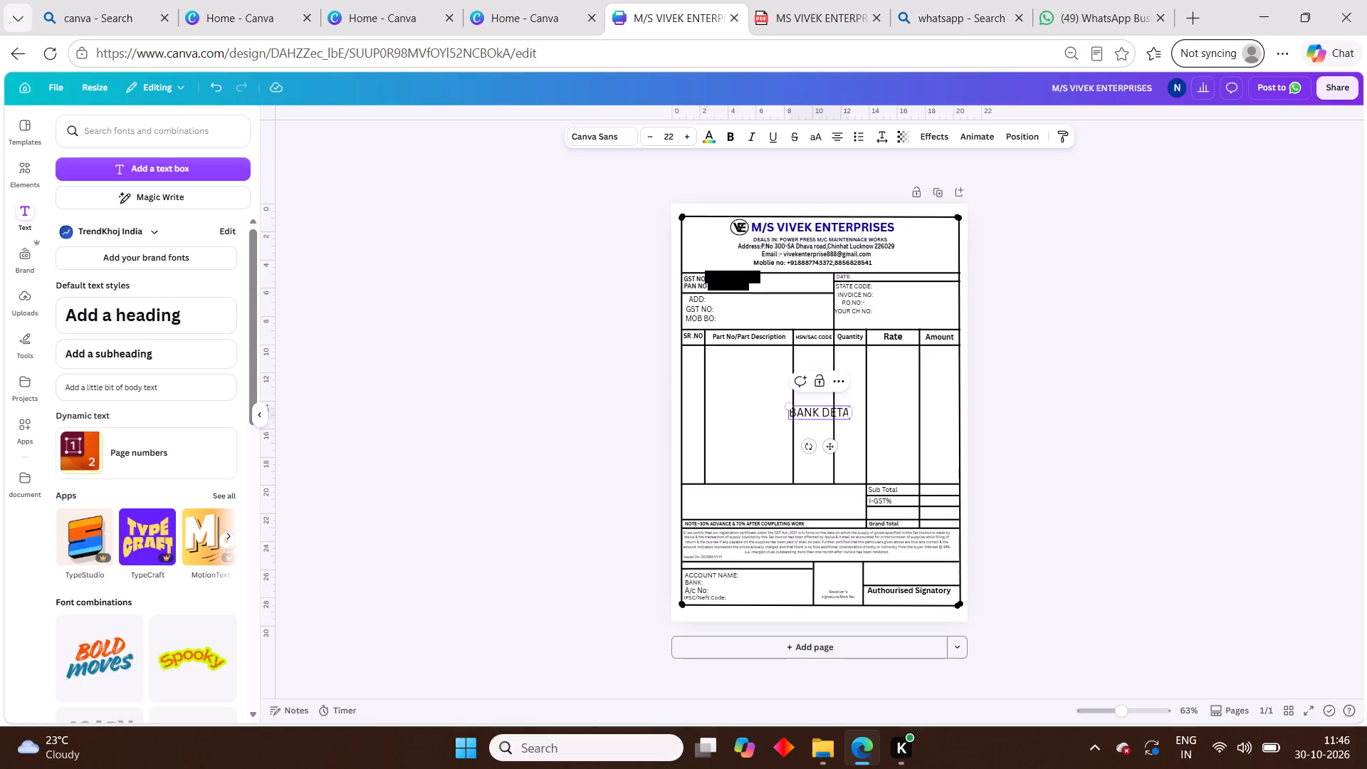
pyautogui.press('i')
pyautogui.press('l')
pyautogui.press('s')
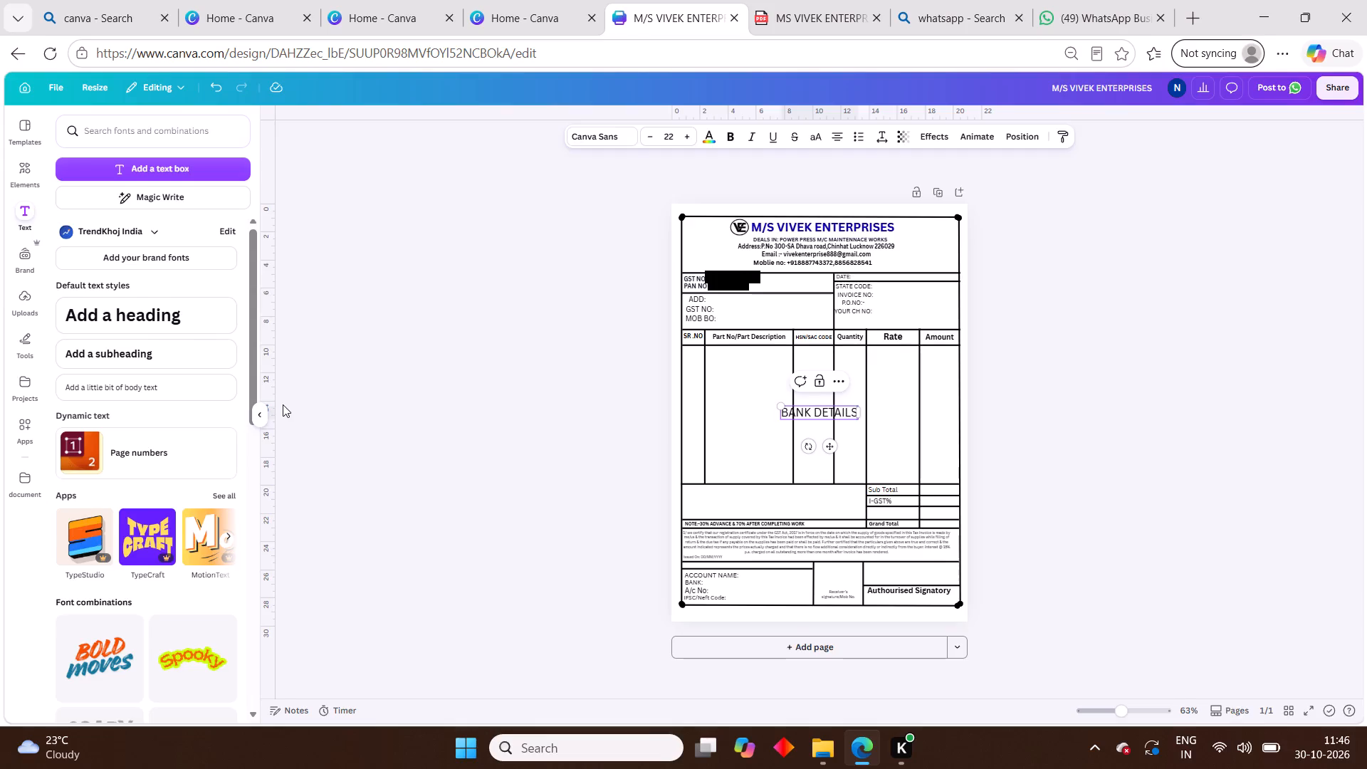
# Move the BANK DETAILS text down to the narrow empty row above ACCOUNT NAME.
pyautogui.hscroll(-1, 290, 412)
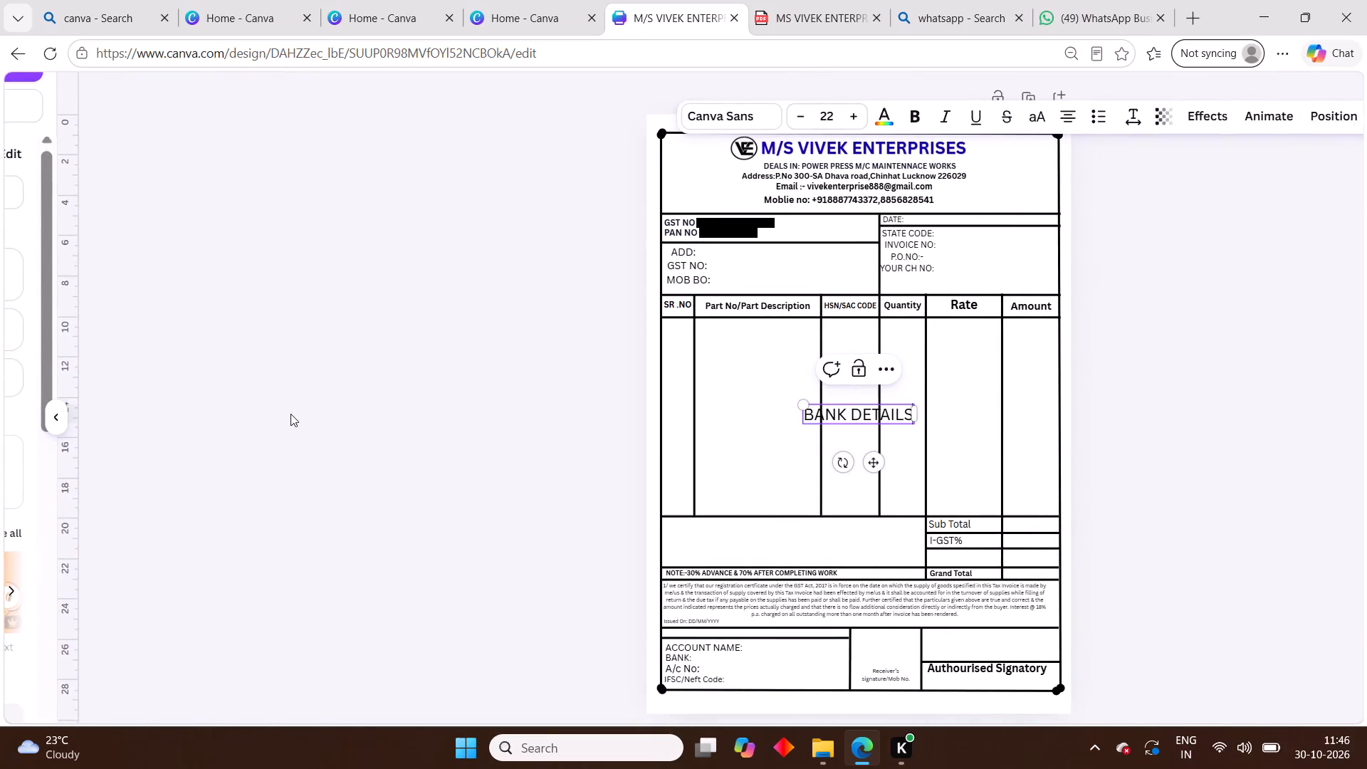
pyautogui.hscroll(-2, 290, 414)
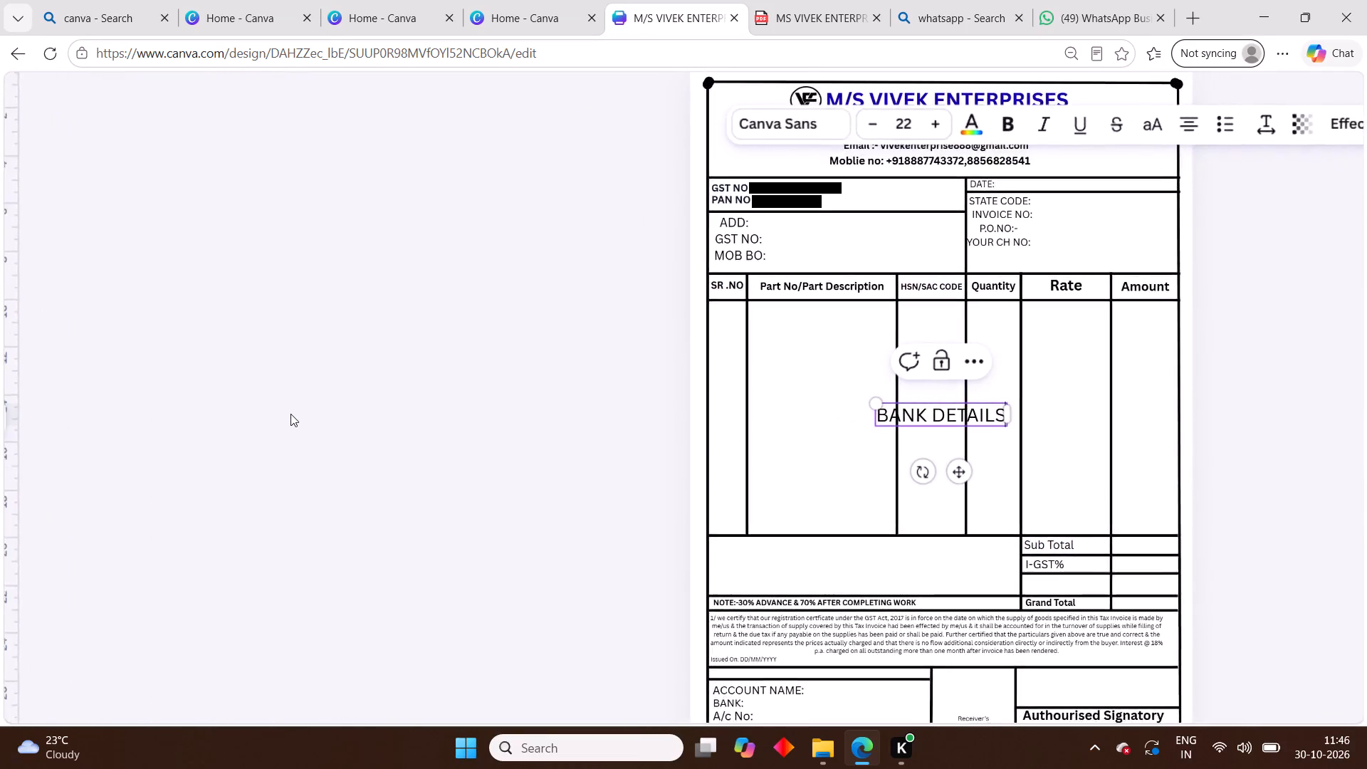
pyautogui.hscroll(-3, 294, 421)
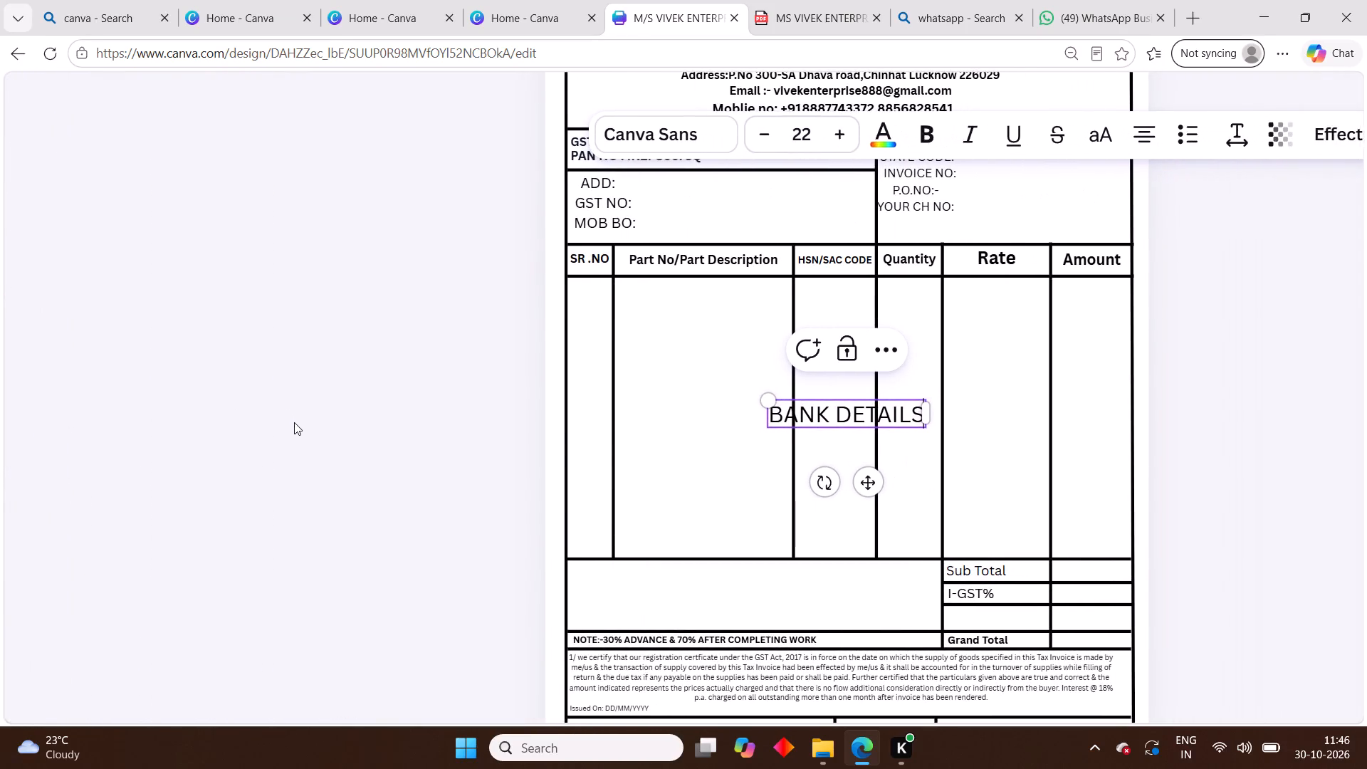
pyautogui.hscroll(-1, 294, 422)
pyautogui.scroll(-2, 294, 423)
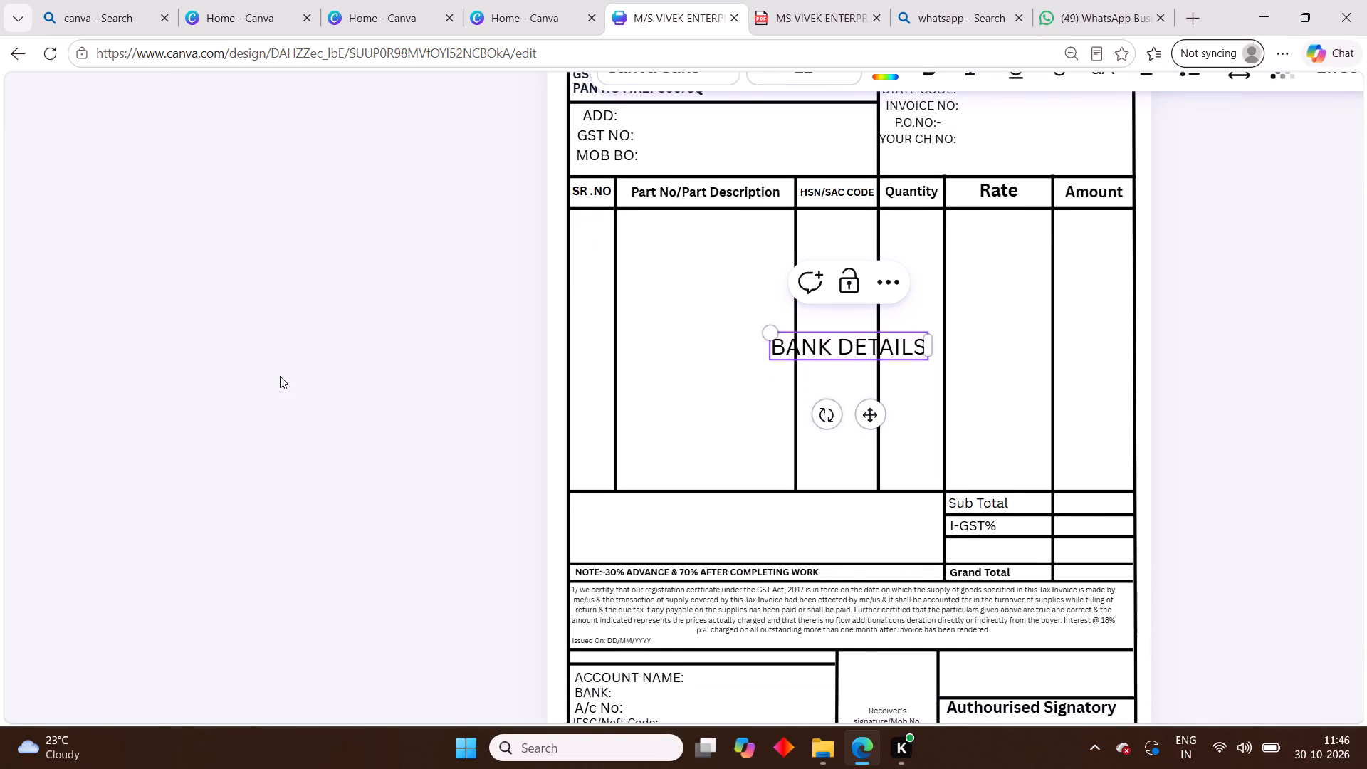
pyautogui.click(1193, 407)
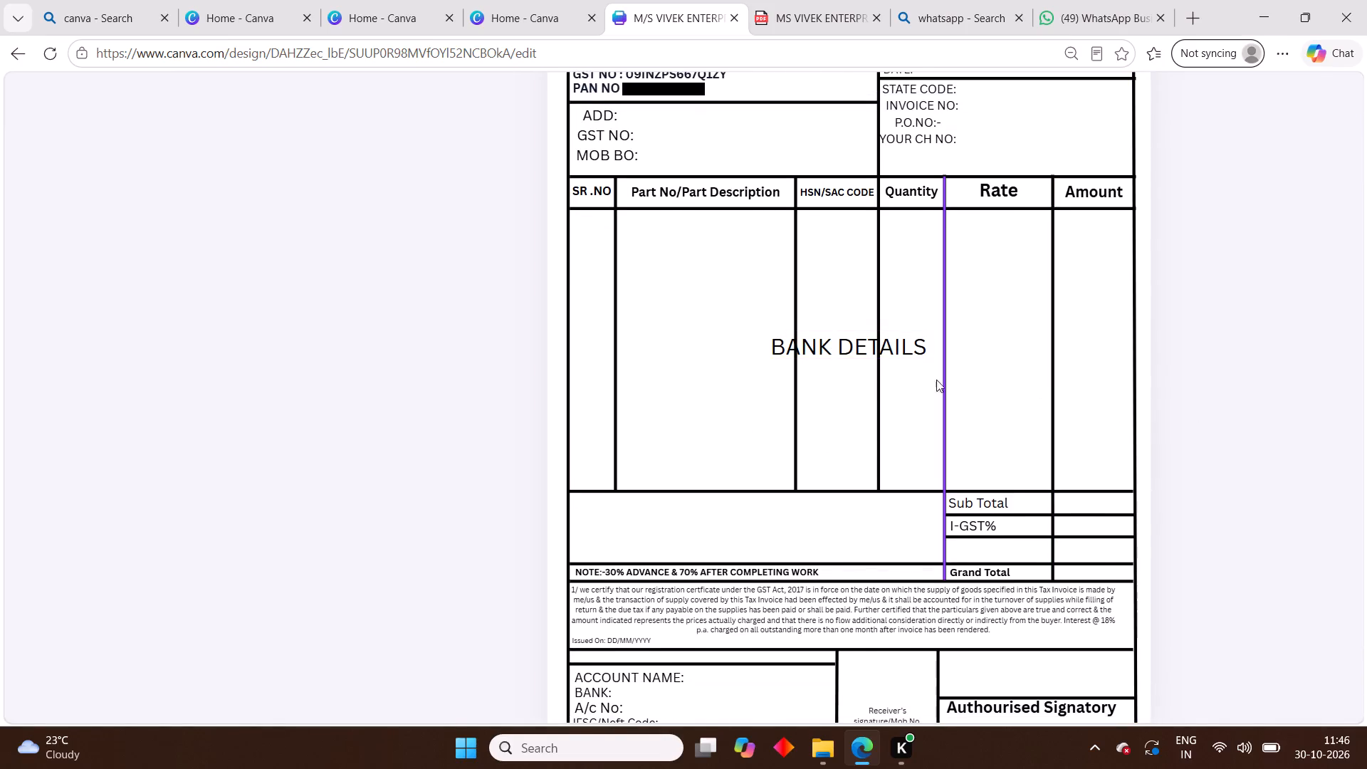
pyautogui.moveTo(886, 348); pyautogui.dragTo(777, 651)
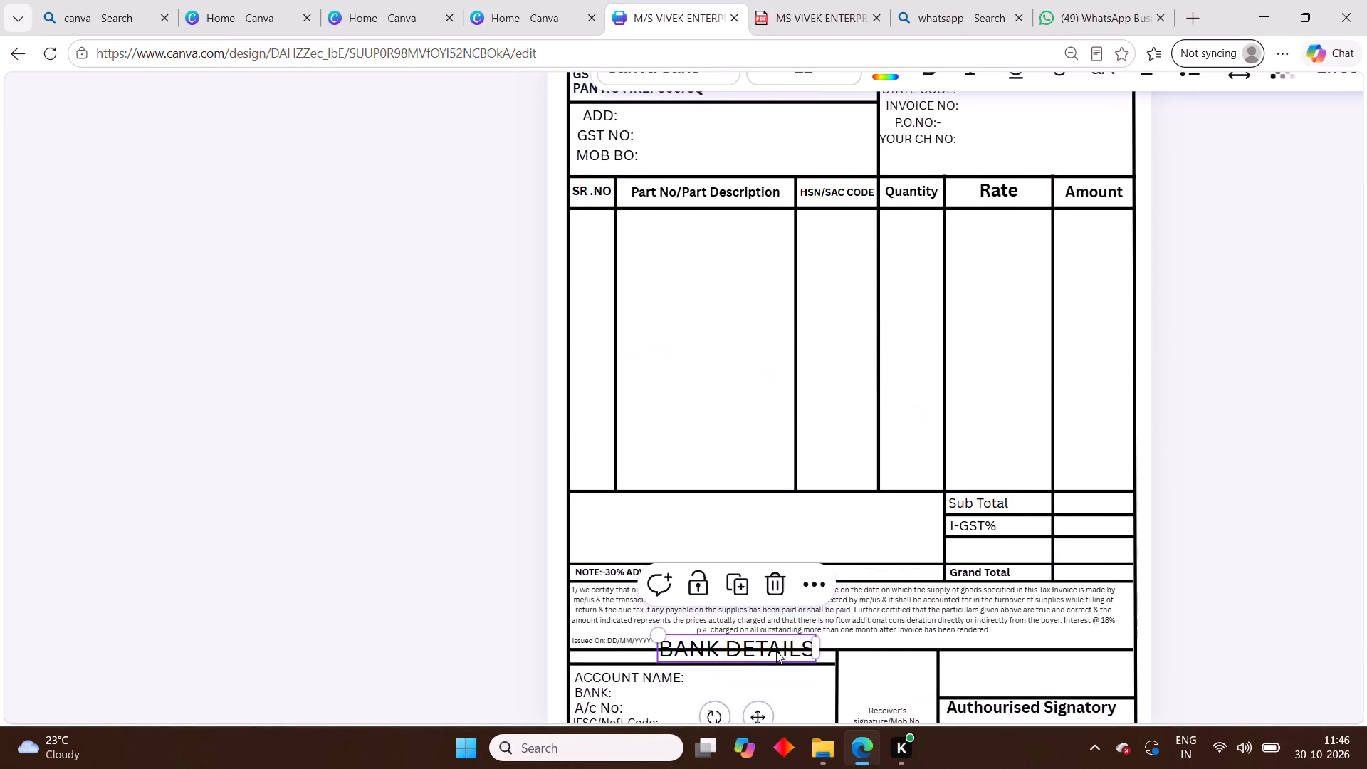
# Shrink the BANK DETAILS text to about size 10.2 and centre it in the narrow row above ACCOUNT NAME.
pyautogui.scroll(-1, 780, 649)
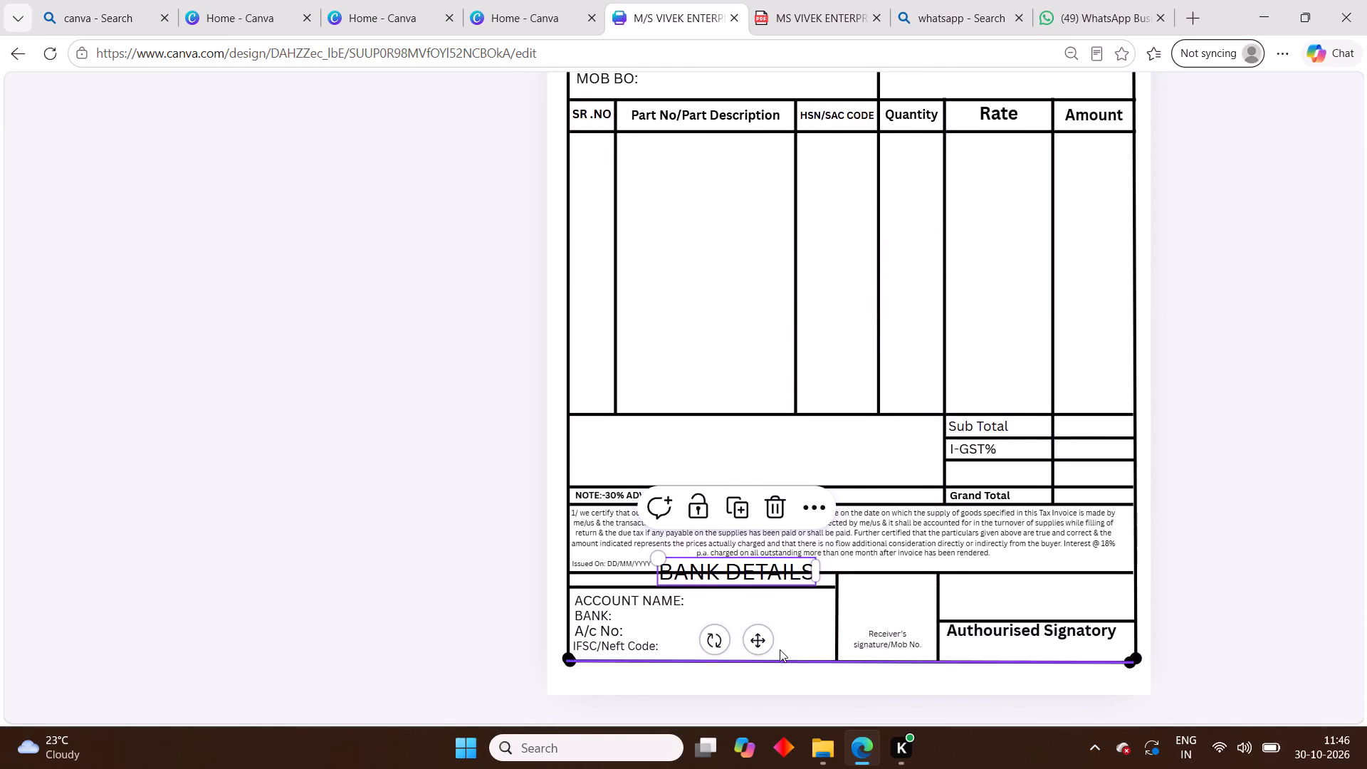
pyautogui.hscroll(-1, 780, 649)
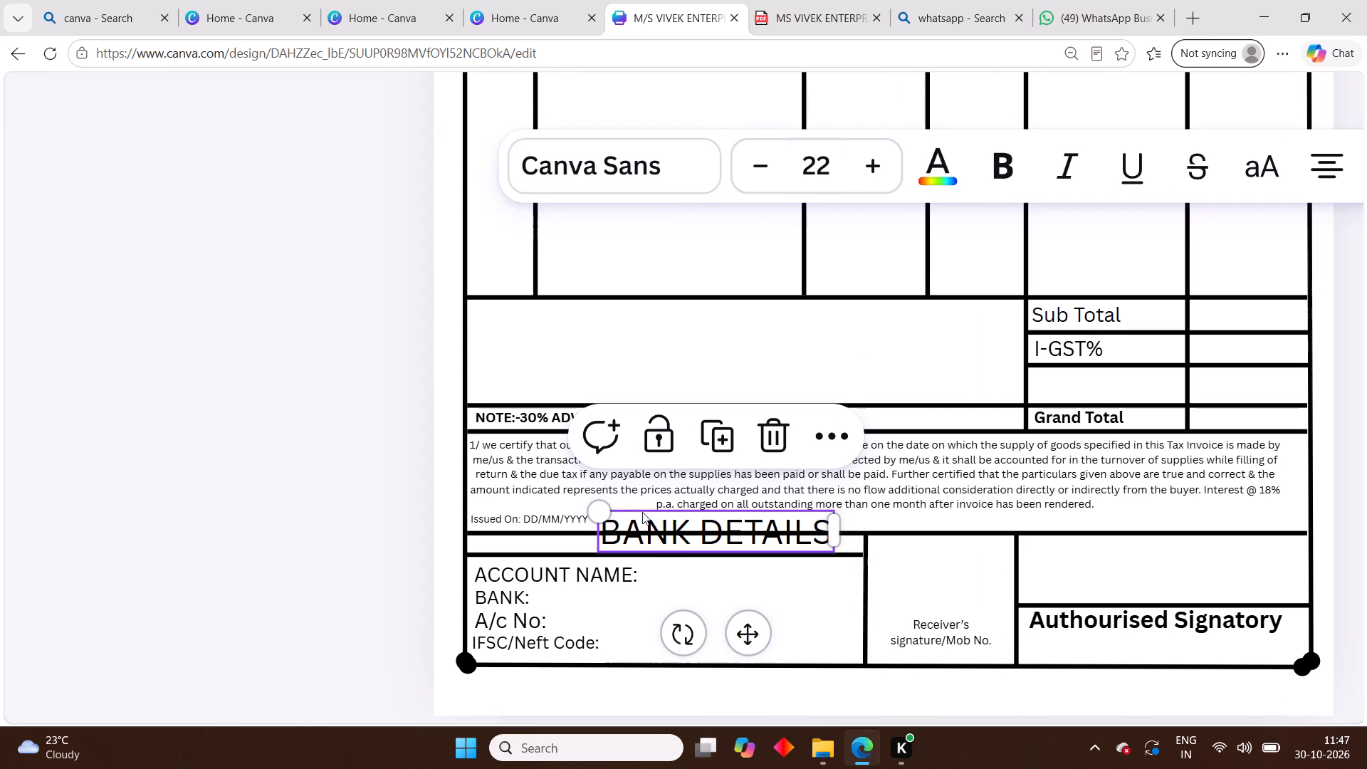
pyautogui.moveTo(605, 509); pyautogui.dragTo(671, 524)
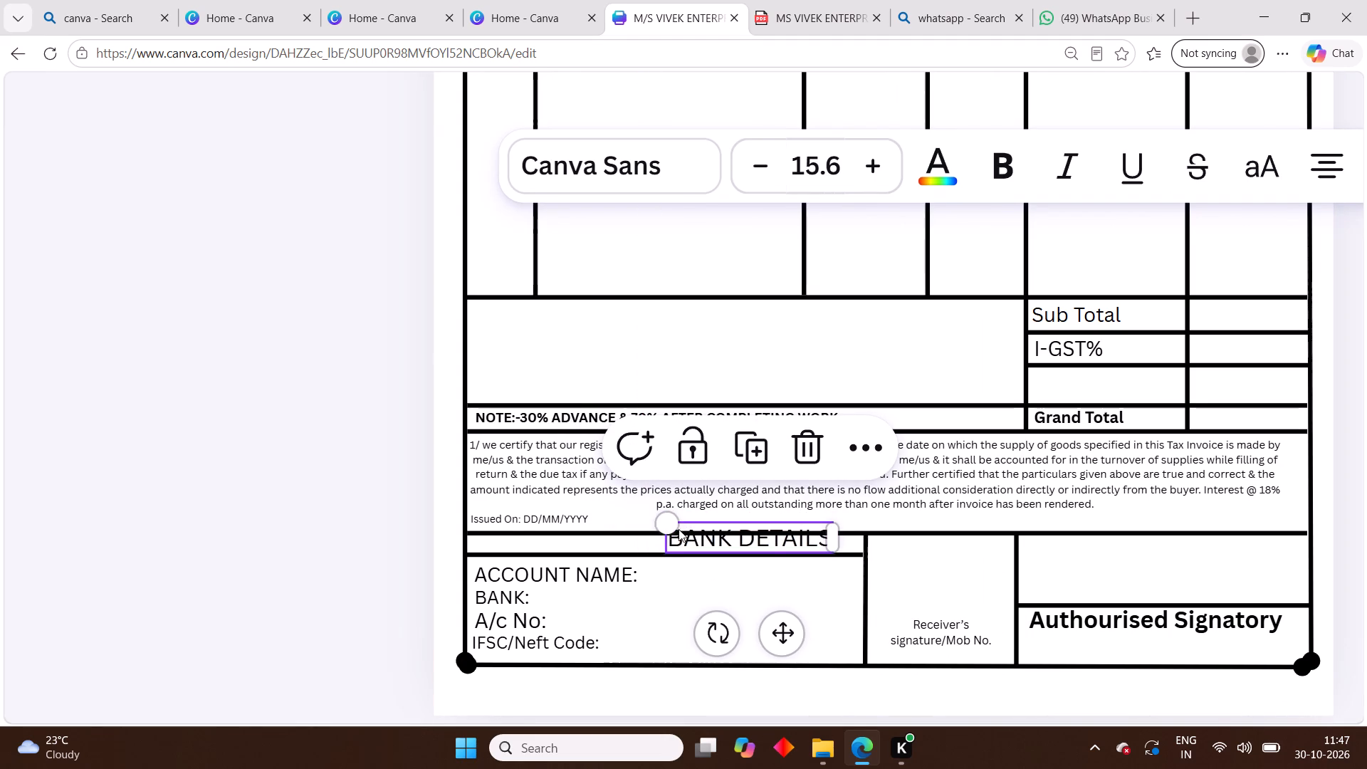
pyautogui.moveTo(670, 525); pyautogui.dragTo(723, 540)
pyautogui.moveTo(762, 545); pyautogui.dragTo(658, 545)
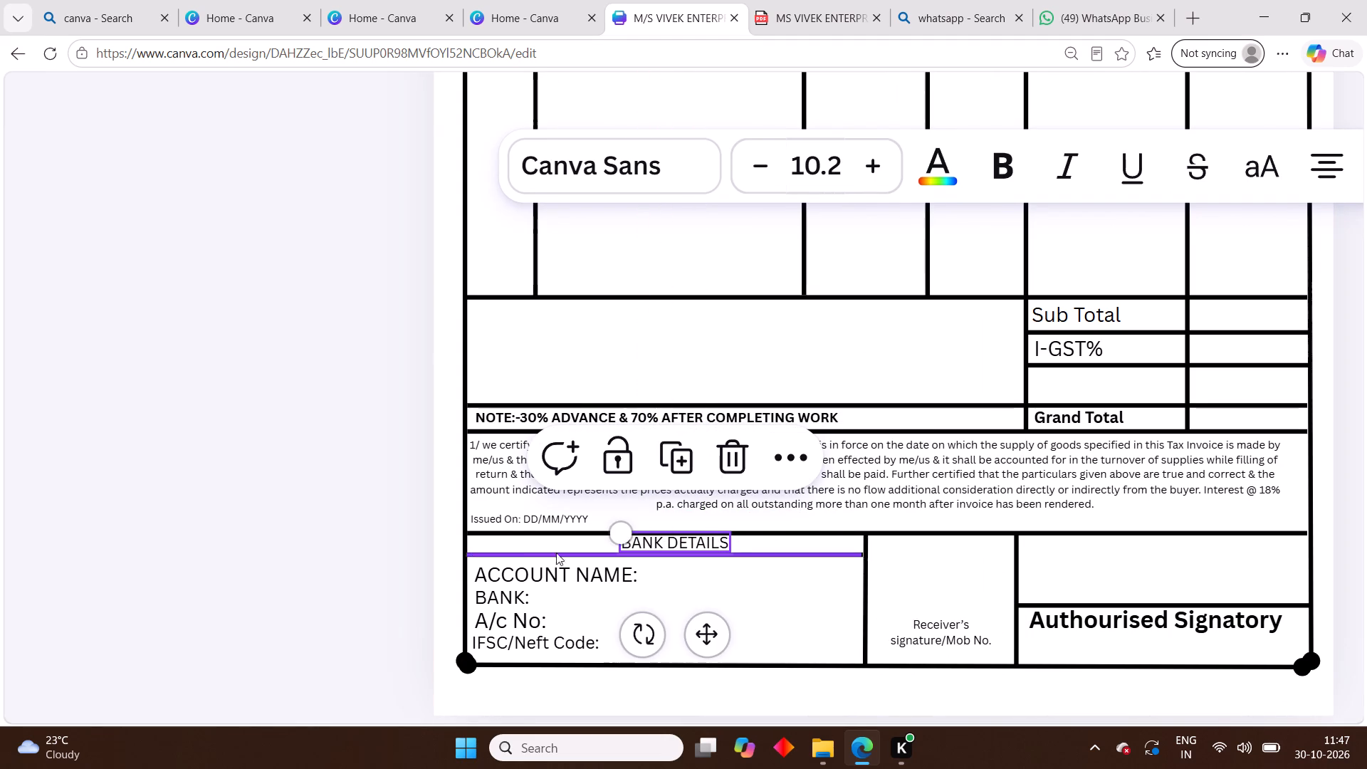
pyautogui.click(329, 550)
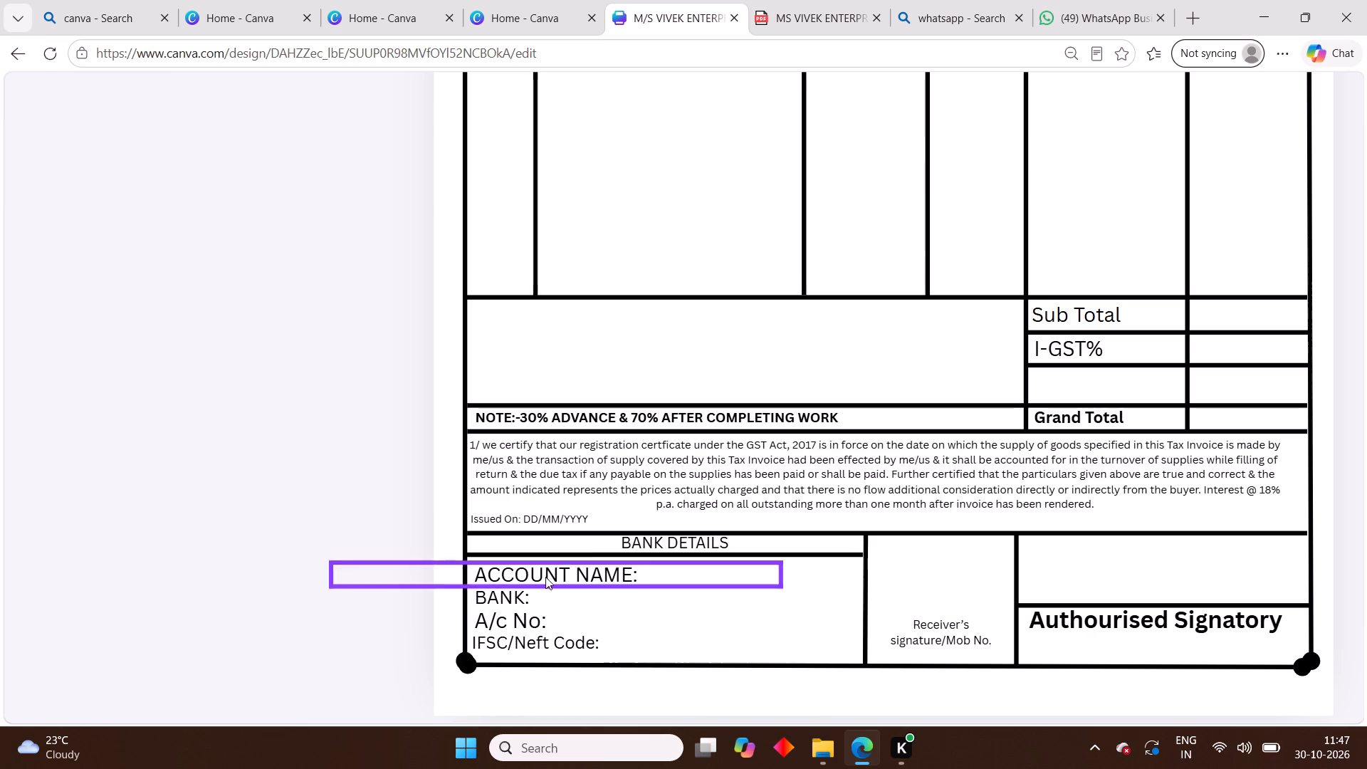
# Fine-tune the BANK DETAILS heading by scaling it down slightly to about size 10.1 within its row.
pyautogui.click(654, 542)
pyautogui.click(625, 559)
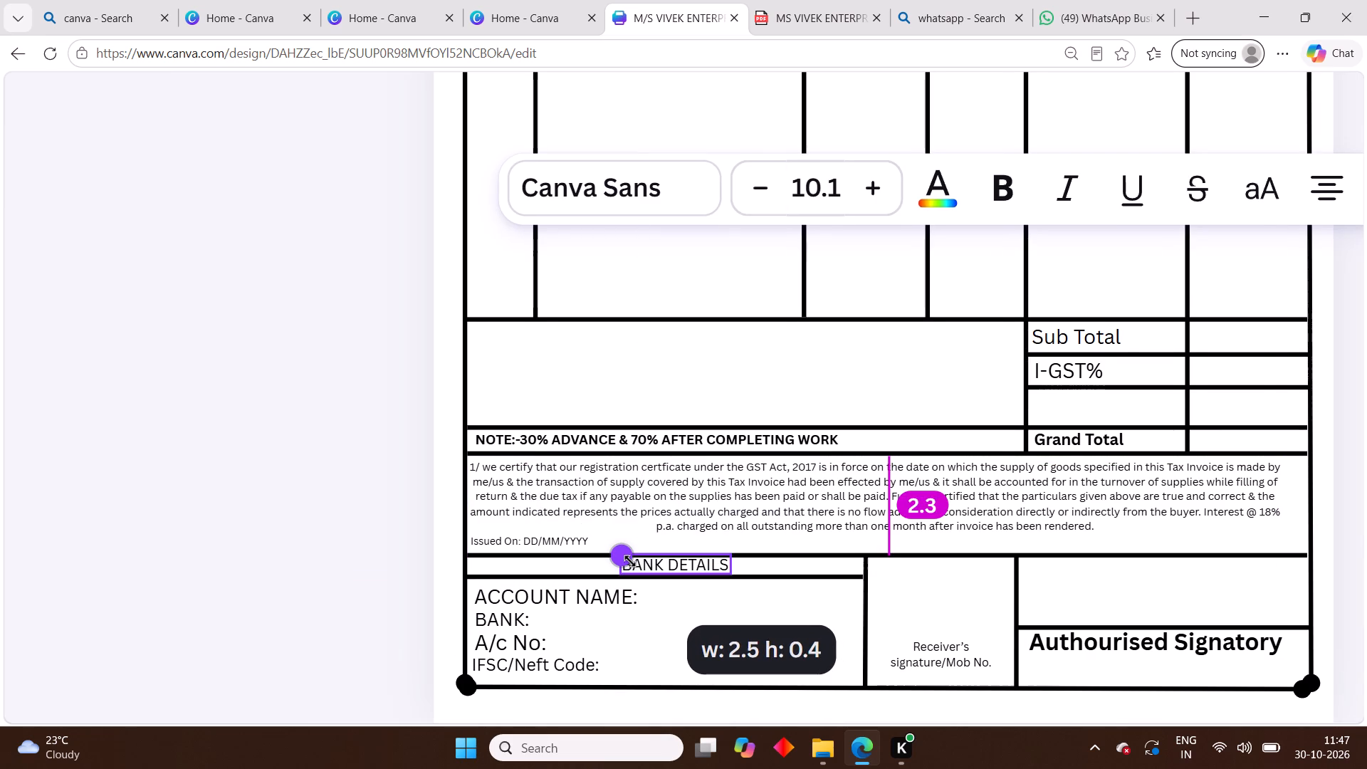
pyautogui.click(277, 548)
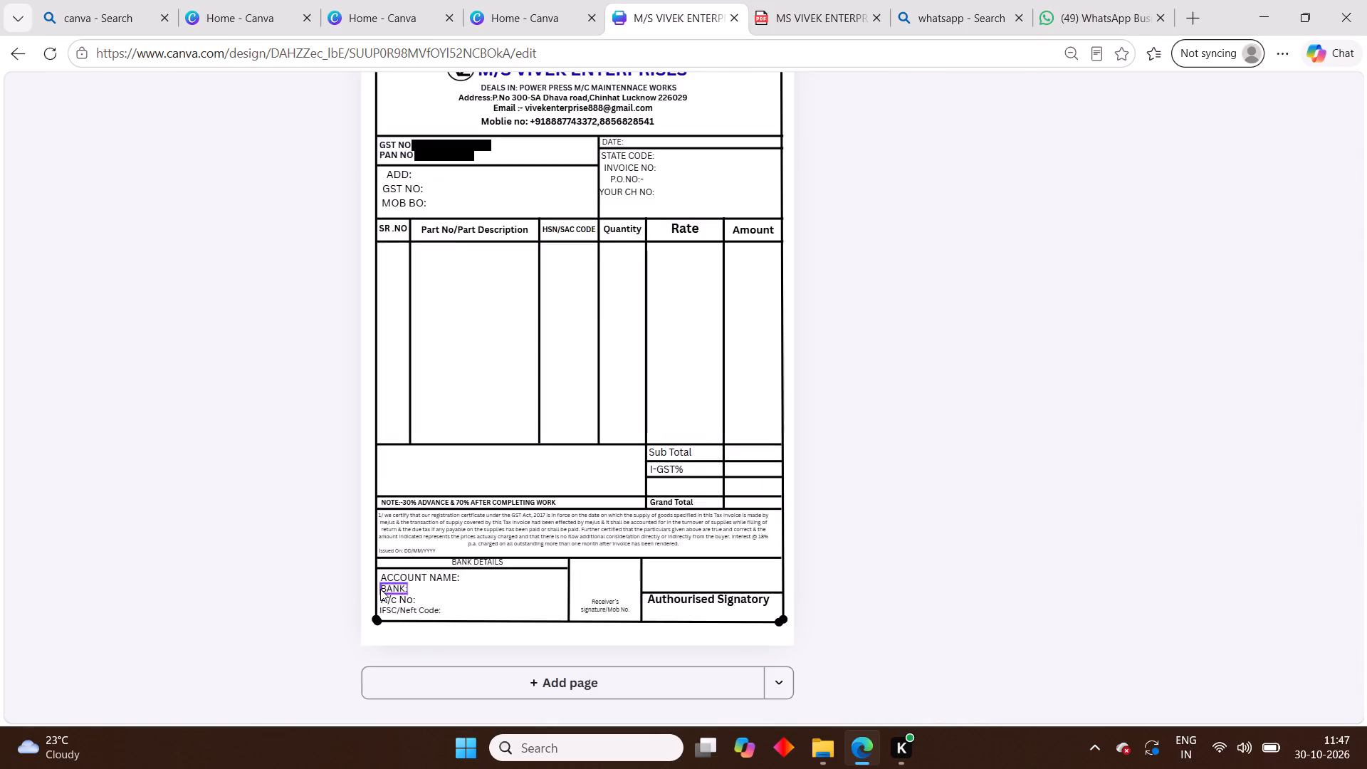
pyautogui.click(352, 581)
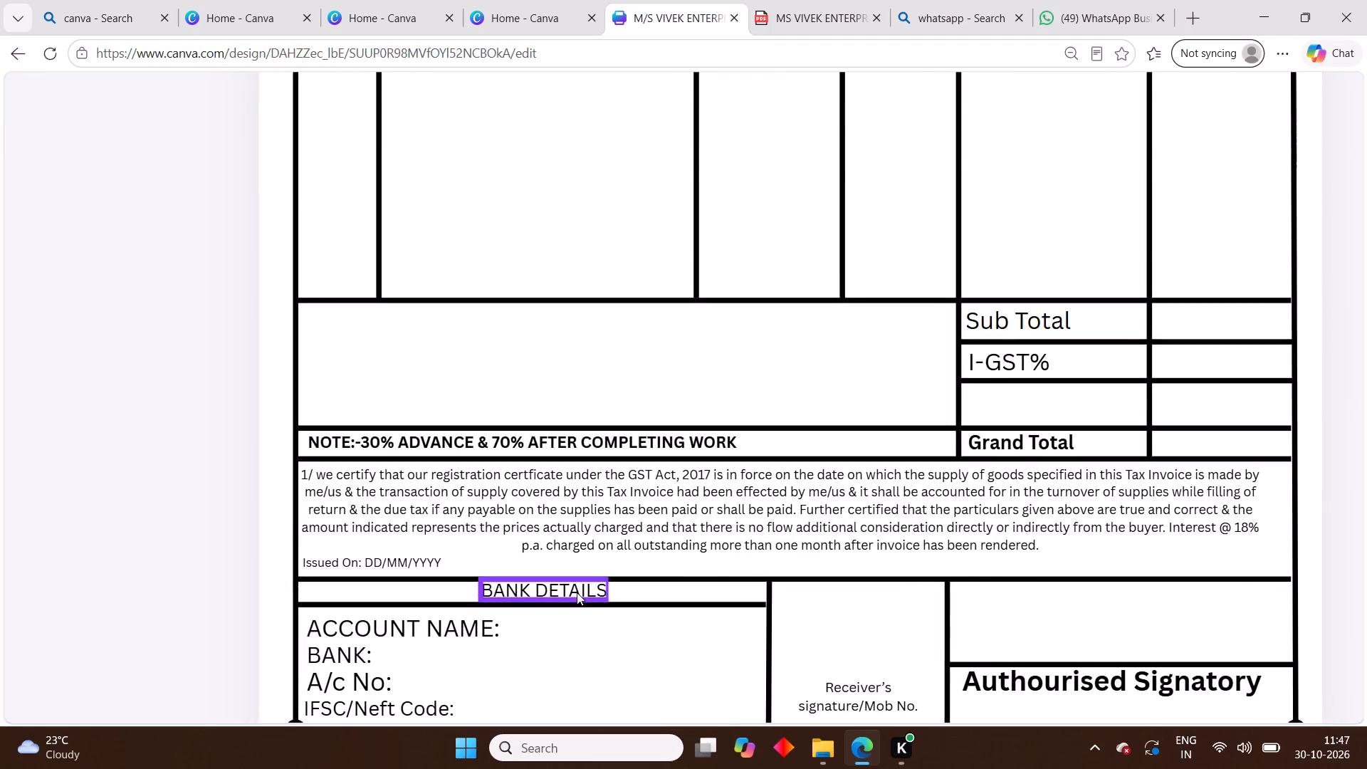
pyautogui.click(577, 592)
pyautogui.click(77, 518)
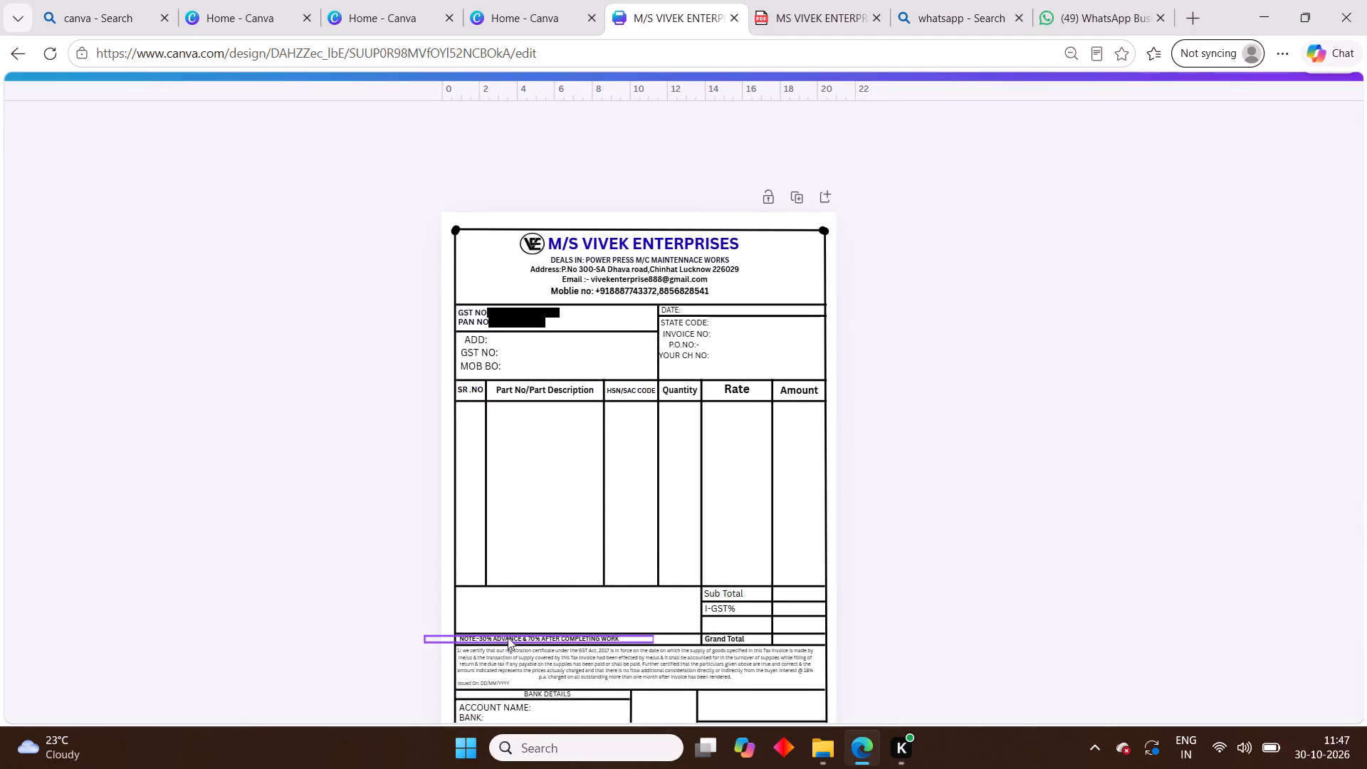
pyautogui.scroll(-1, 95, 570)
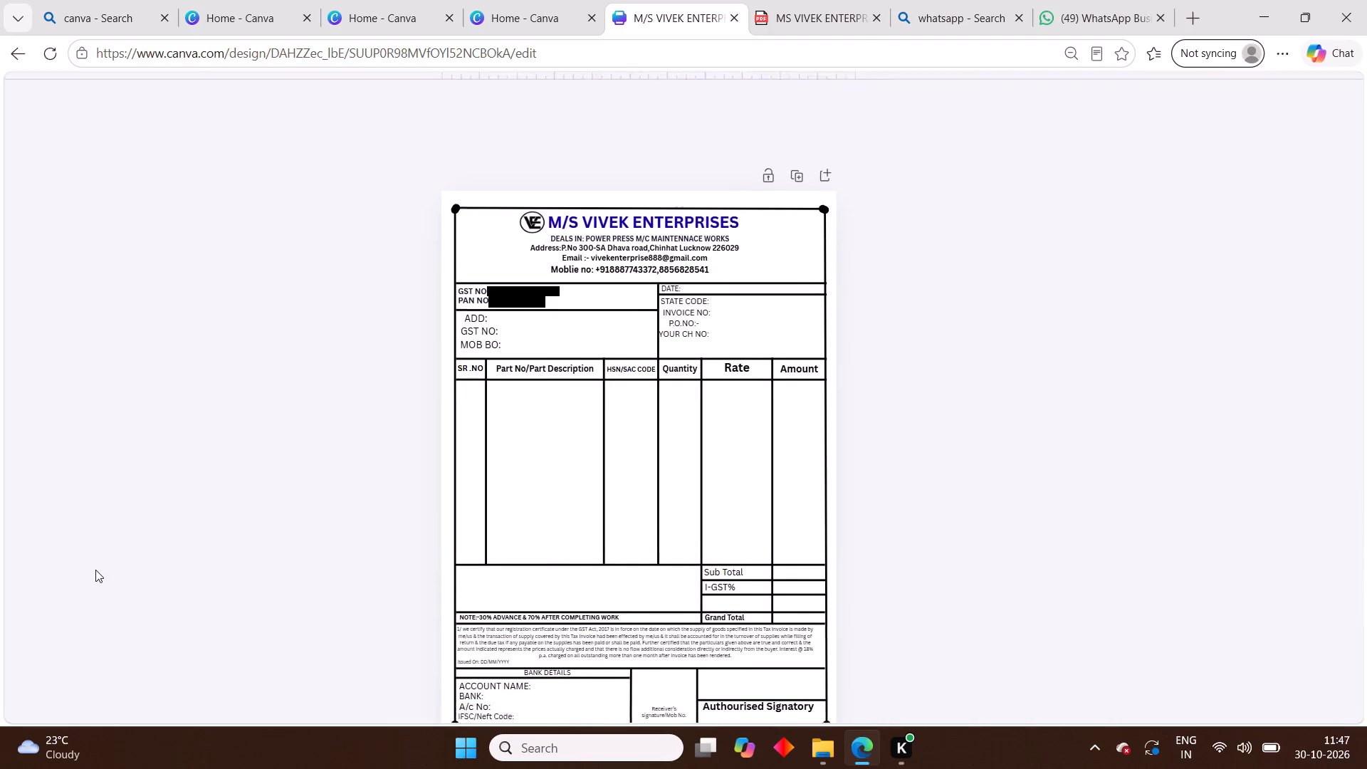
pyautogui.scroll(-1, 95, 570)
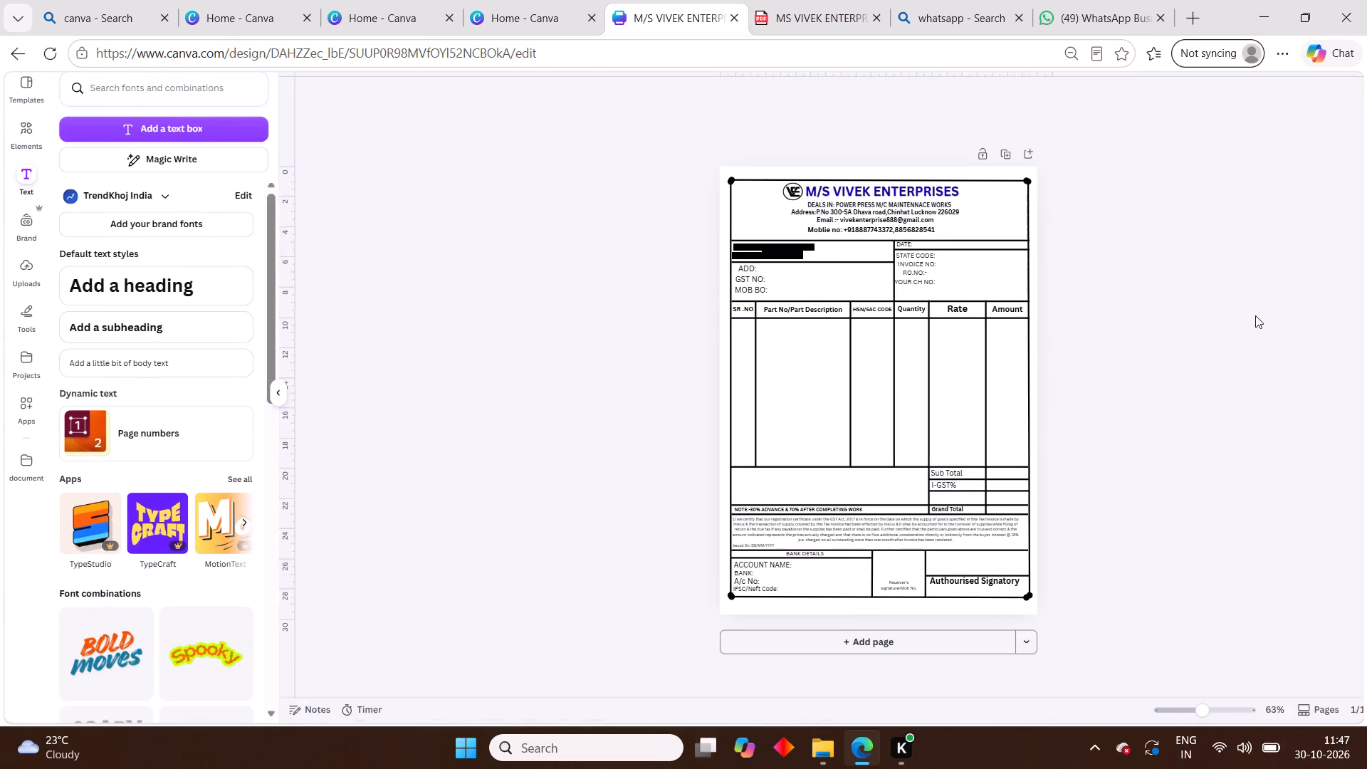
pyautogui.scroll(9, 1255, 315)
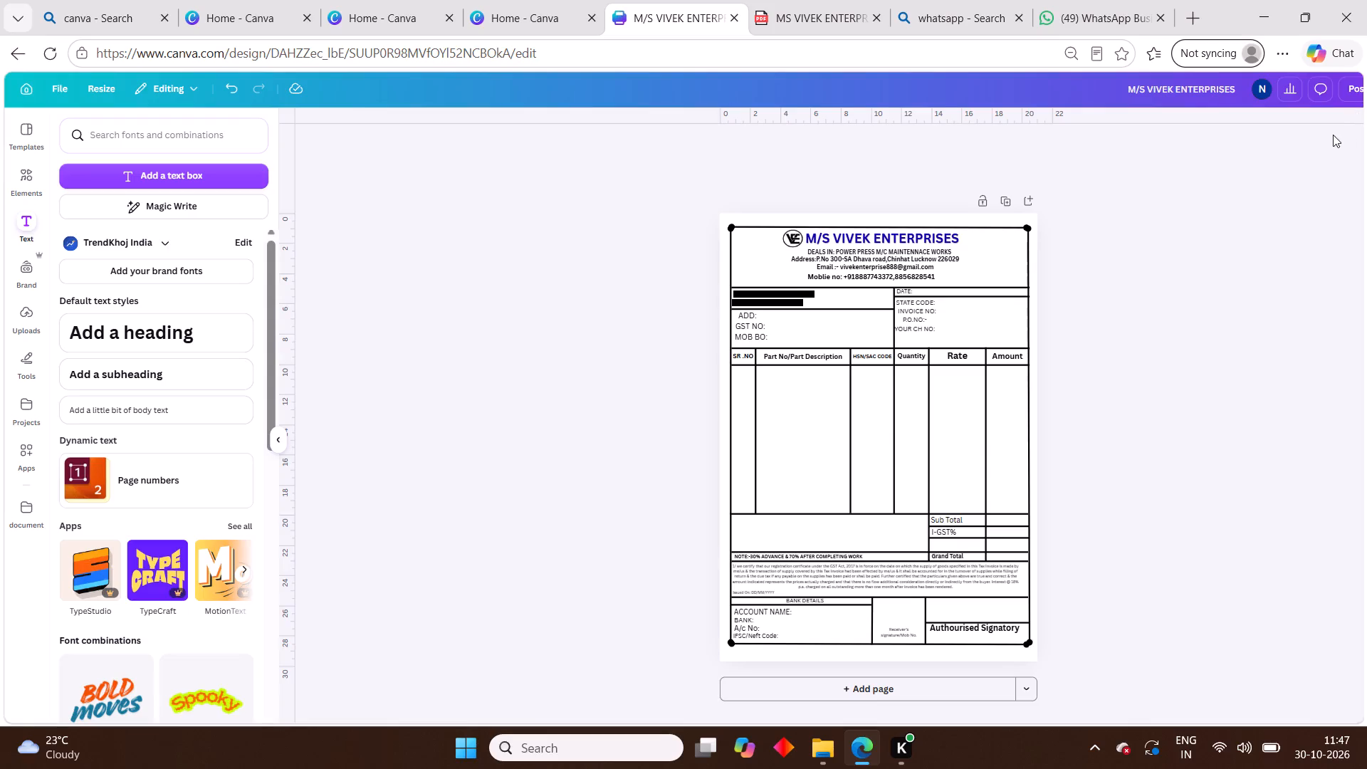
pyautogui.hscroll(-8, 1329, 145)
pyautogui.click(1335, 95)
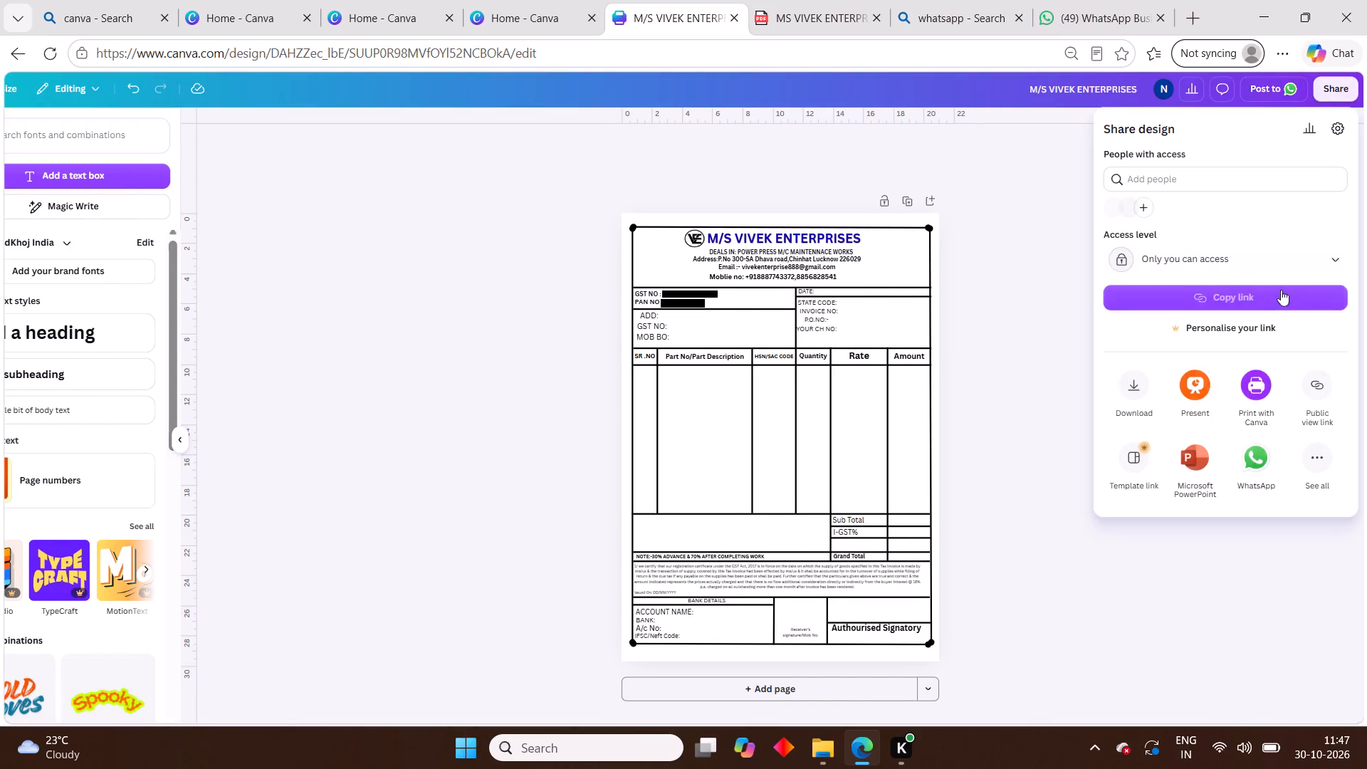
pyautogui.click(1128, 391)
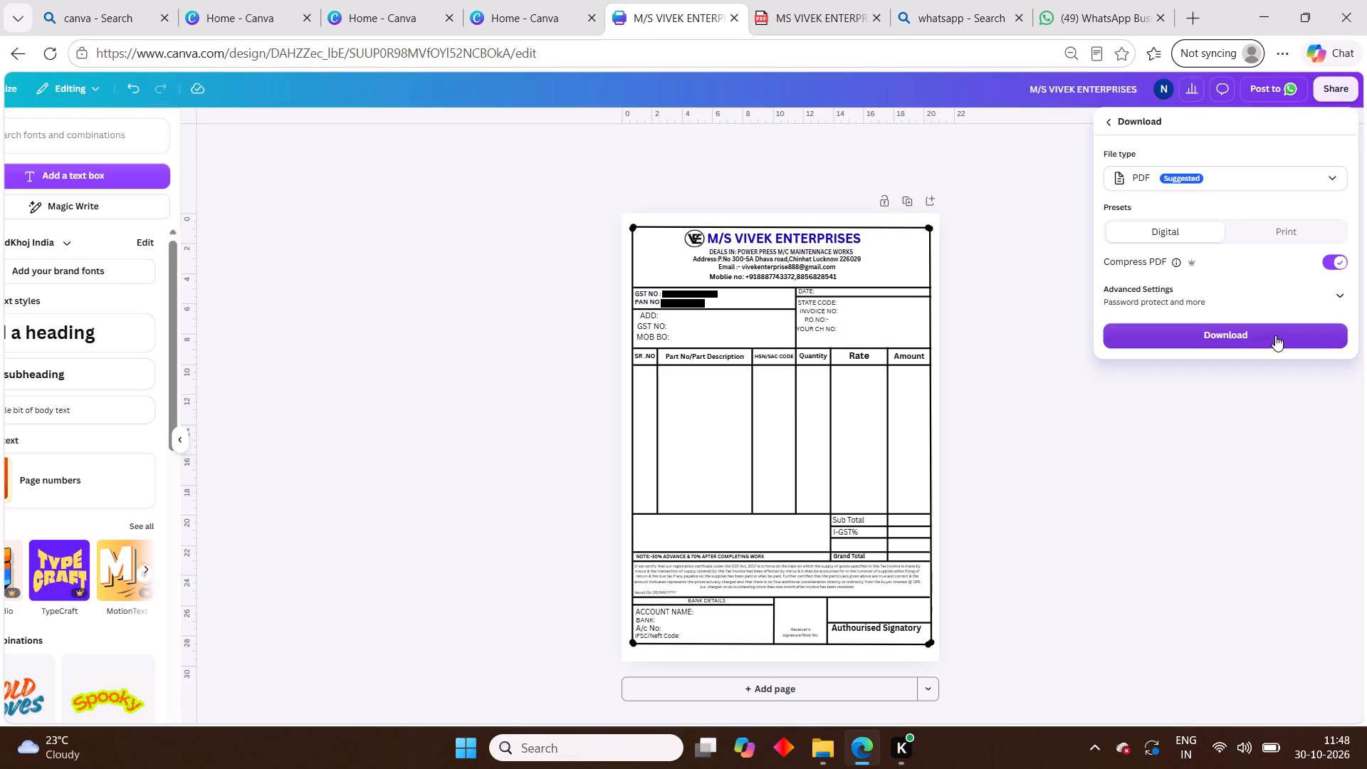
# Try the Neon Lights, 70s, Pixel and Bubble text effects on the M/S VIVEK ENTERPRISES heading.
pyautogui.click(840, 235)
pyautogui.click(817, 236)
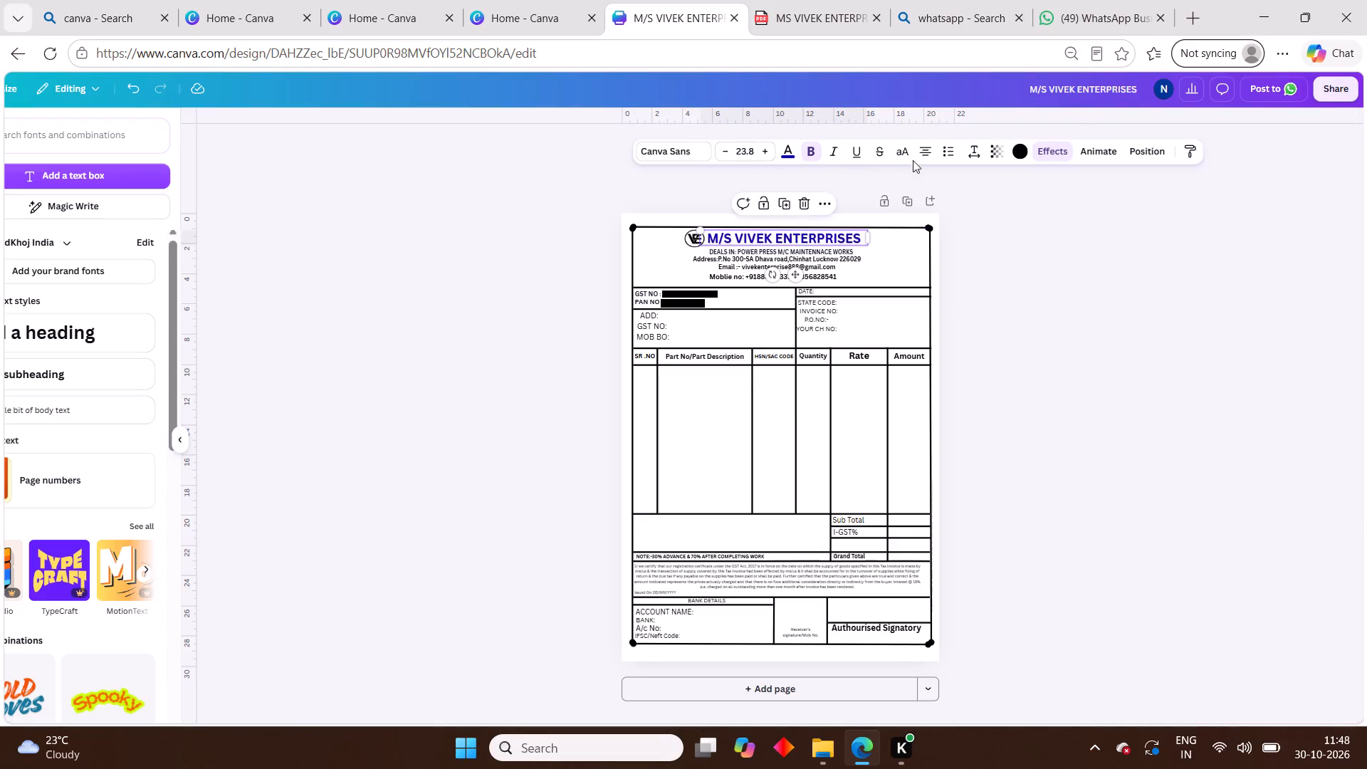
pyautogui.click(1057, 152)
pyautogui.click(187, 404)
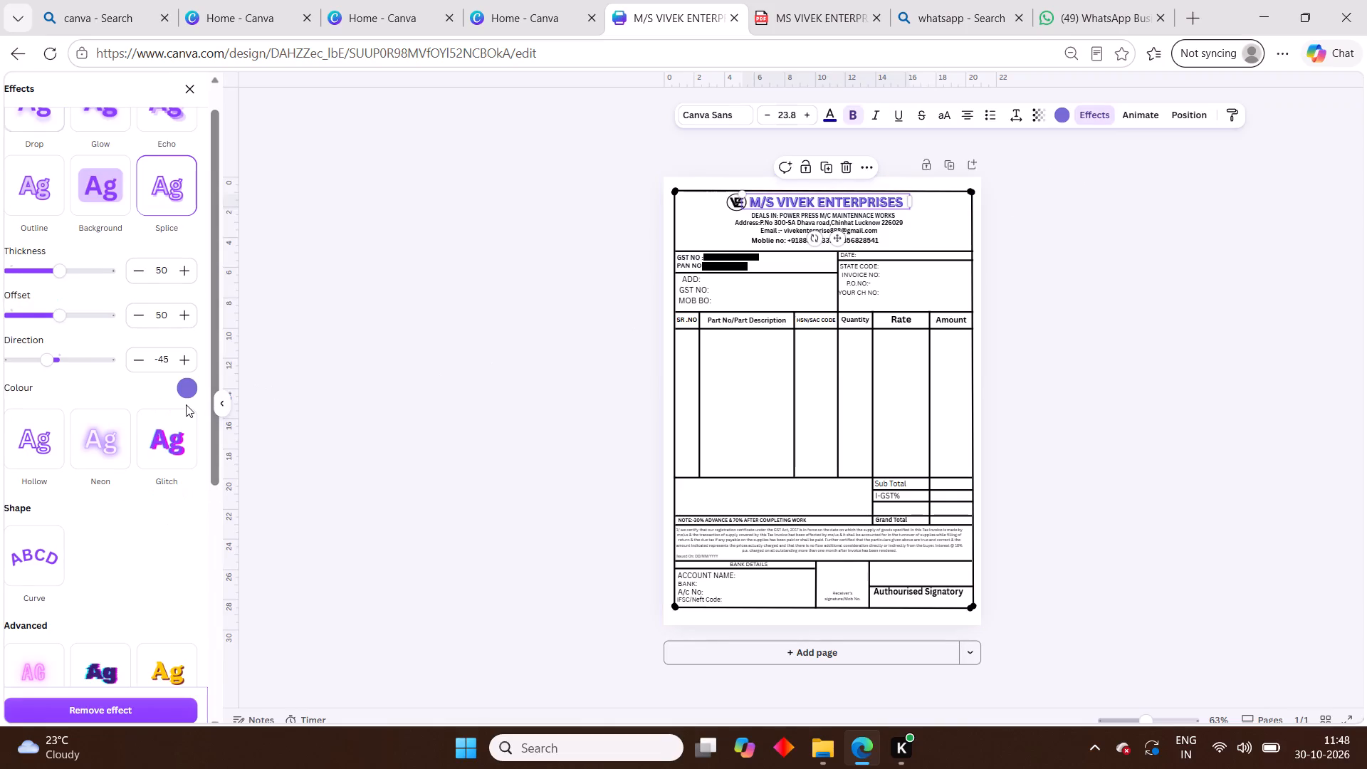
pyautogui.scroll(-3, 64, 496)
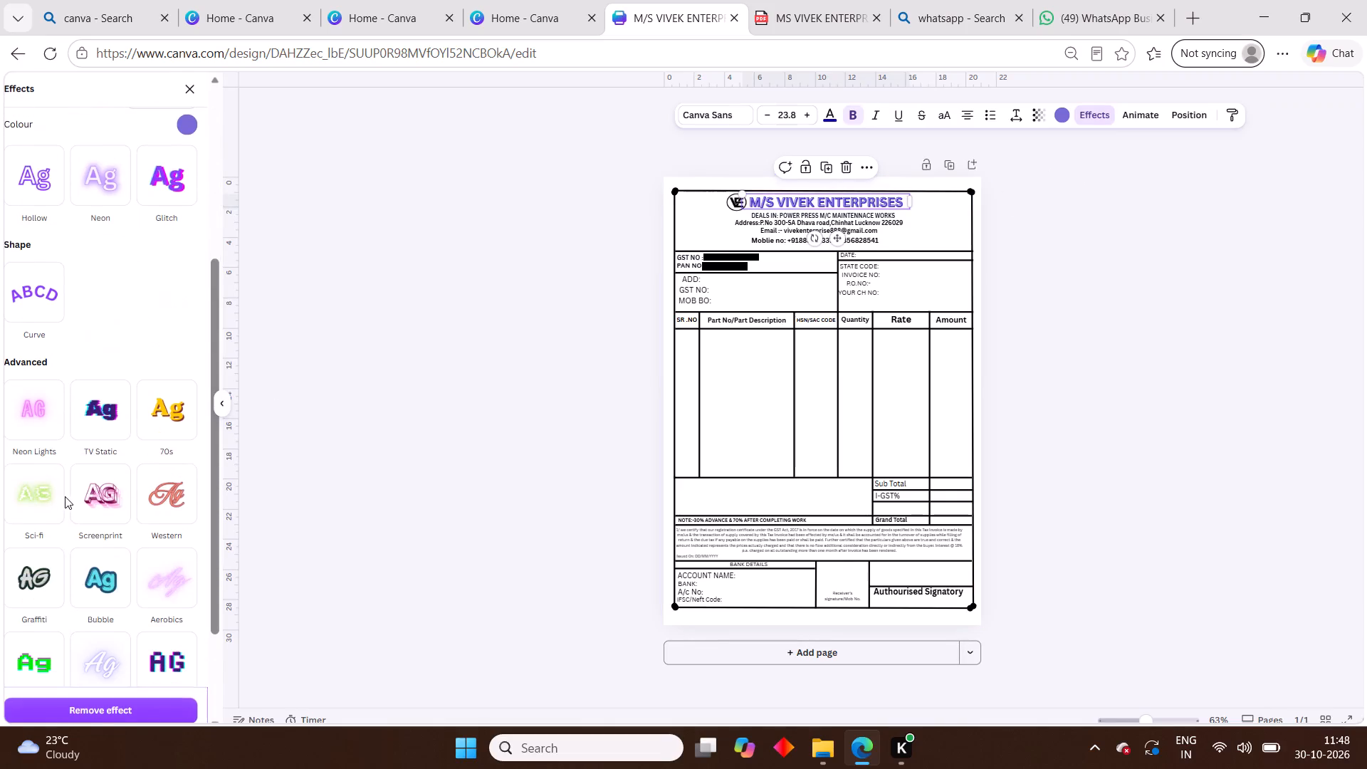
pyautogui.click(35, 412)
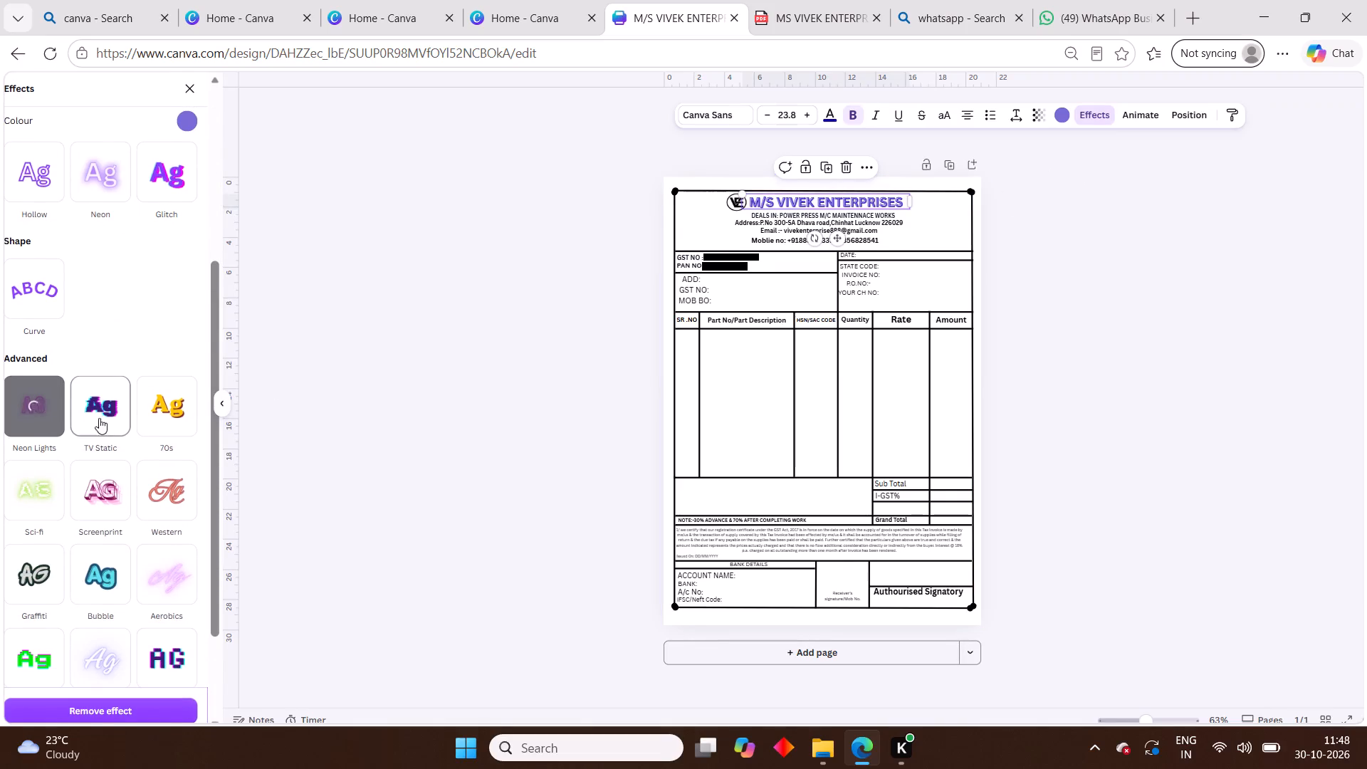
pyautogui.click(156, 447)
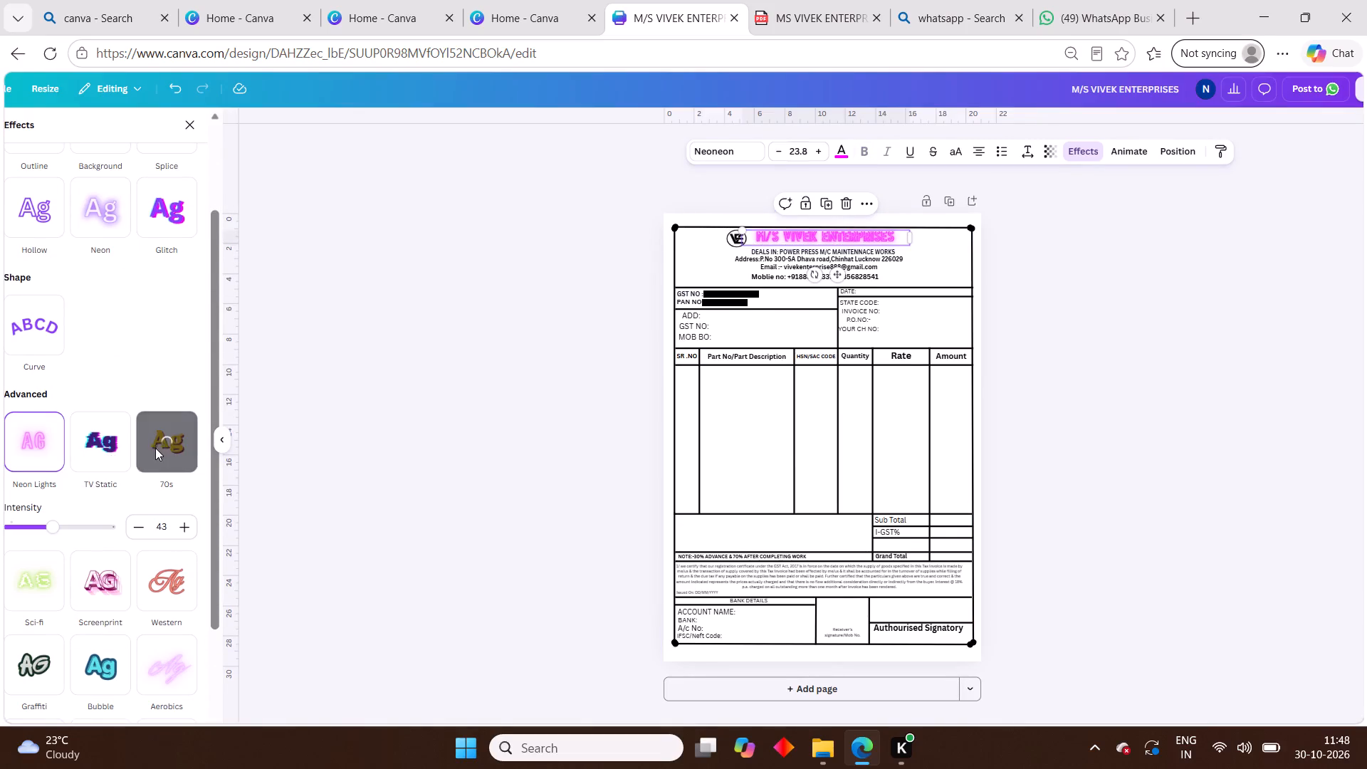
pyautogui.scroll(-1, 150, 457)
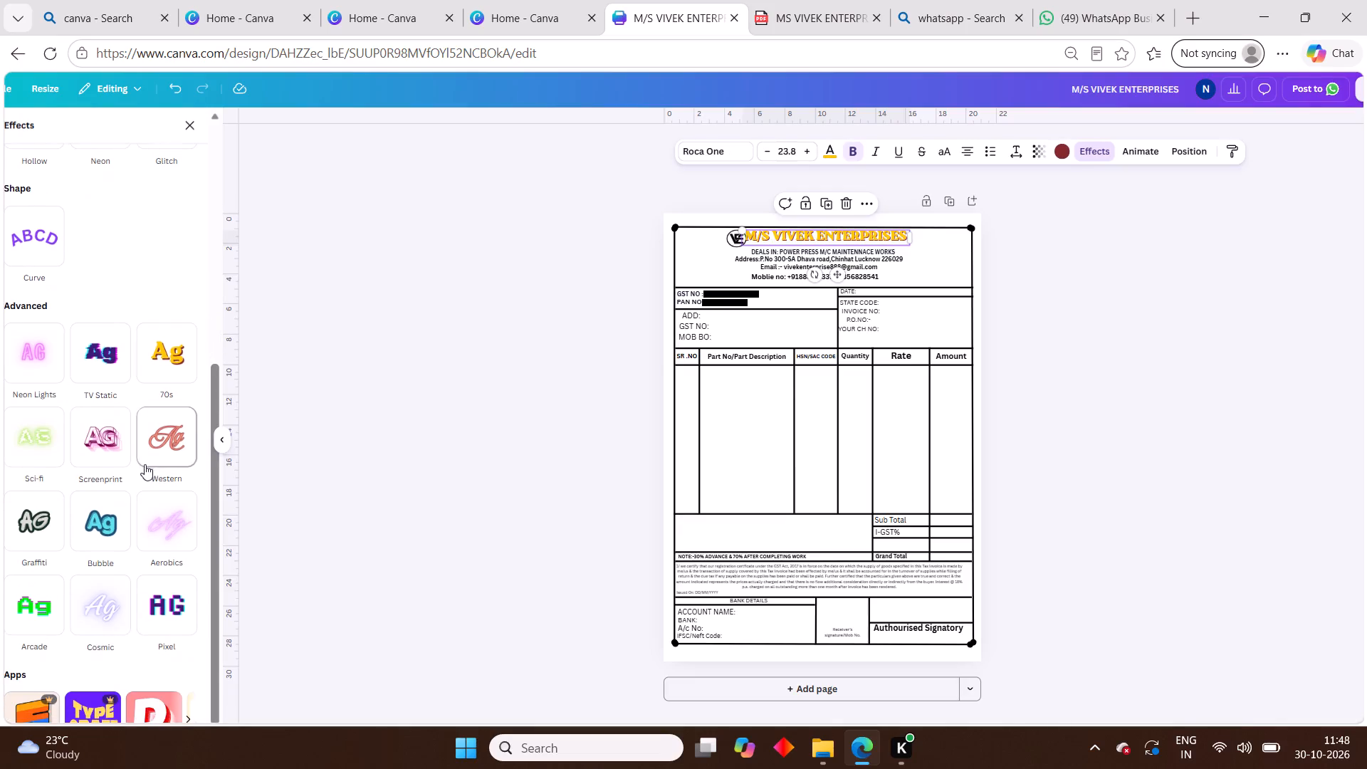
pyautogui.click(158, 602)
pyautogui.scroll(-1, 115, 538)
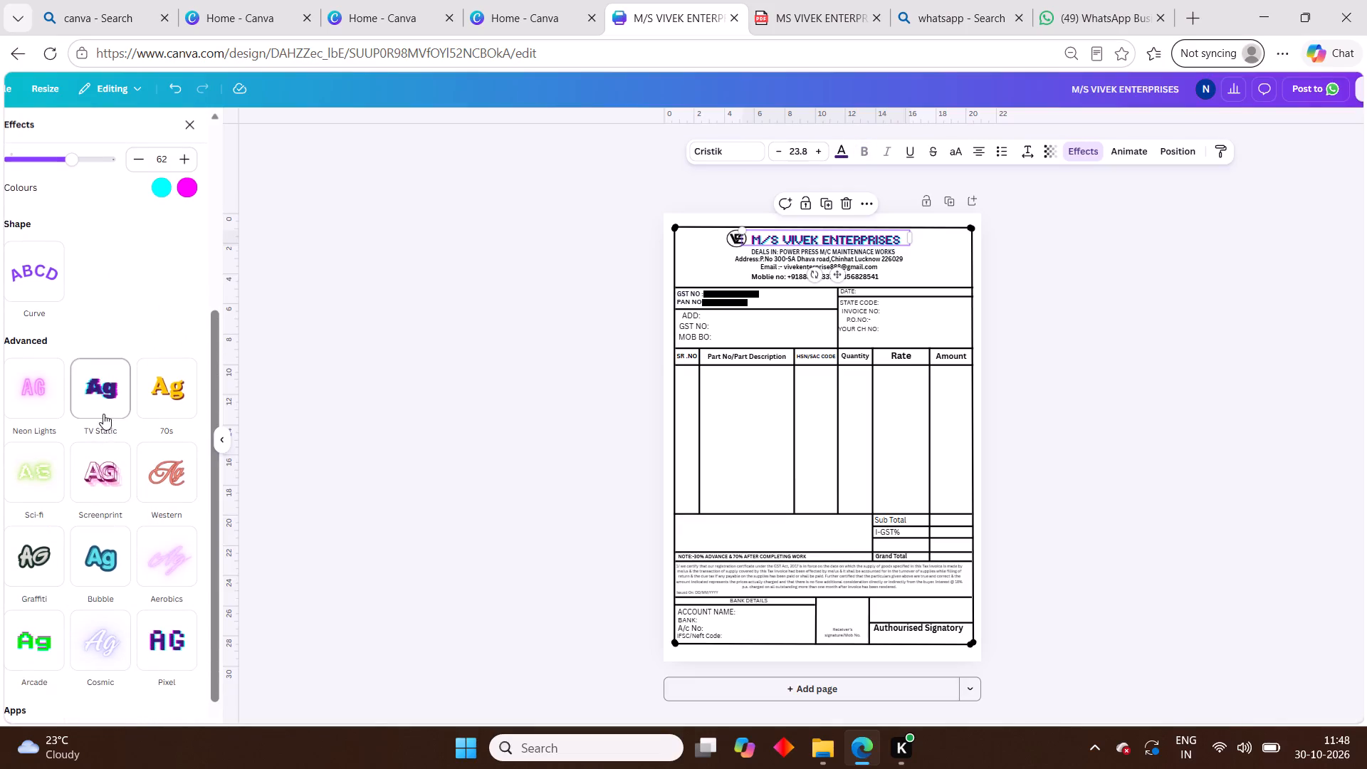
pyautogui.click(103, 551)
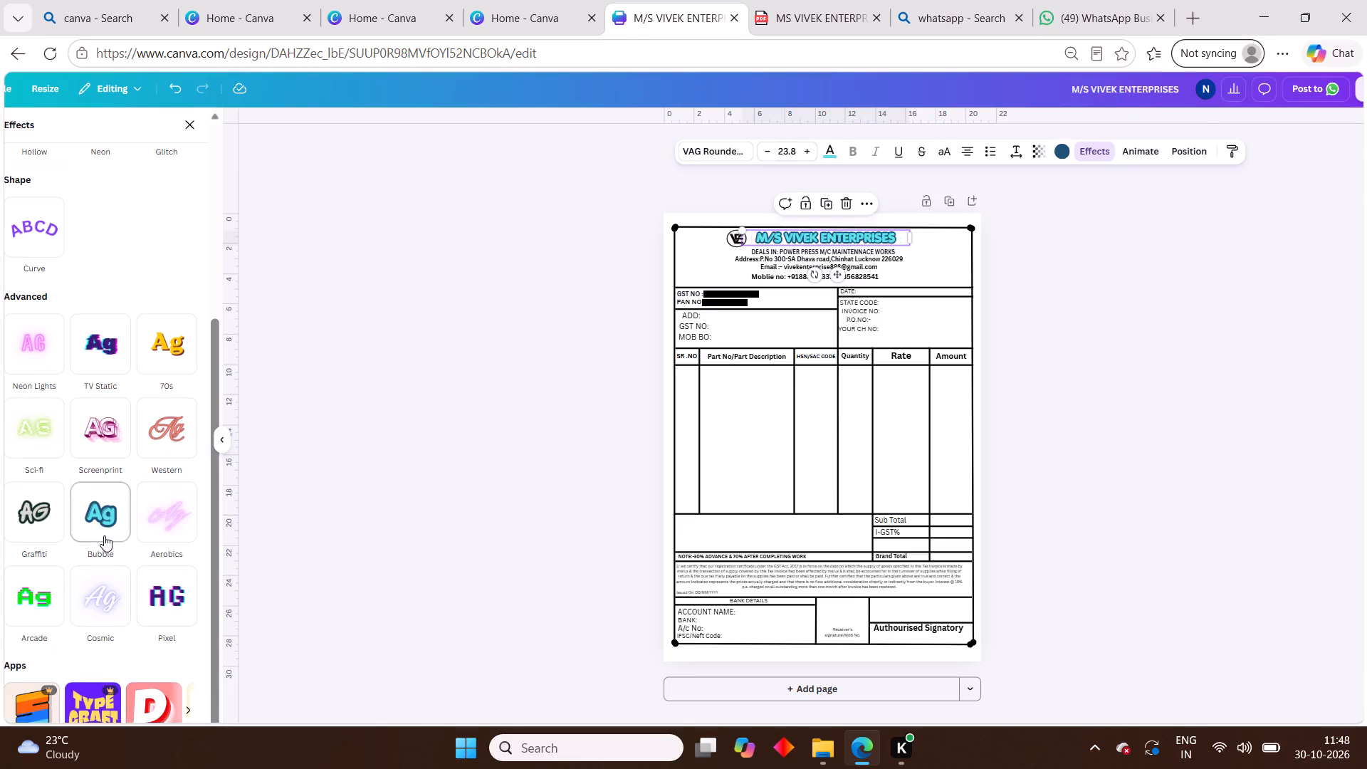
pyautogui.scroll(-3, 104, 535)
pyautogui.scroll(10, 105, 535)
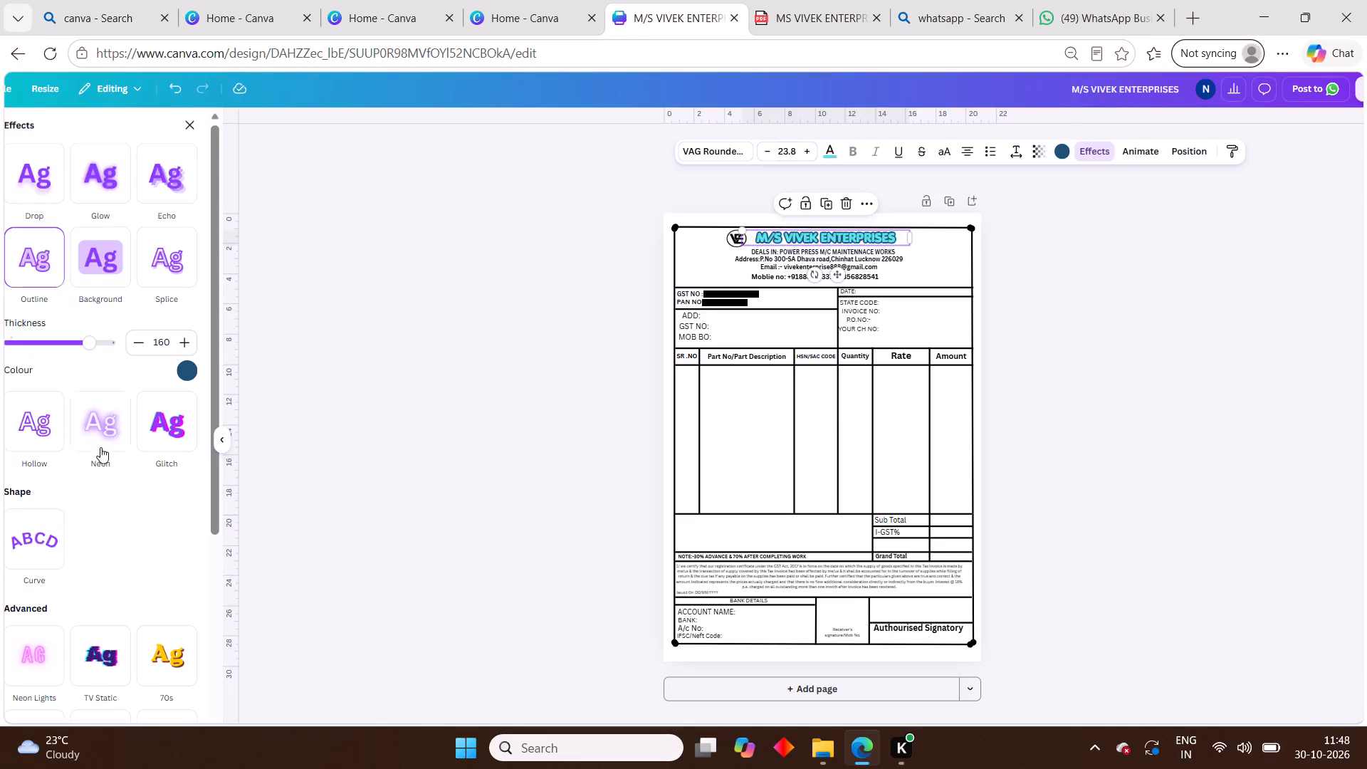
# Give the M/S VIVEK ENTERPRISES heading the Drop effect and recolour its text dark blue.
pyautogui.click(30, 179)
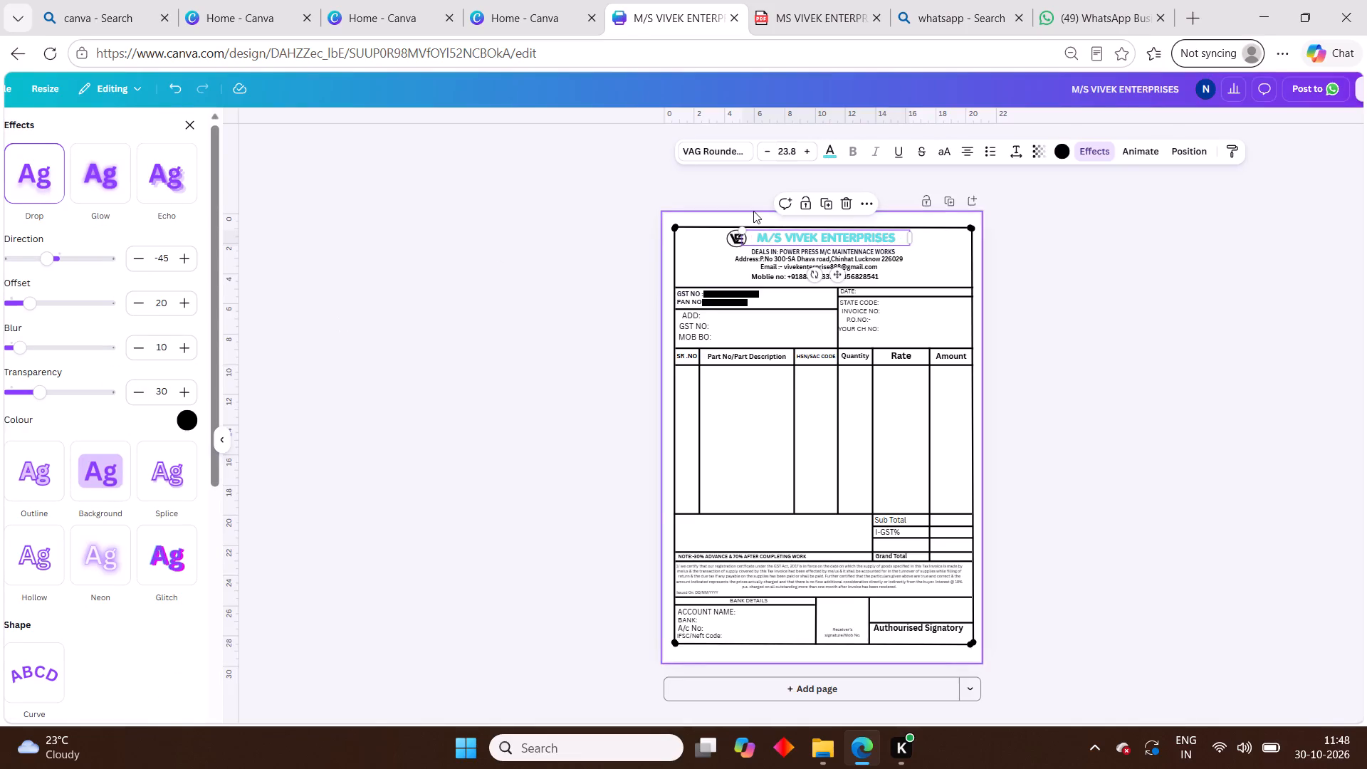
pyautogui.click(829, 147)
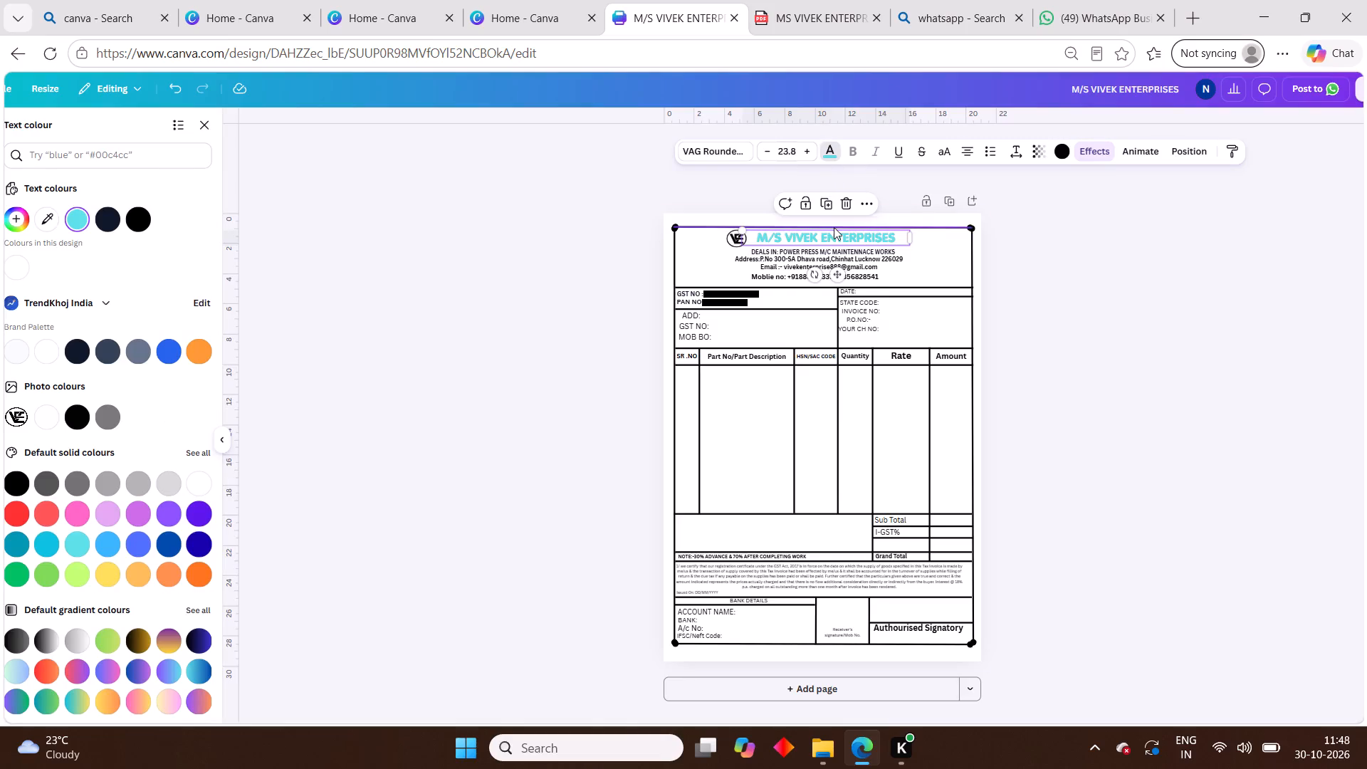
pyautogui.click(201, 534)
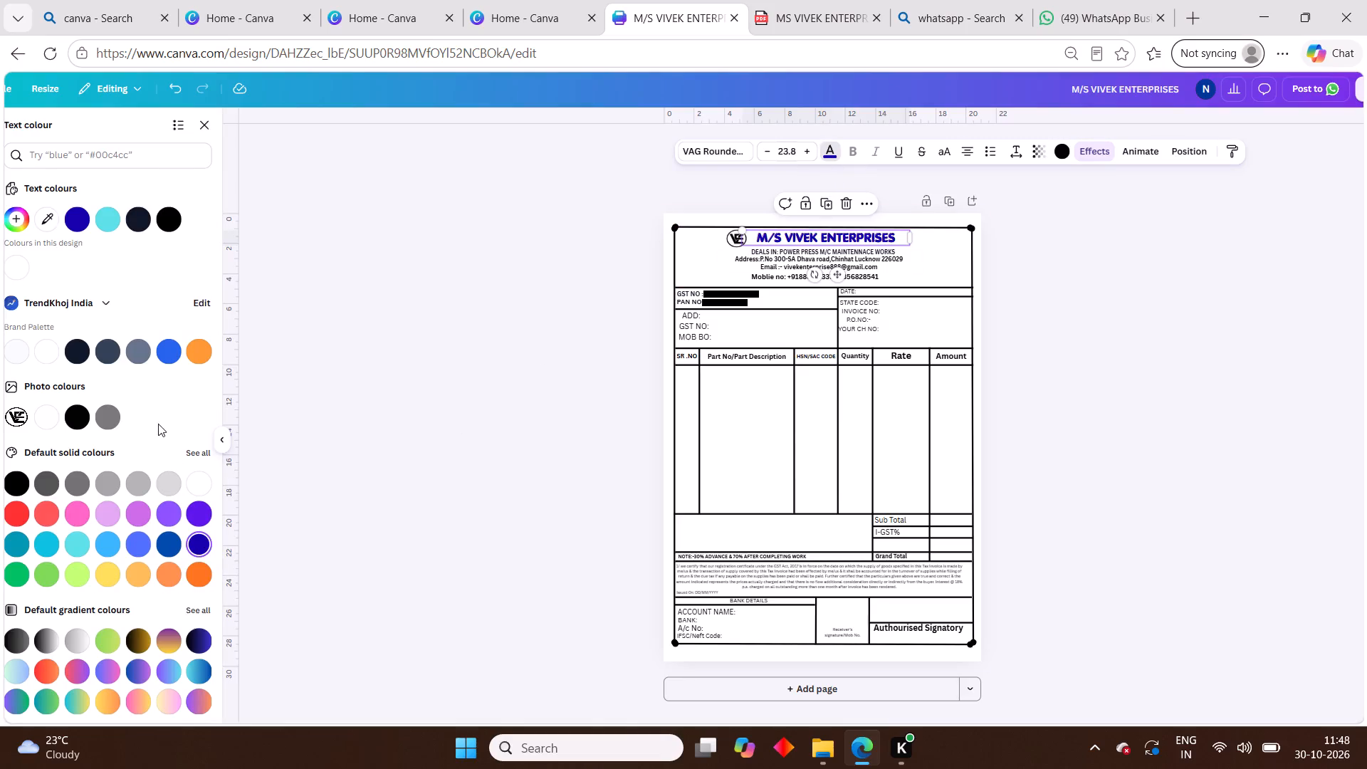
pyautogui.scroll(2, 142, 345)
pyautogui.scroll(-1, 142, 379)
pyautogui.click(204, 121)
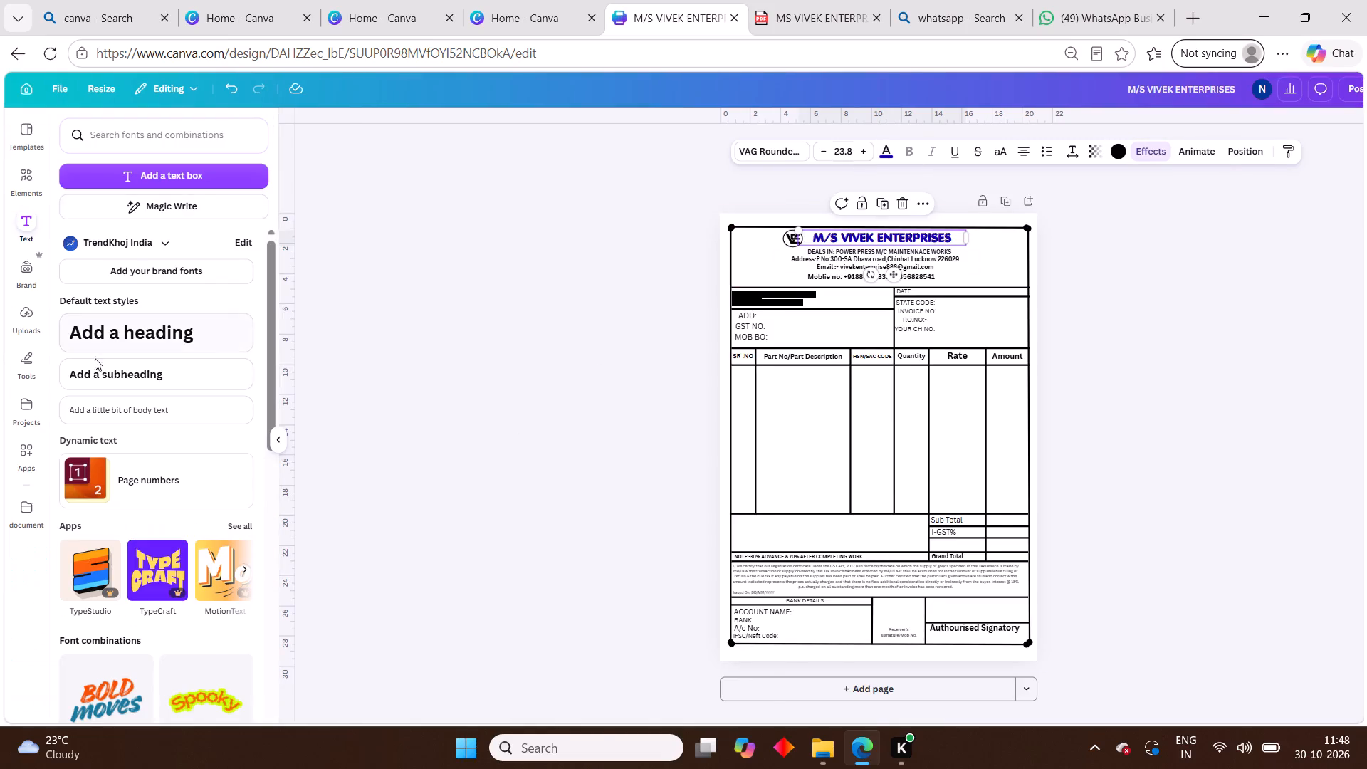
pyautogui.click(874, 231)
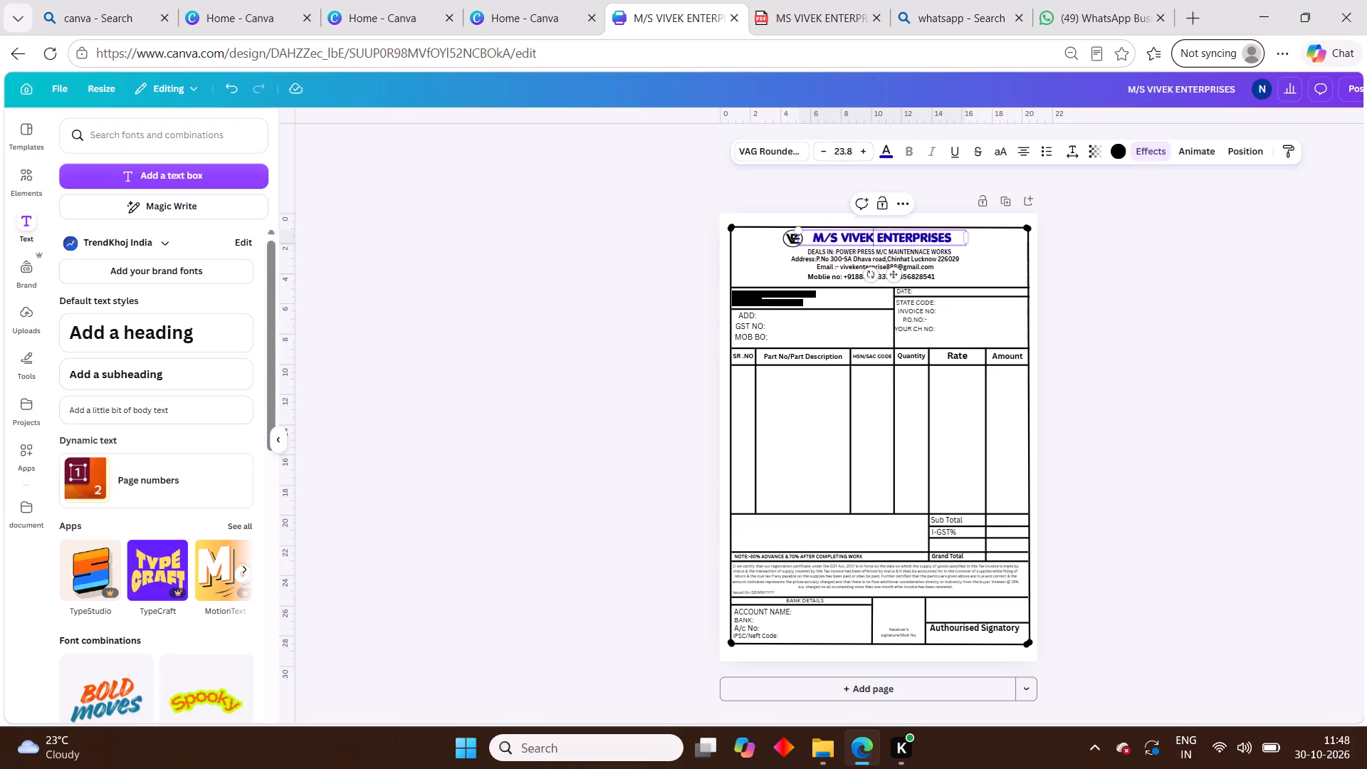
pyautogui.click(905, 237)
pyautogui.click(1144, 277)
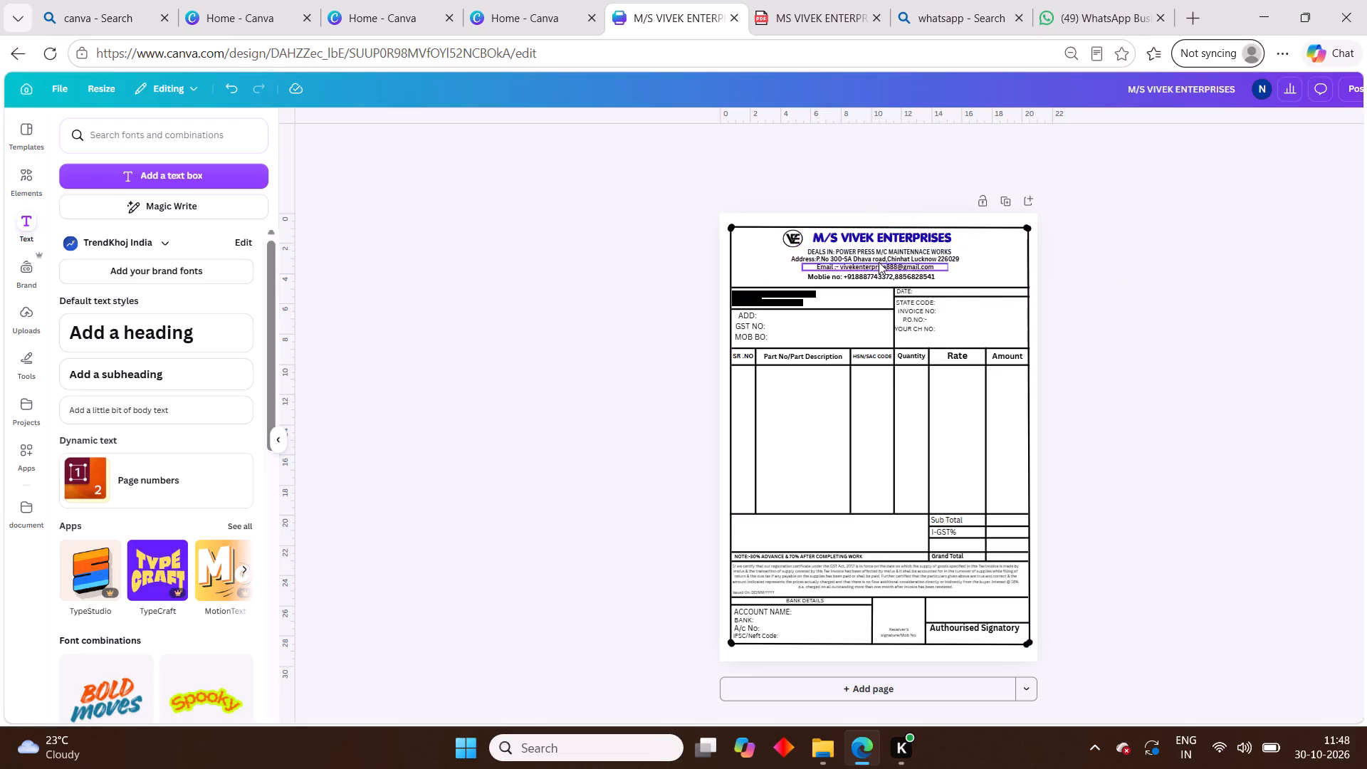
# Try the advanced Neon Lights, Sci-fi and Screenprint effects on the M/S VIVEK ENTERPRISES heading.
pyautogui.click(883, 235)
pyautogui.click(1153, 150)
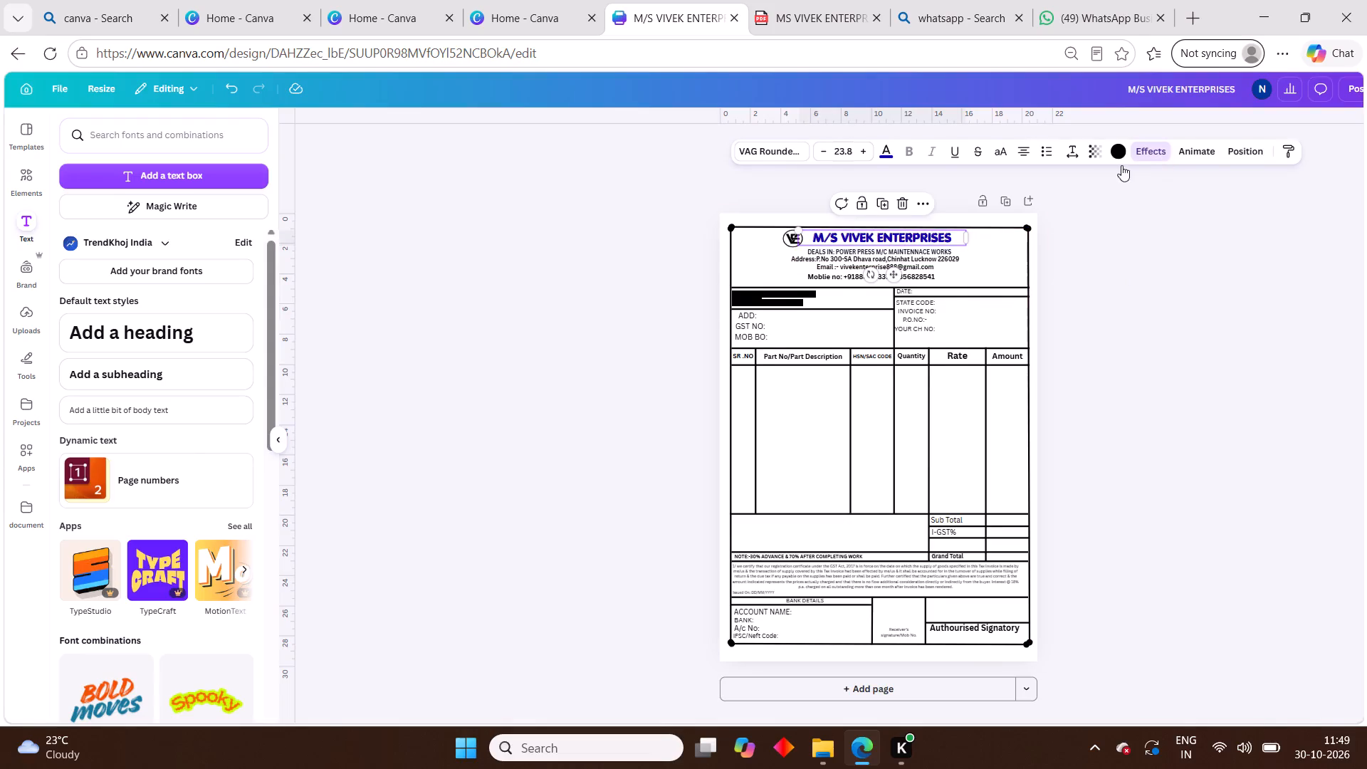
pyautogui.scroll(-6, 142, 439)
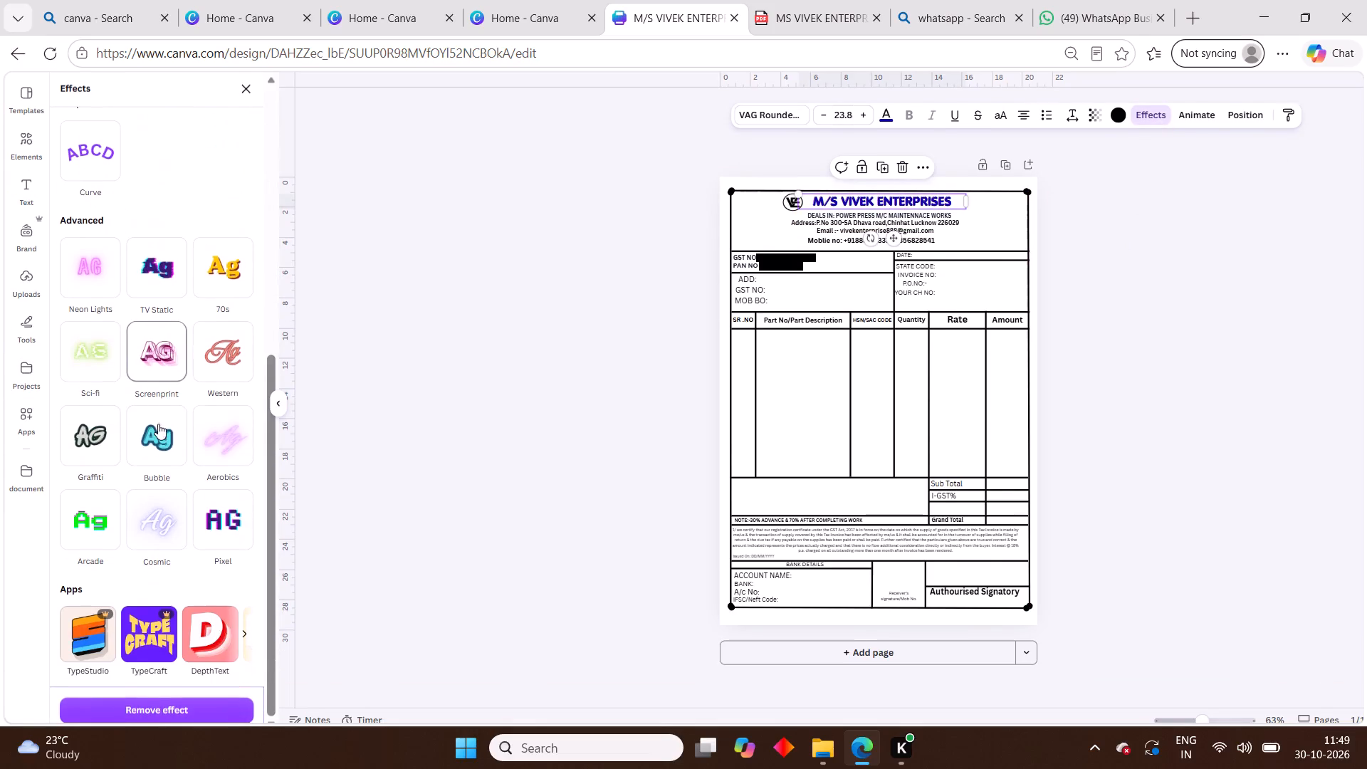
pyautogui.scroll(3, 132, 347)
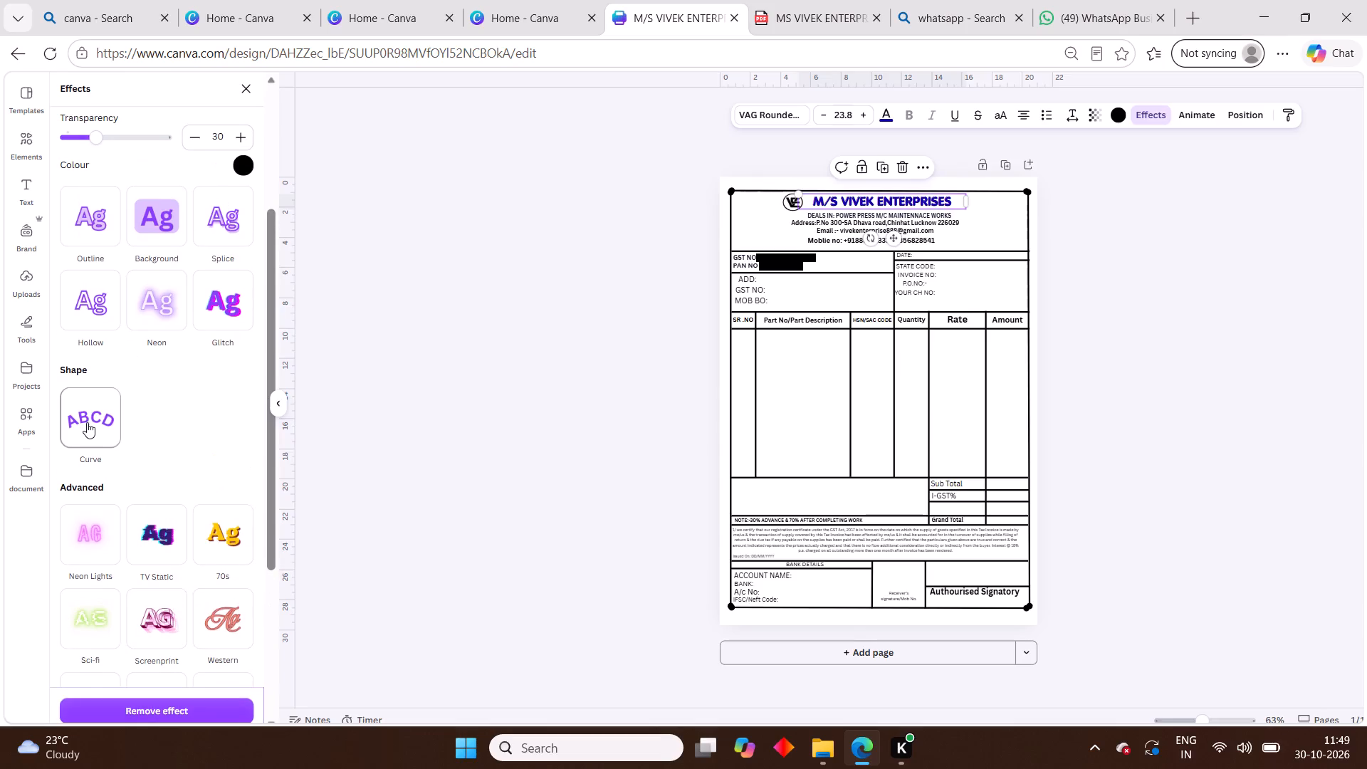
pyautogui.scroll(-4, 98, 422)
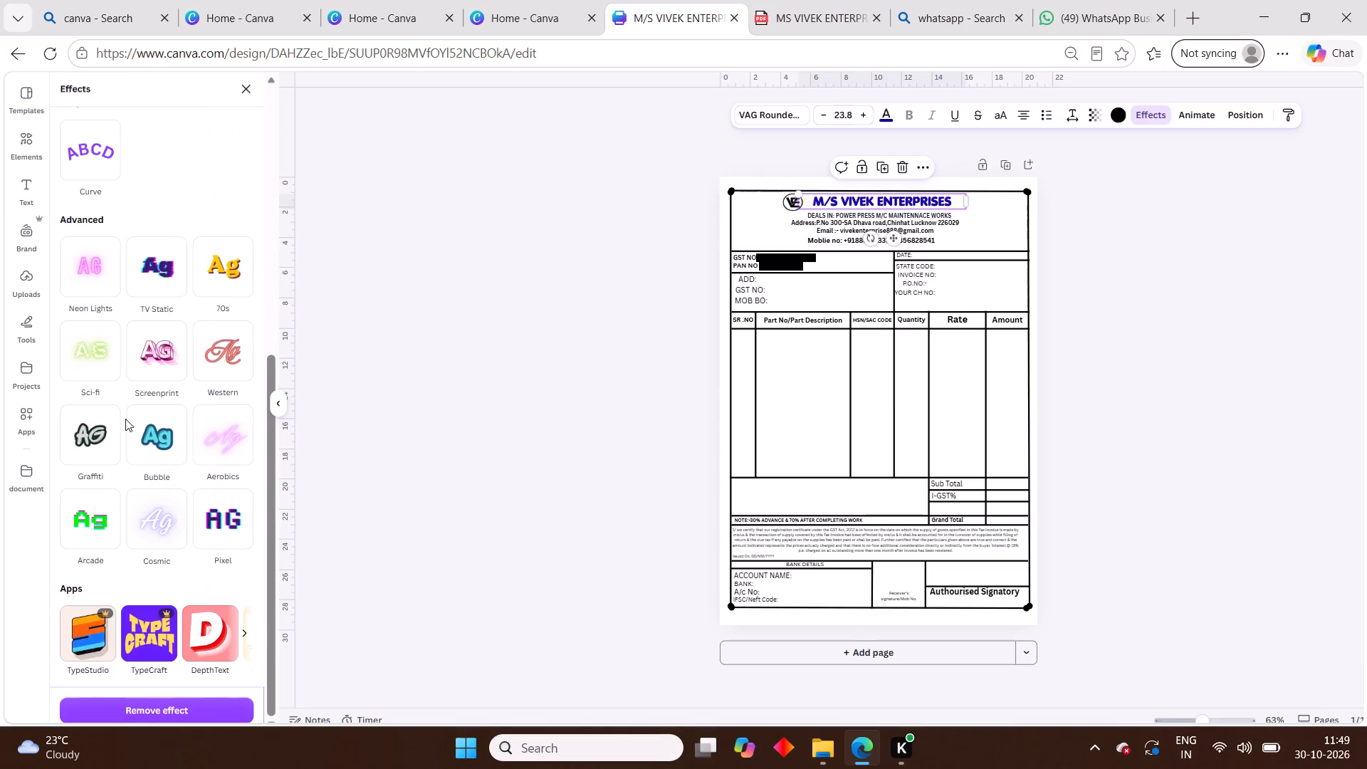
pyautogui.scroll(-2, 125, 419)
pyautogui.click(96, 278)
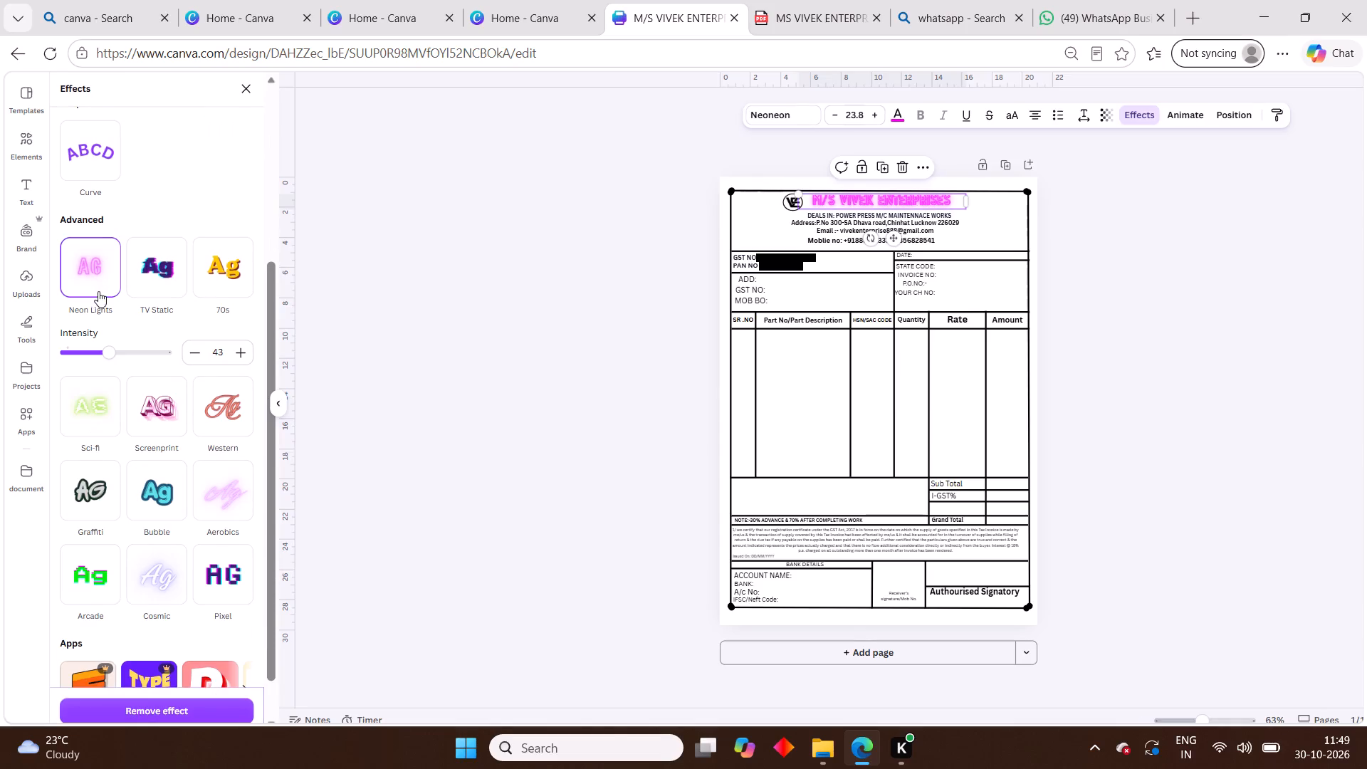
pyautogui.click(105, 398)
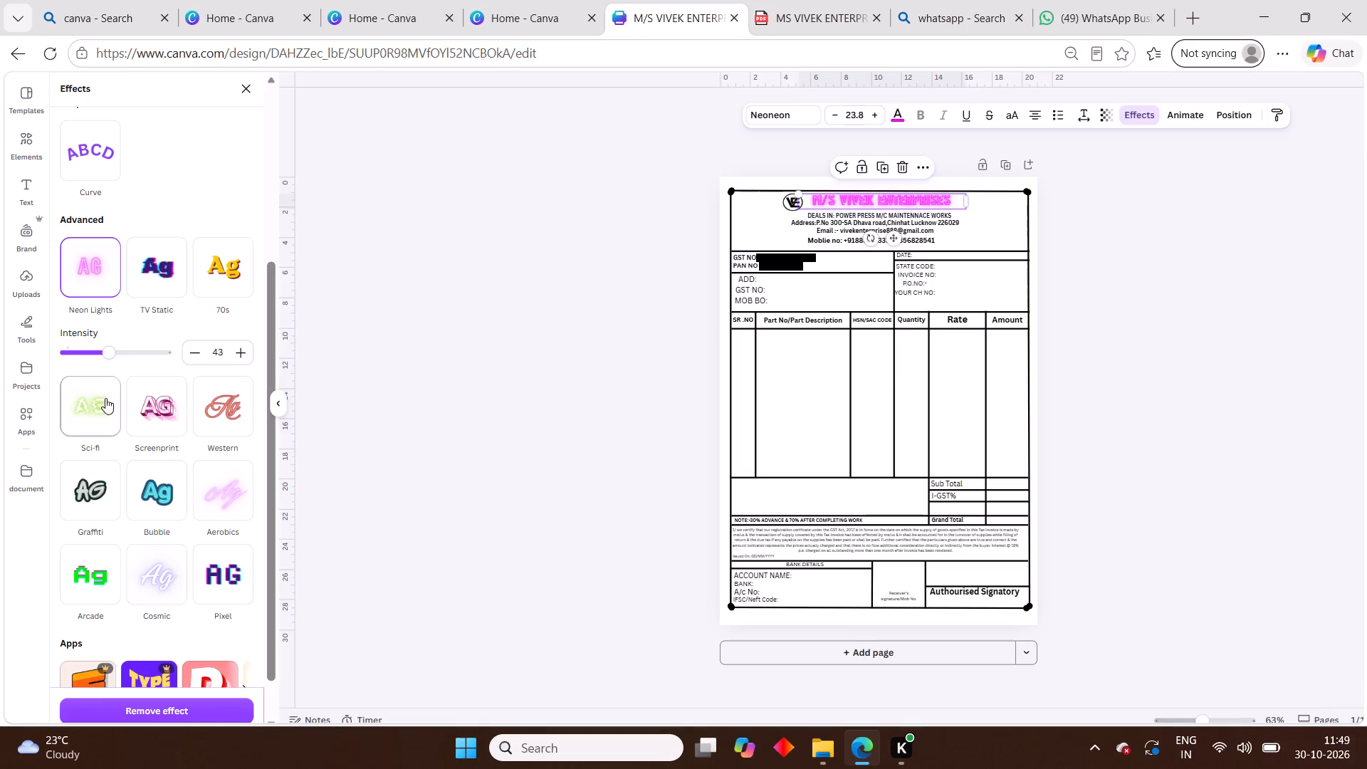
pyautogui.click(139, 412)
pyautogui.click(201, 422)
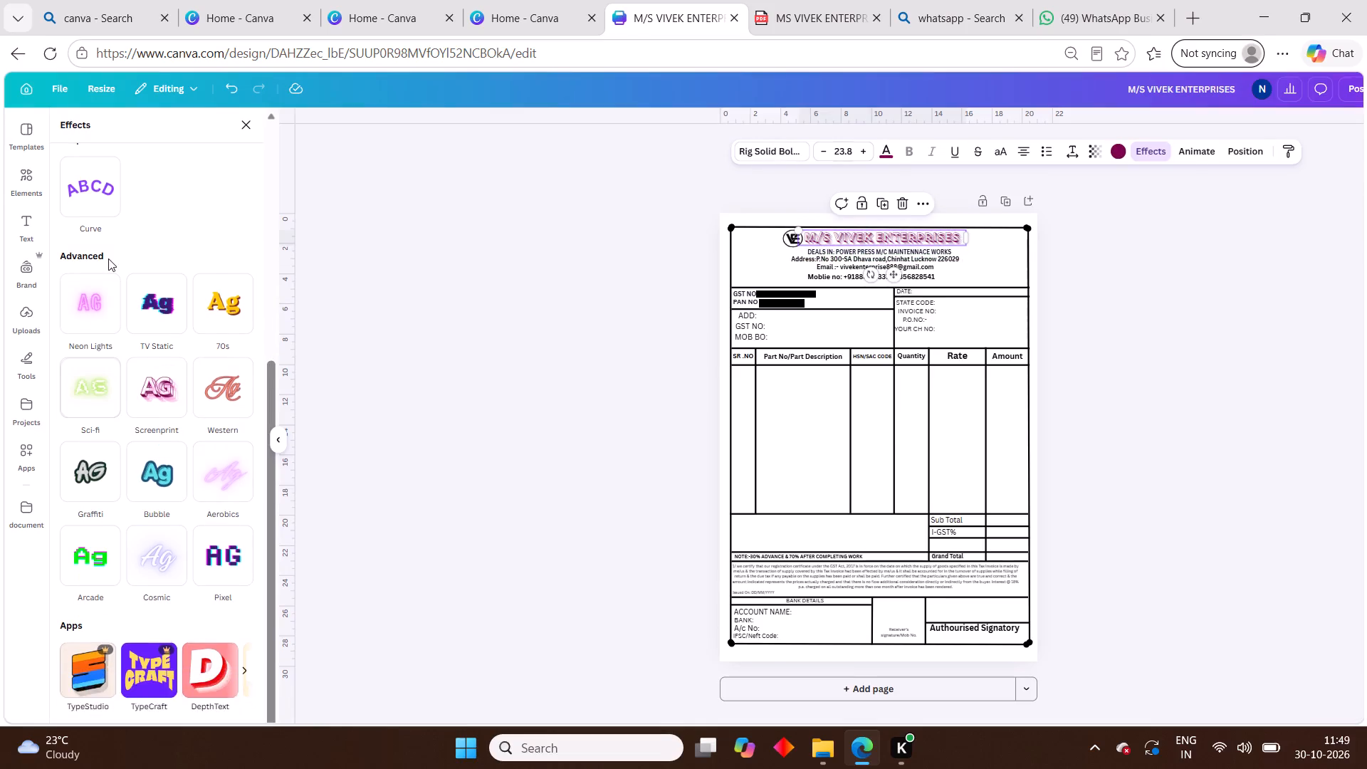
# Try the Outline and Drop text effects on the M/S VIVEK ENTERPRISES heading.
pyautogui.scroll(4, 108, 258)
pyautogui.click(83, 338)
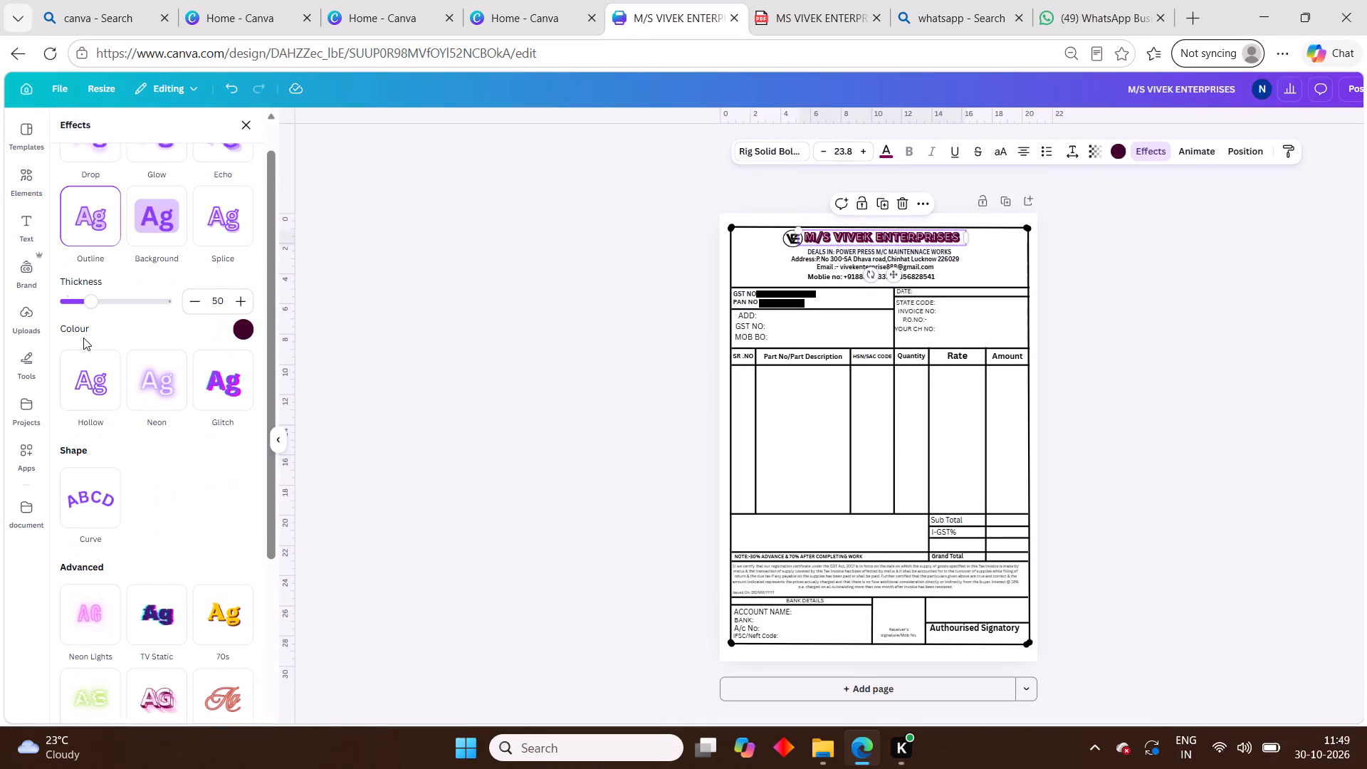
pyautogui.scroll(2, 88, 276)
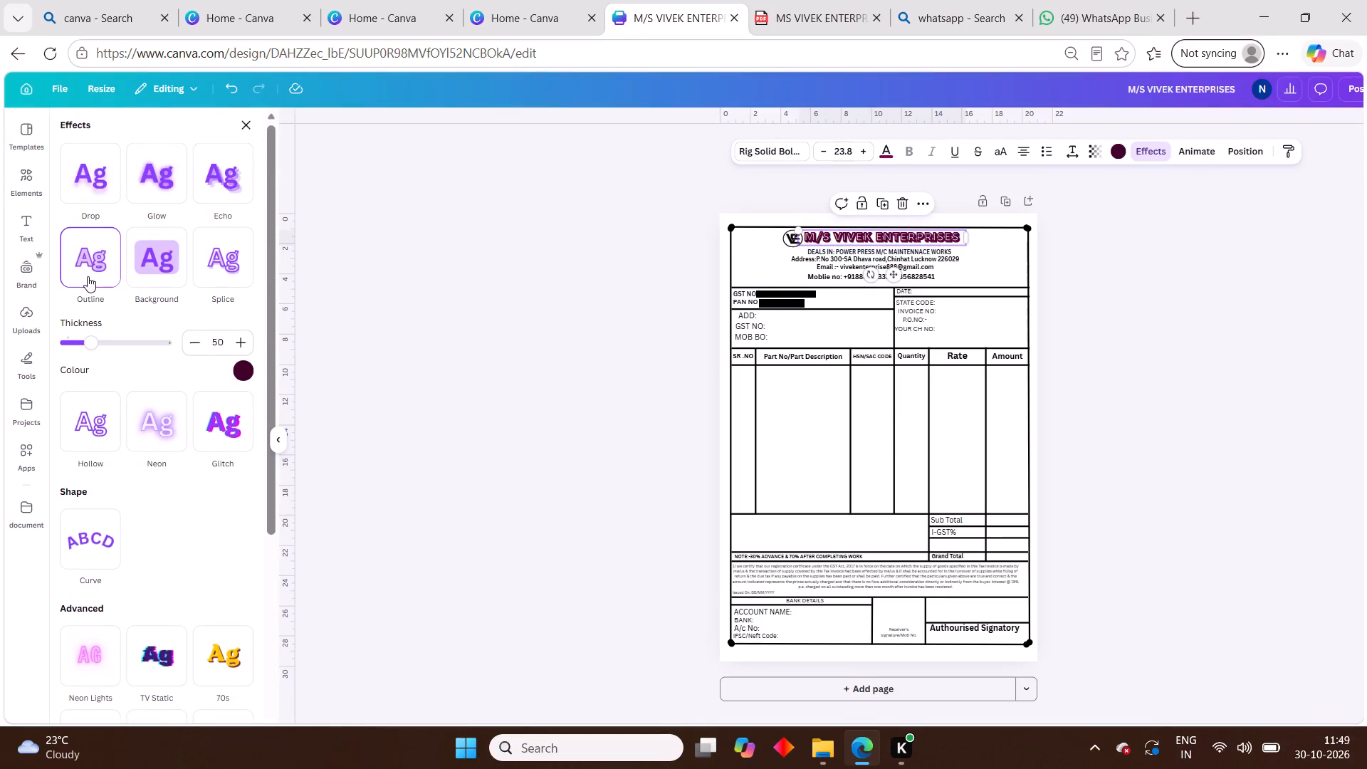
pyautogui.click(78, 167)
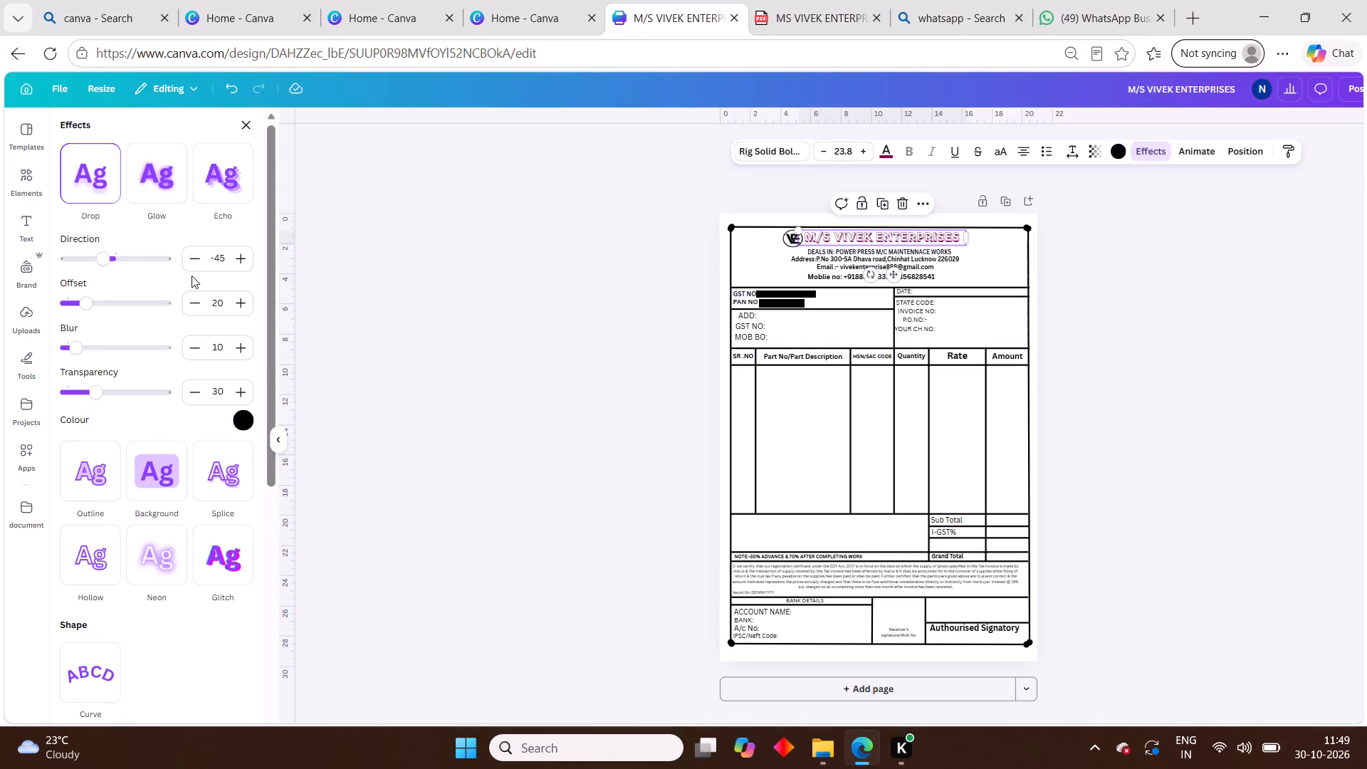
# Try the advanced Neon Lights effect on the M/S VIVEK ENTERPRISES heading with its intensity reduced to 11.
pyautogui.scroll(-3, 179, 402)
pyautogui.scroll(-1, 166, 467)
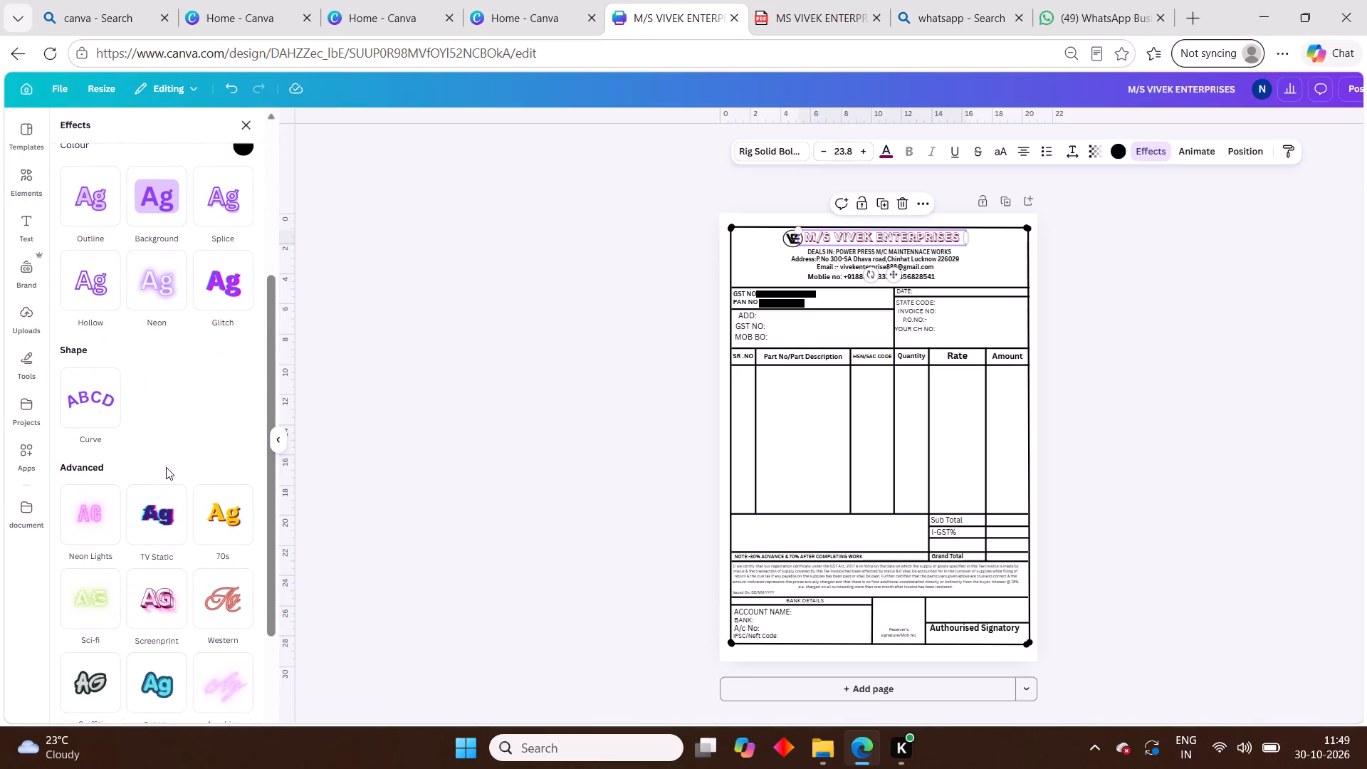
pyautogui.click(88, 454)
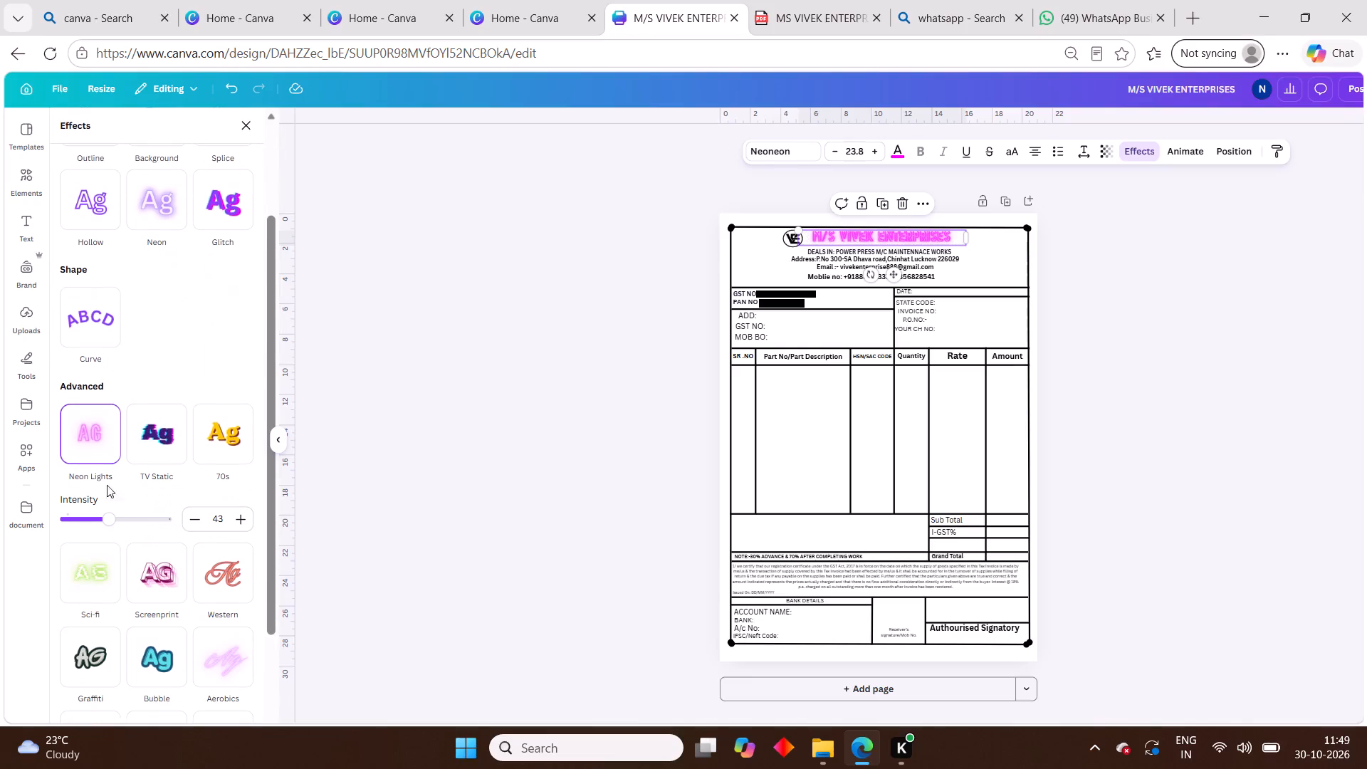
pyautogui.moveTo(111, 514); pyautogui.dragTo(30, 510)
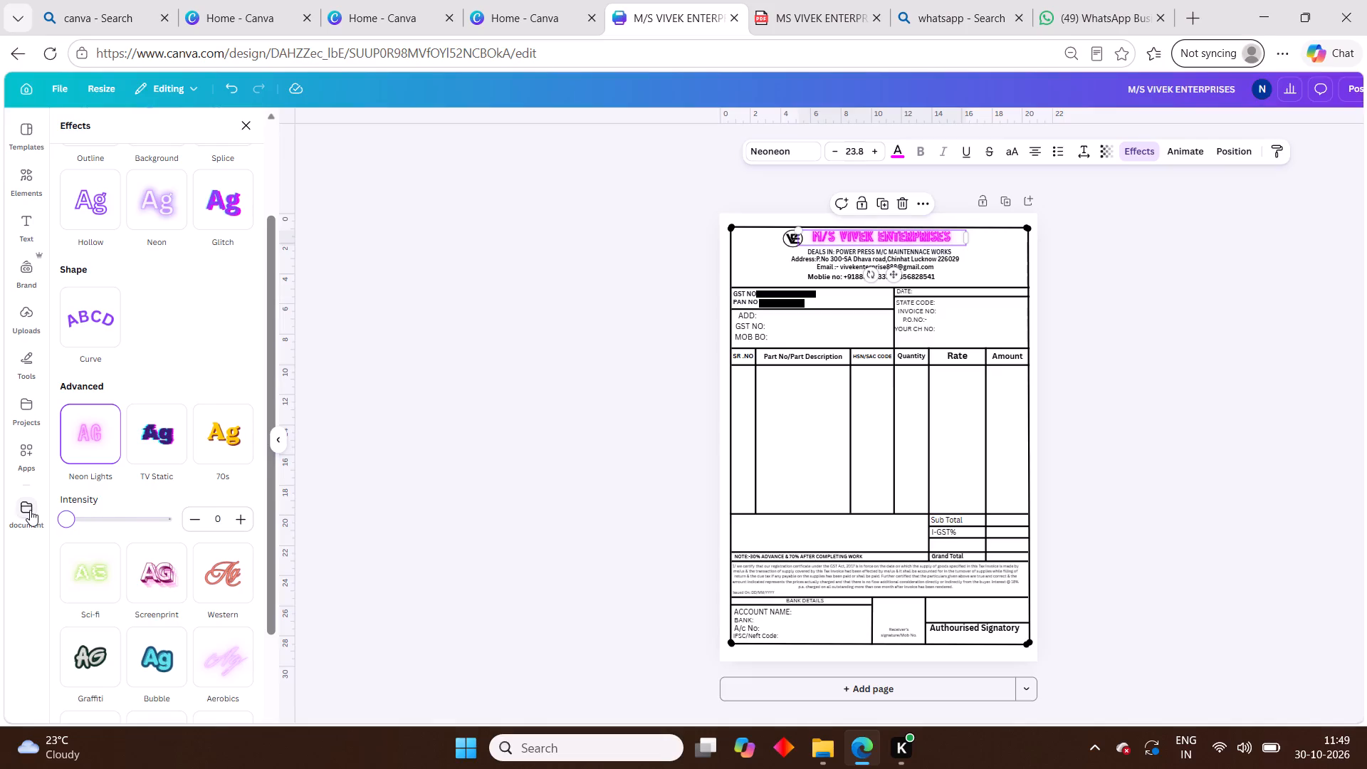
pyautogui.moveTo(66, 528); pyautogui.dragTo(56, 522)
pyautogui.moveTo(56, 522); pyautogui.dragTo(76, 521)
# Give the M/S VIVEK ENTERPRISES heading the 70s effect and shift it slightly away from the VE logo.
pyautogui.click(239, 436)
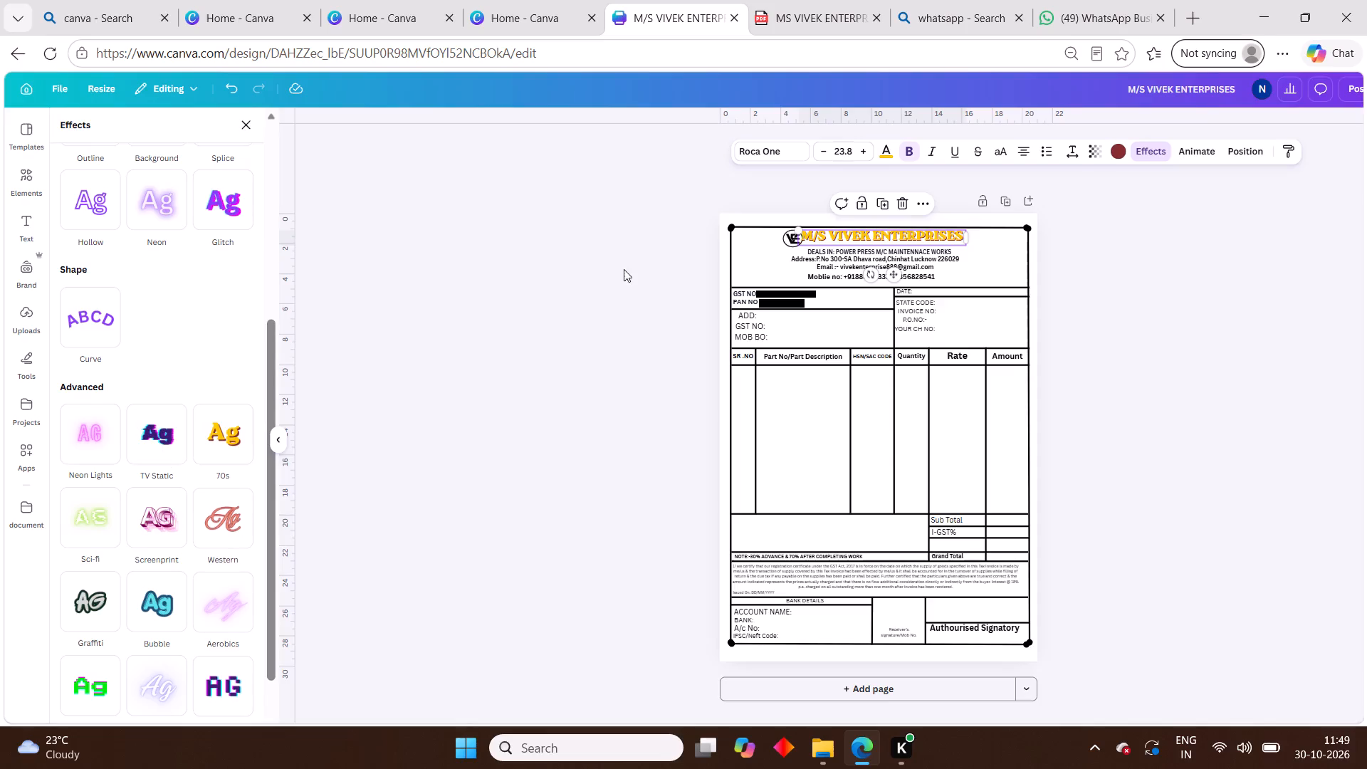
pyautogui.click(1216, 337)
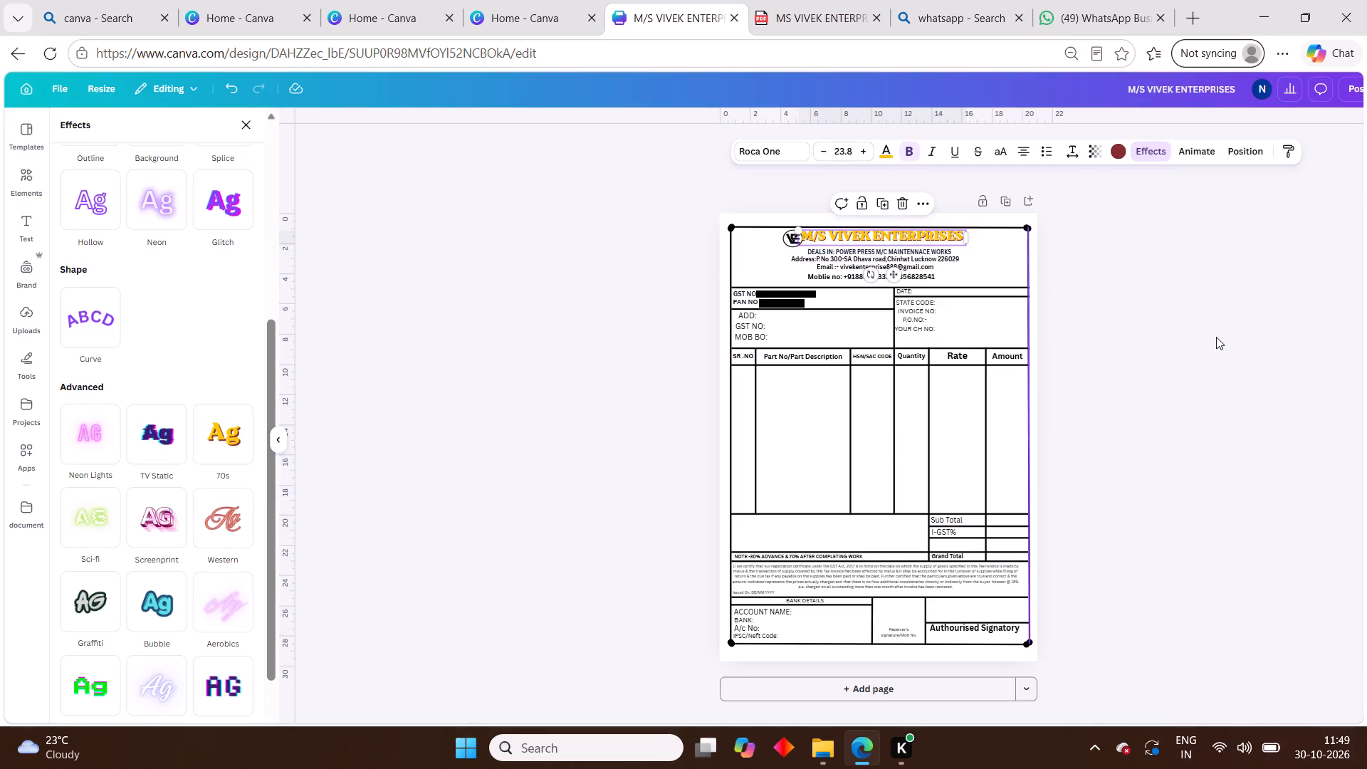
pyautogui.click(893, 232)
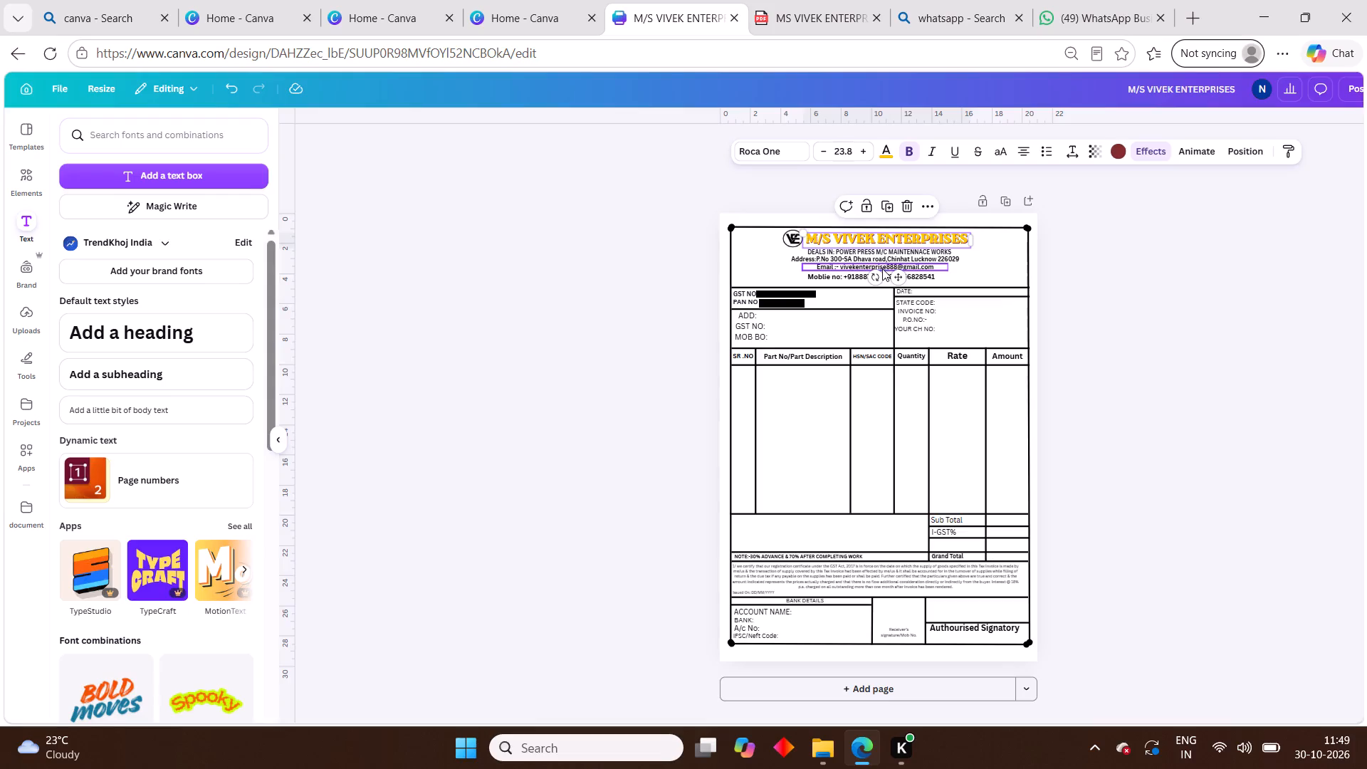
pyautogui.click(1158, 268)
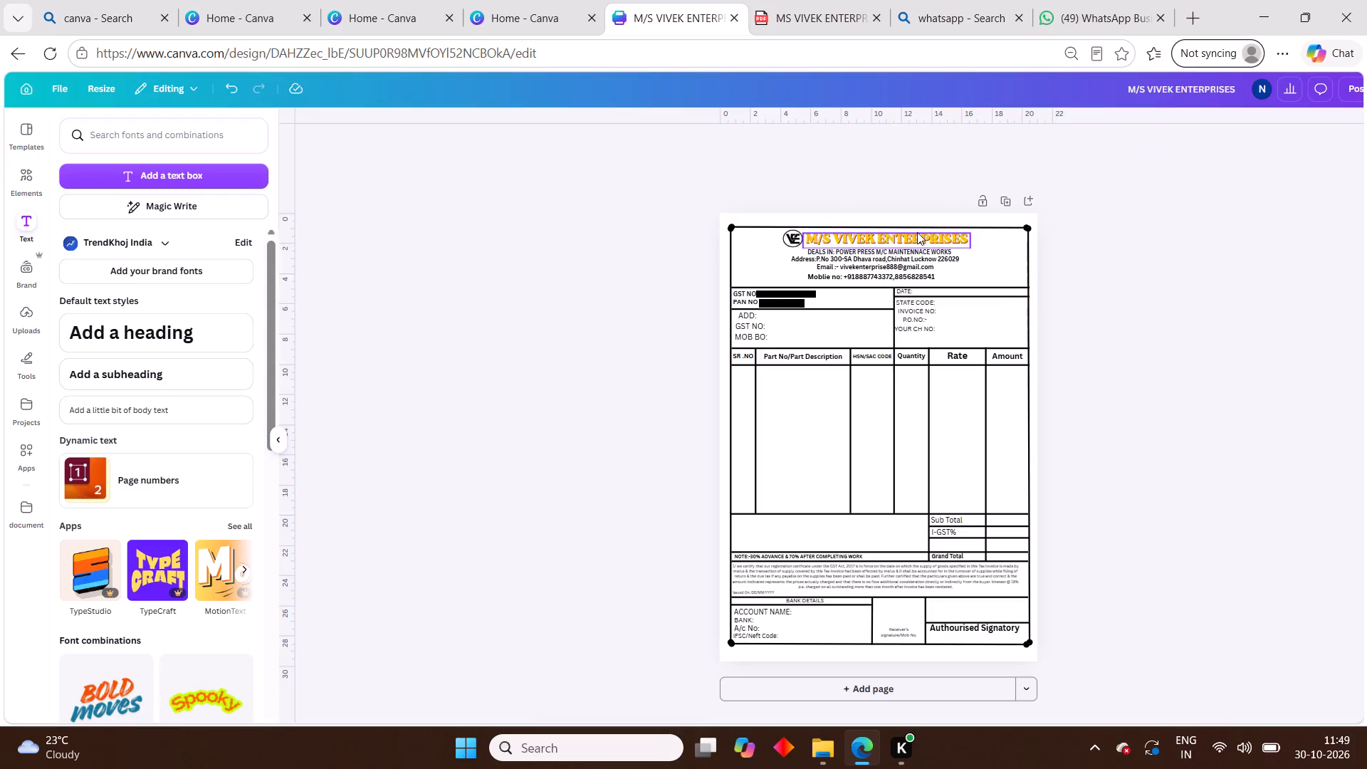
# Recolour the text of the M/S VIVEK ENTERPRISES heading dark blue.
pyautogui.click(917, 232)
pyautogui.click(889, 154)
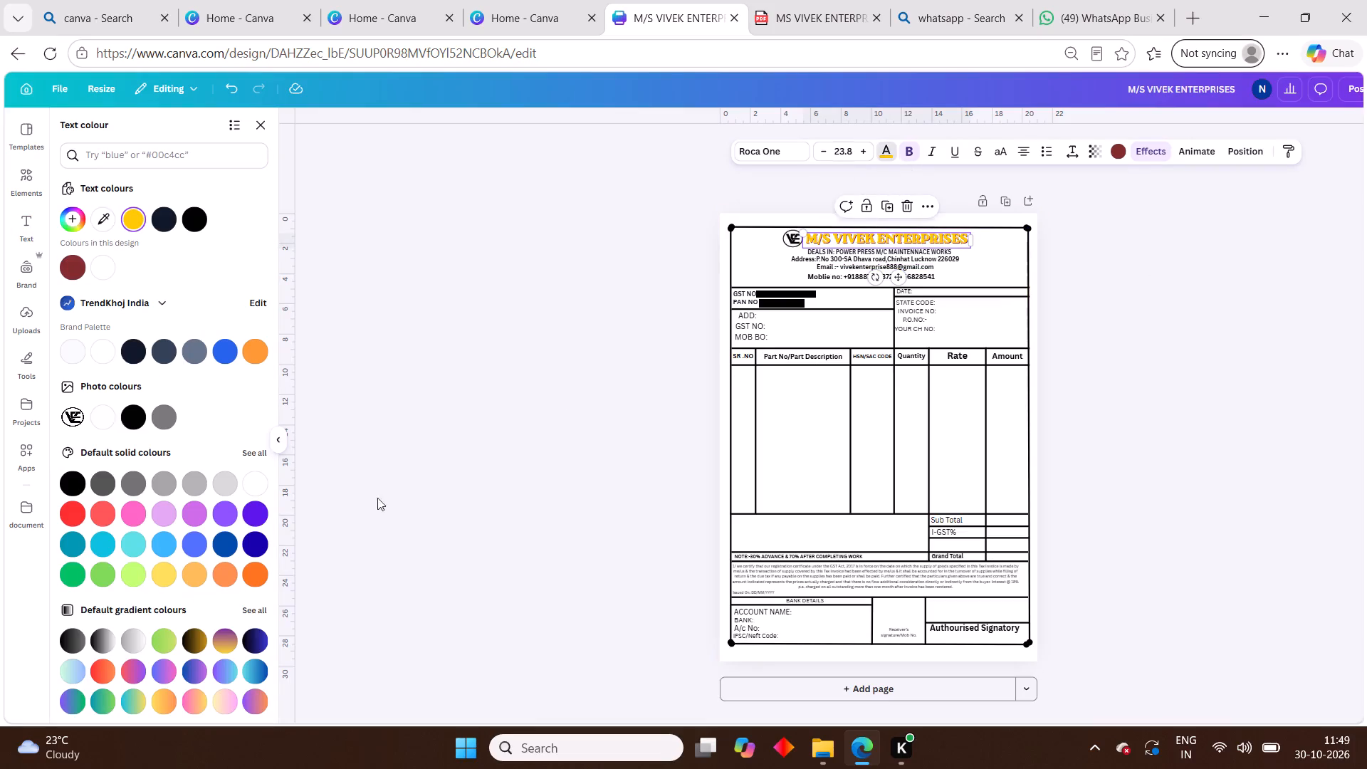
pyautogui.click(253, 540)
pyautogui.click(434, 450)
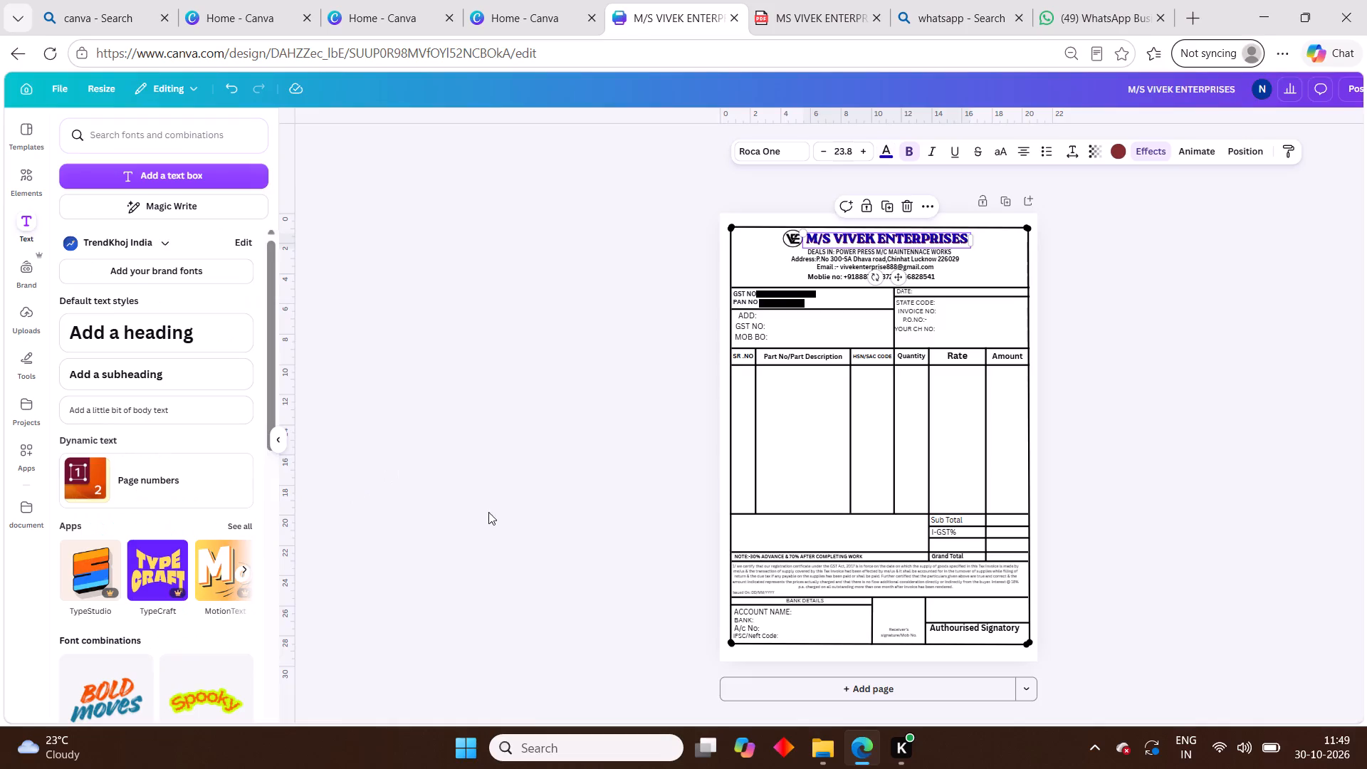
pyautogui.click(1156, 383)
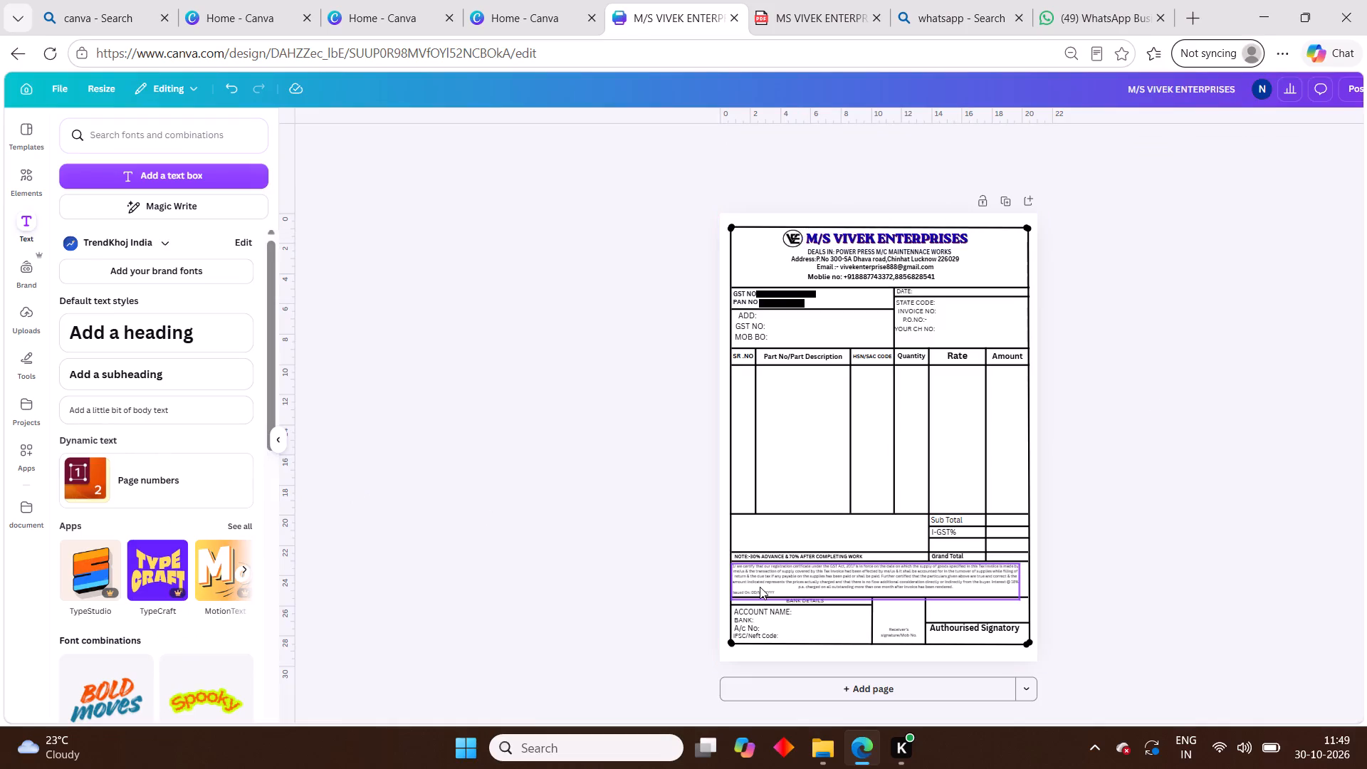
# Review the enlarged invoice page from the restyled heading downwards.
pyautogui.click(1271, 397)
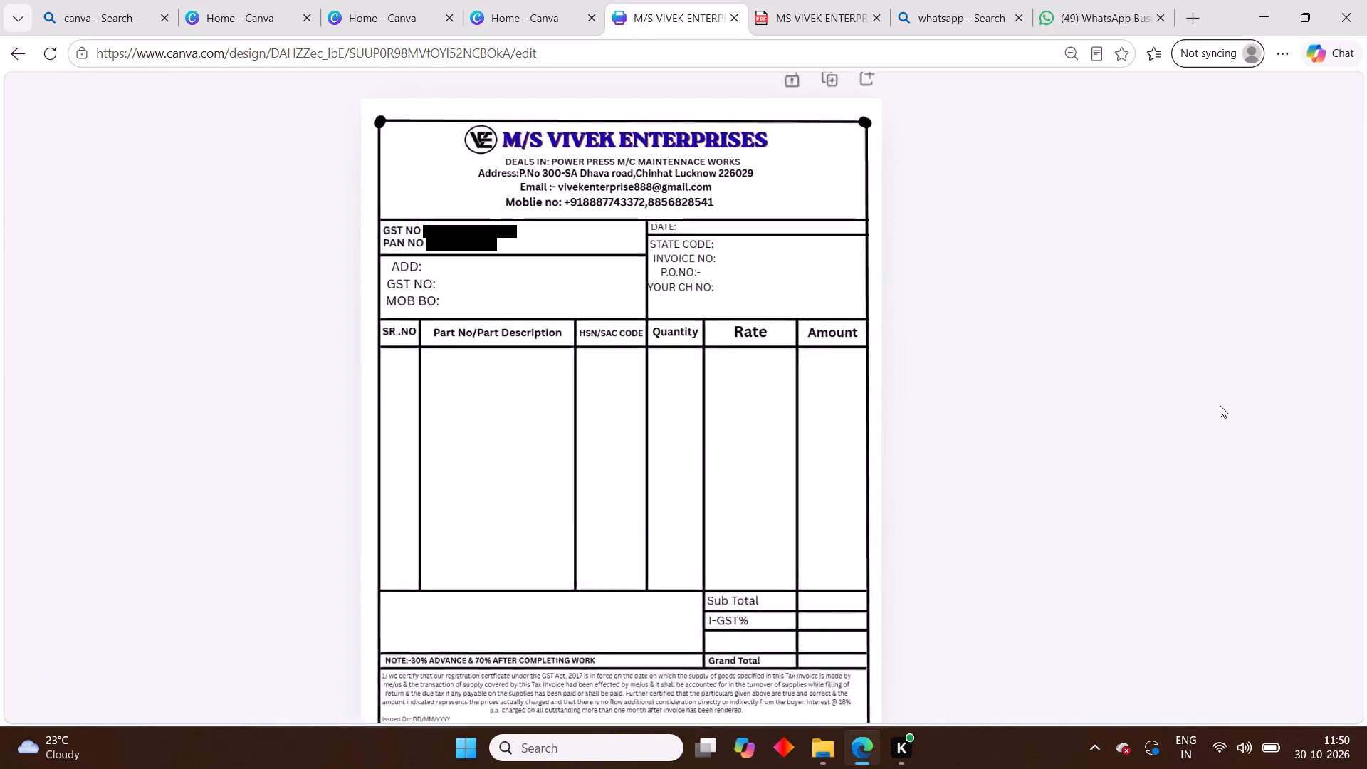
pyautogui.scroll(-1, 1220, 405)
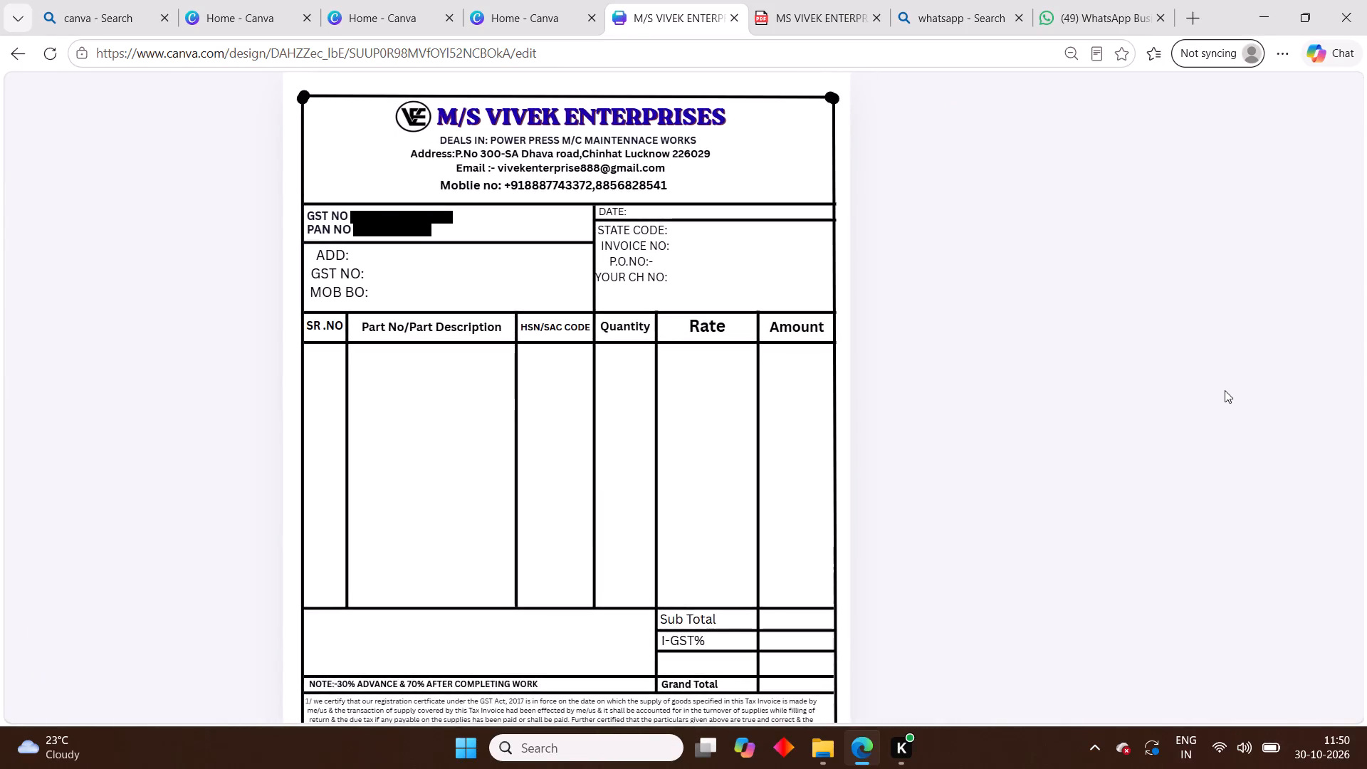
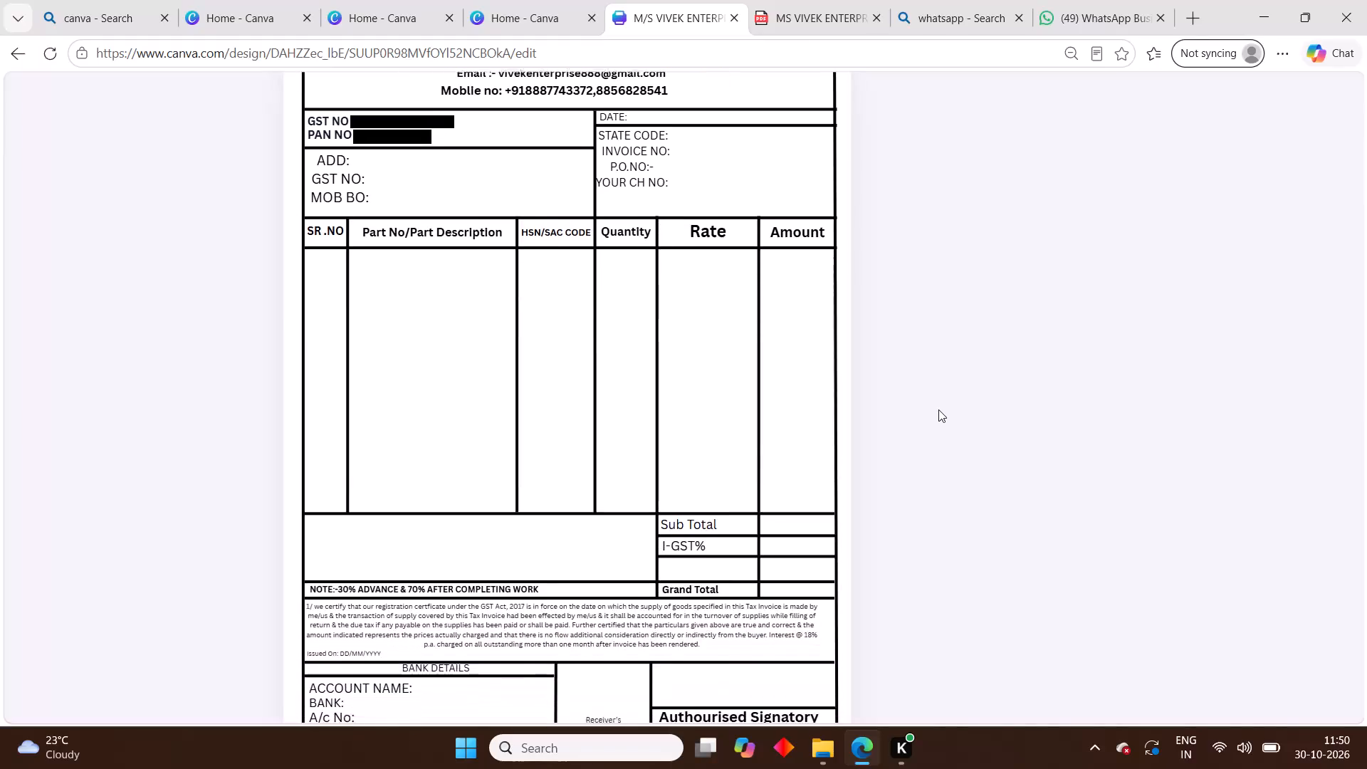
# Review the whole invoice page, from the bank details and signatory boxes back up to the M/S VIVEK ENTERPRISES heading.
pyautogui.hscroll(1, 938, 409)
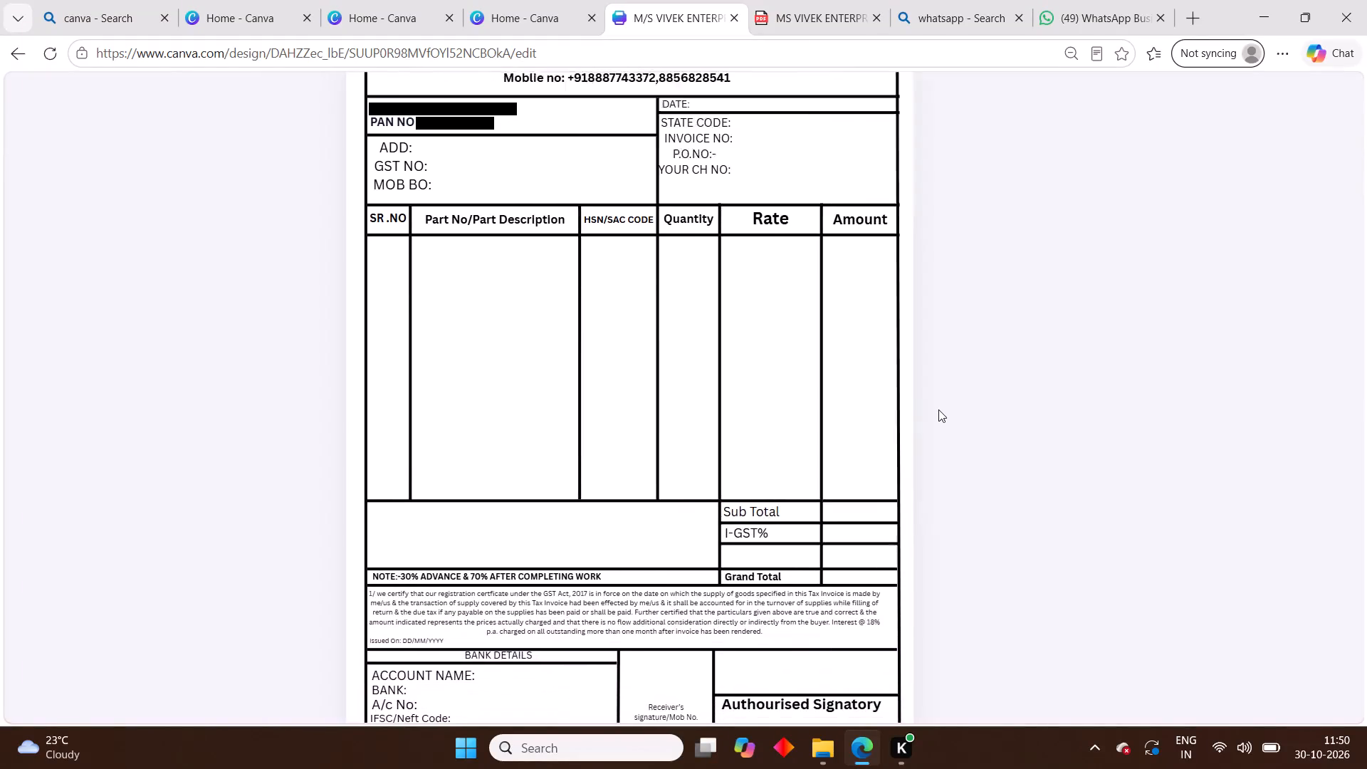
pyautogui.hscroll(2, 938, 409)
pyautogui.scroll(1, 938, 409)
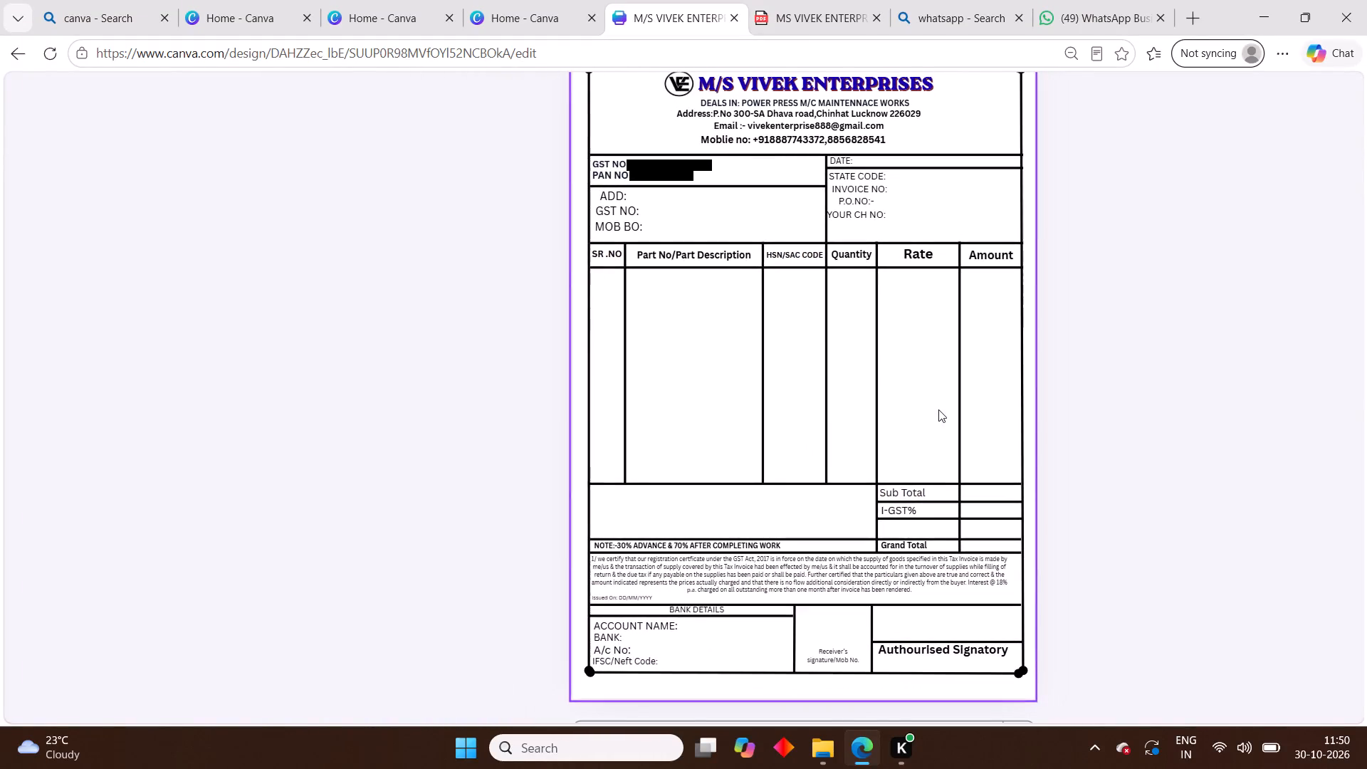
pyautogui.scroll(3, 938, 409)
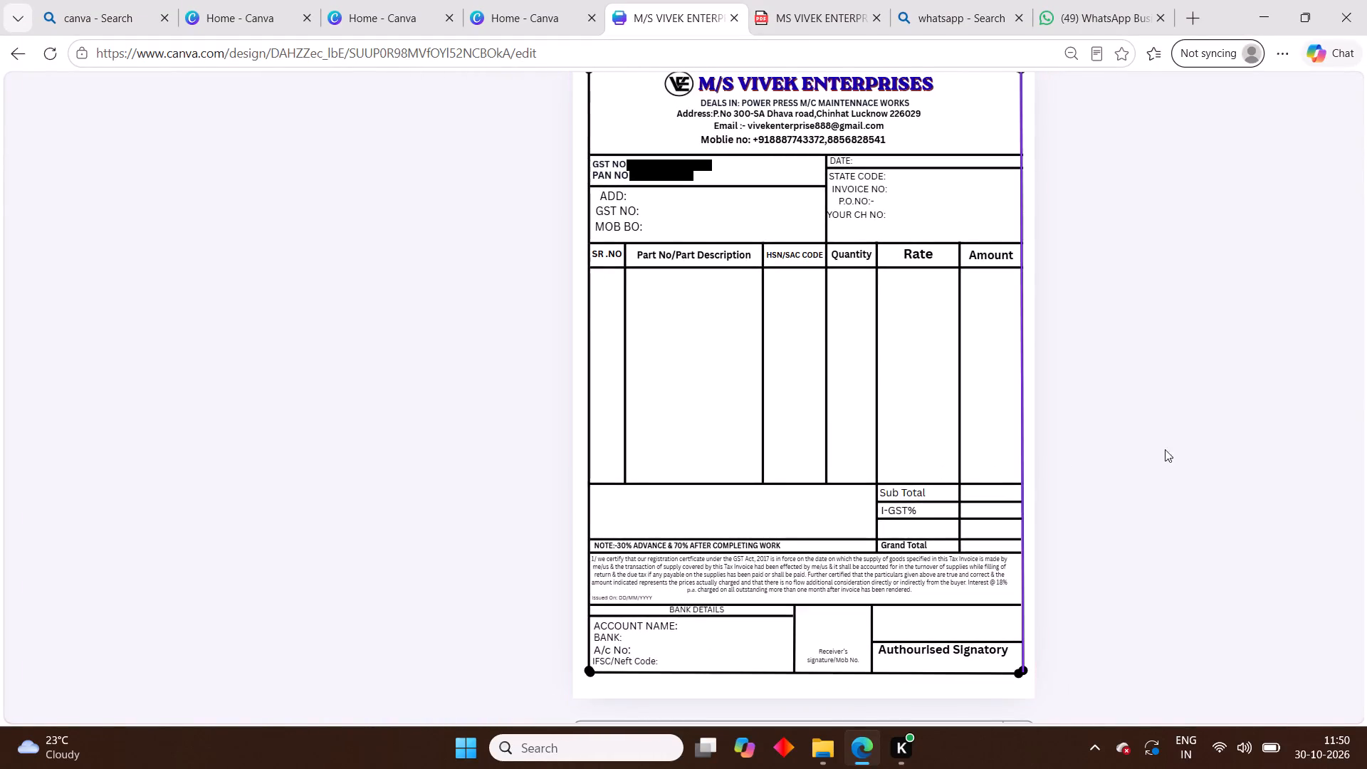
pyautogui.scroll(3, 1227, 434)
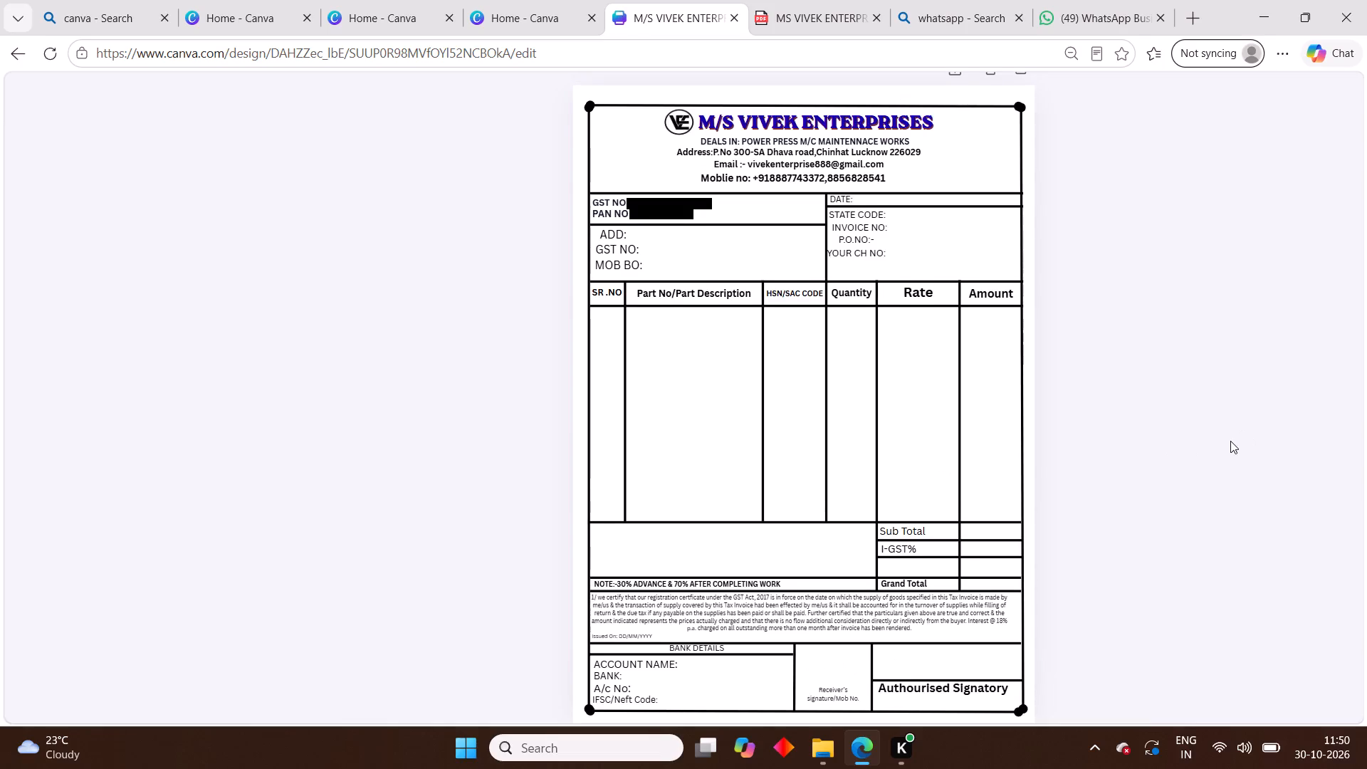
pyautogui.scroll(1, 1230, 441)
# Restyle the M/S VIVEK ENTERPRISES heading with the Drop effect at its default black shadow settings, after comparing it with Outline.
pyautogui.click(895, 122)
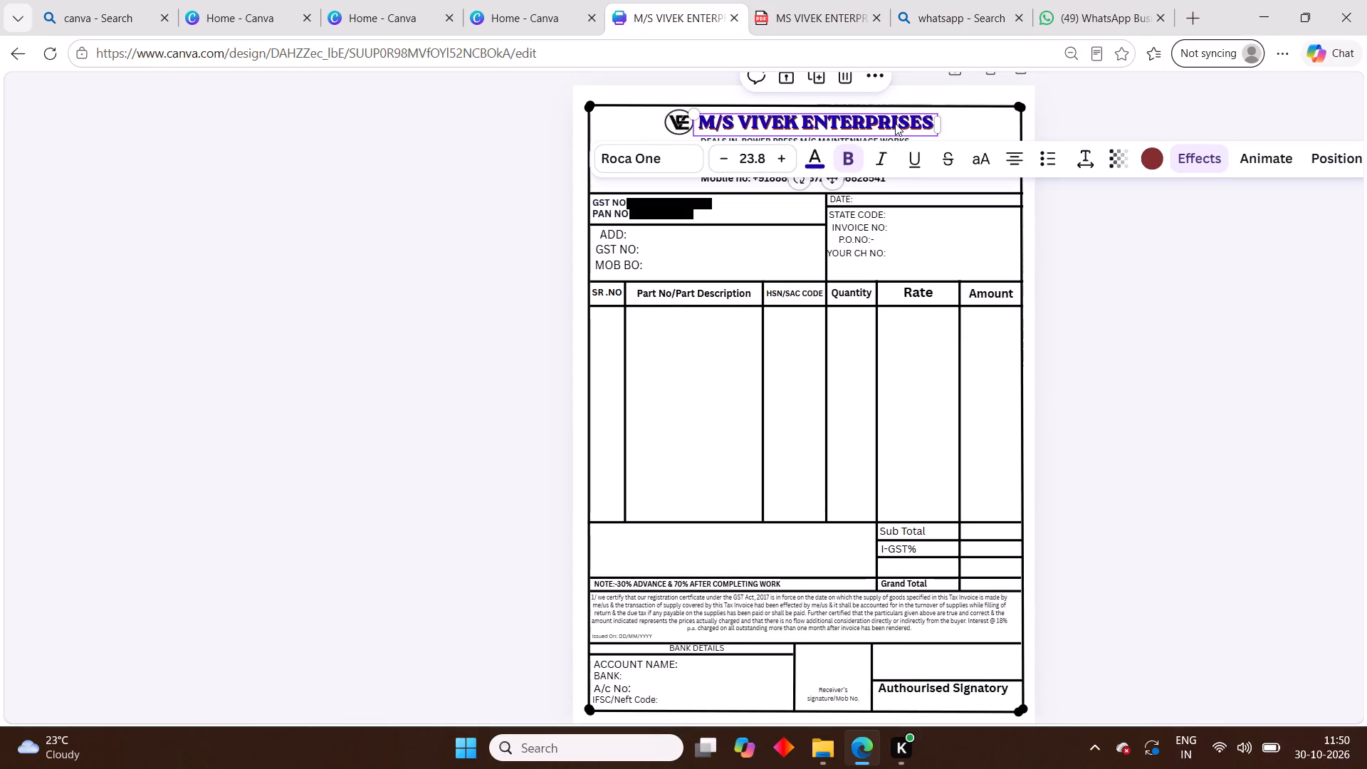
pyautogui.click(1197, 156)
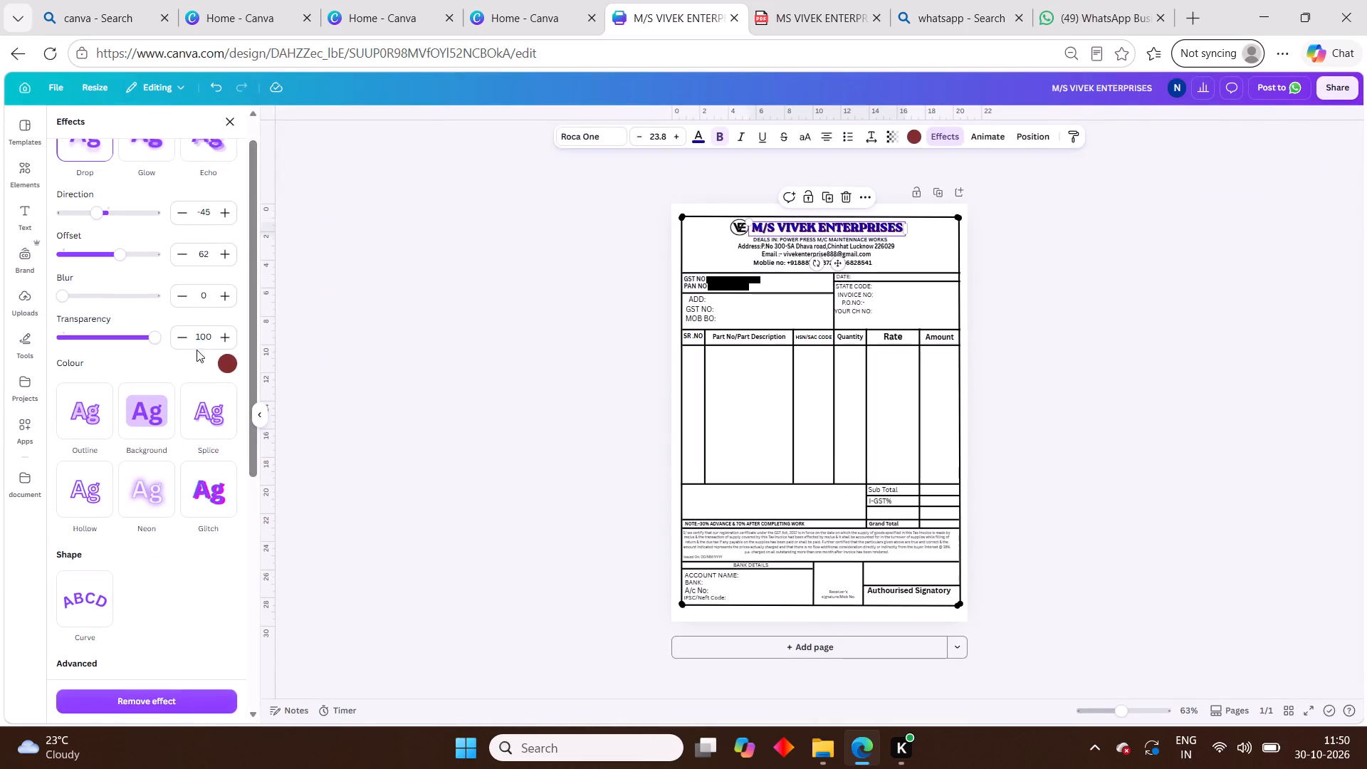
pyautogui.scroll(4, 182, 333)
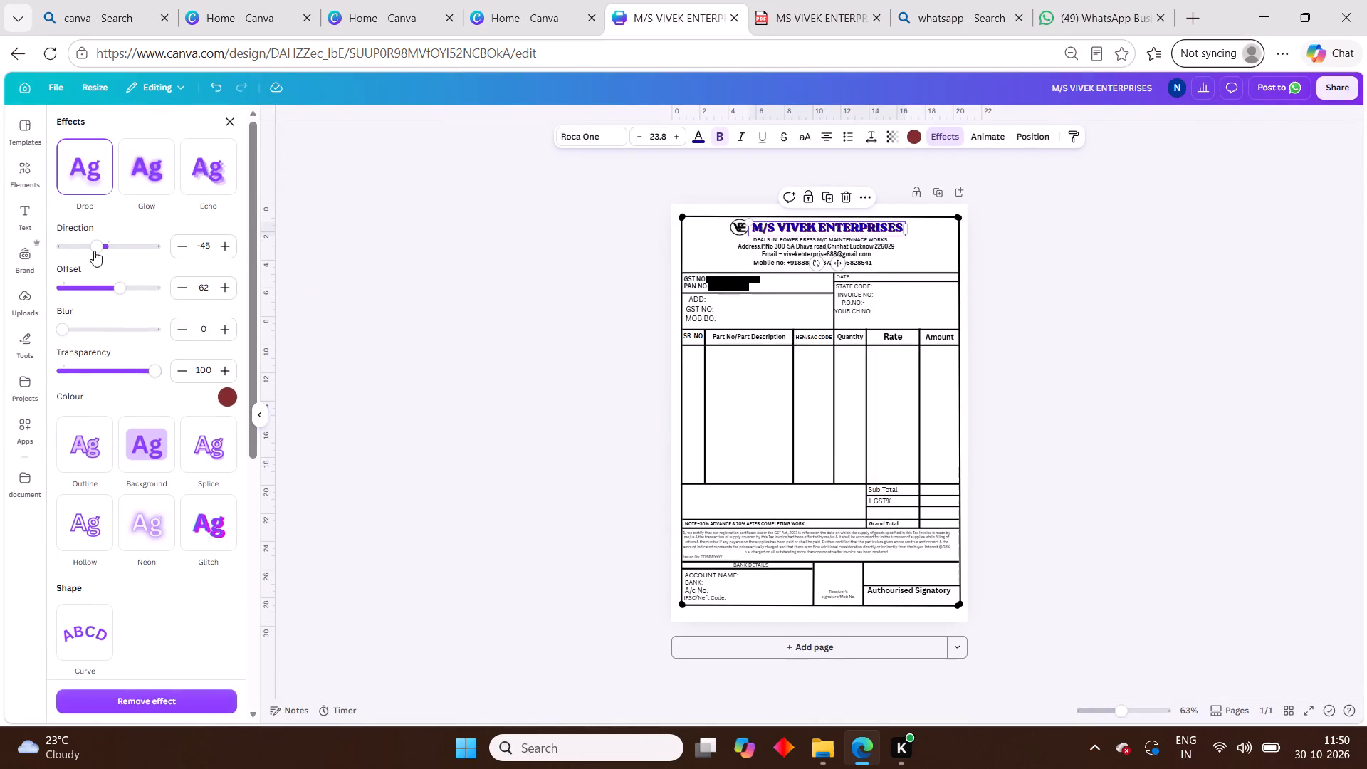
pyautogui.click(85, 167)
pyautogui.click(87, 165)
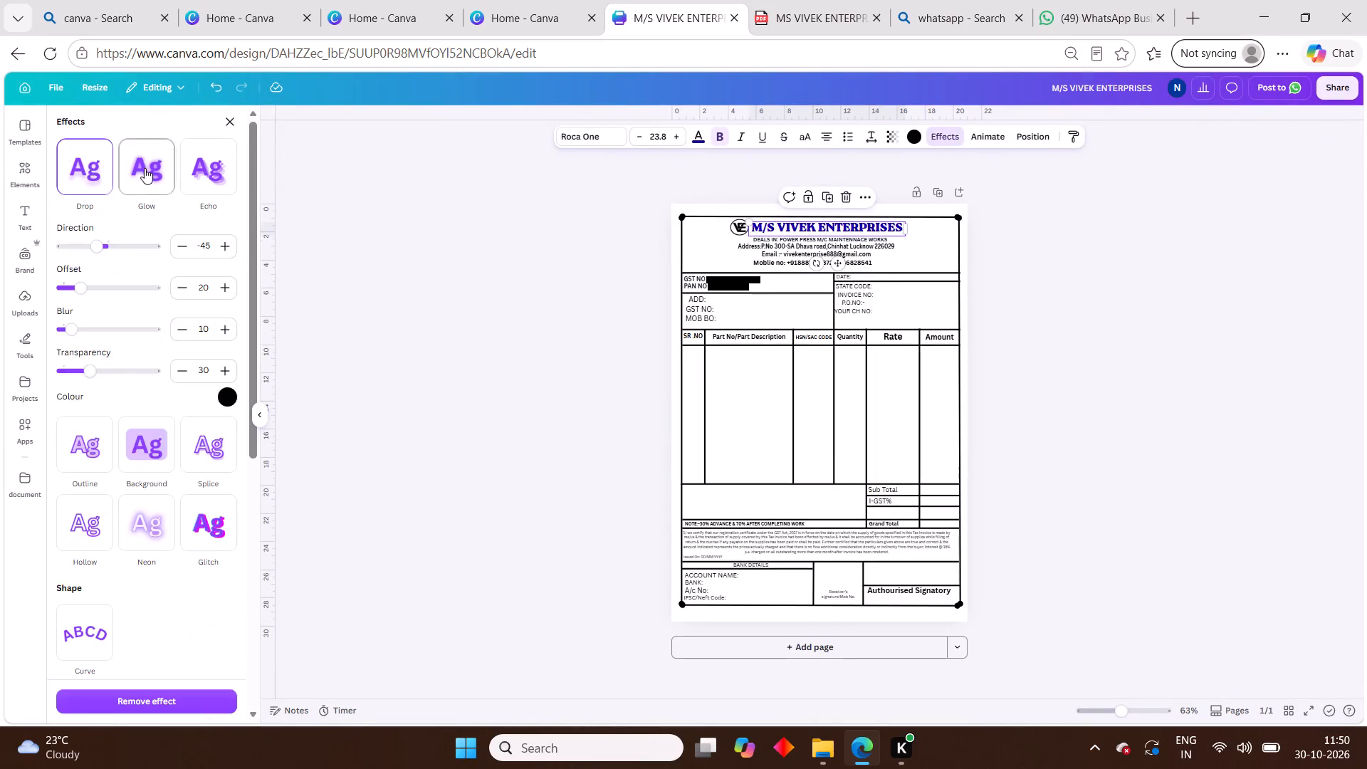
pyautogui.click(86, 444)
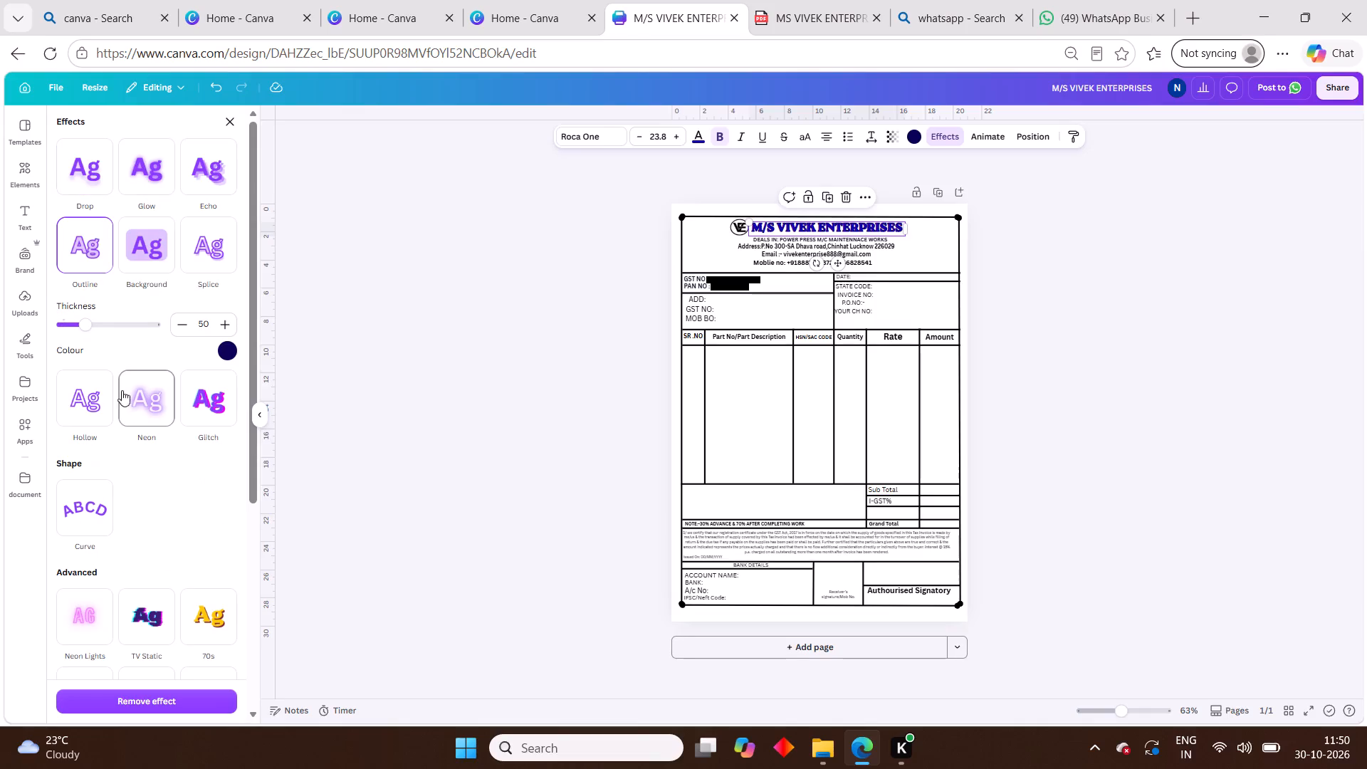
pyautogui.click(109, 172)
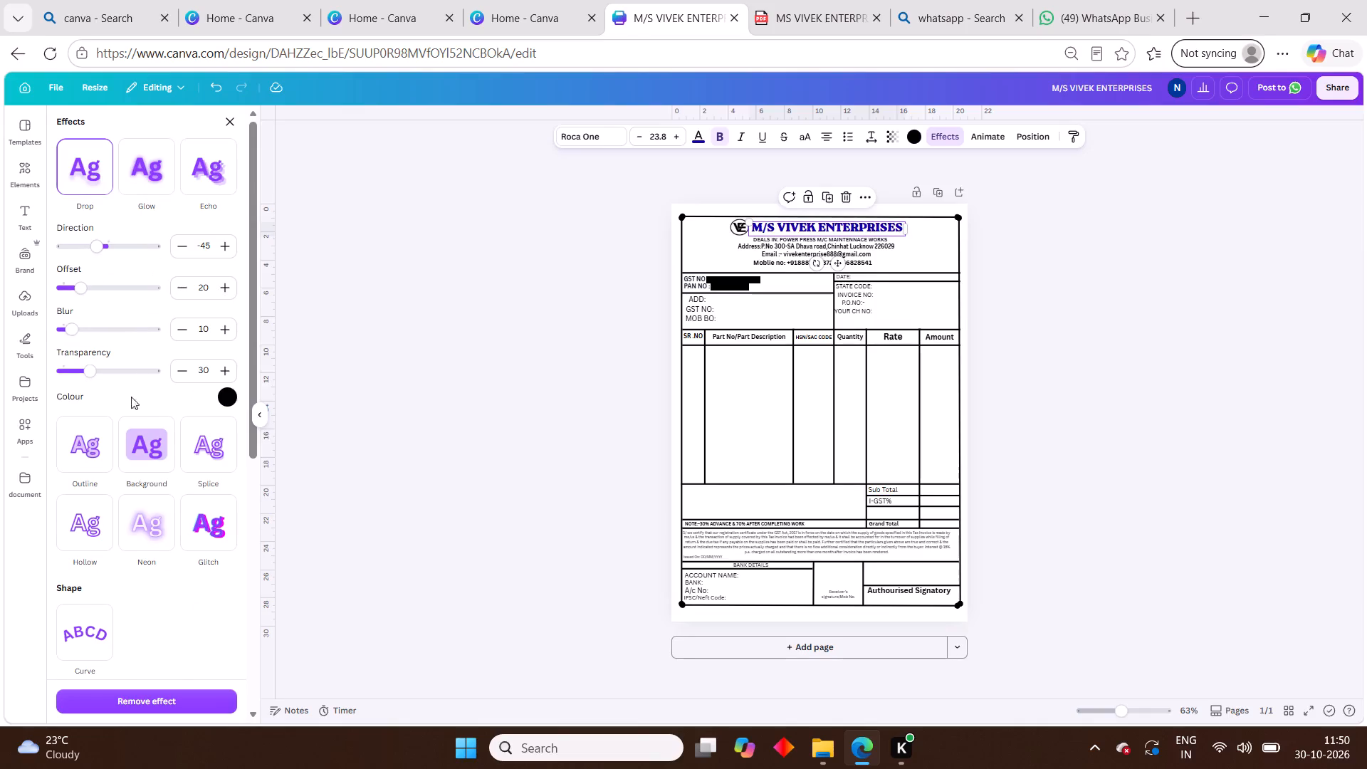
pyautogui.scroll(-5, 131, 392)
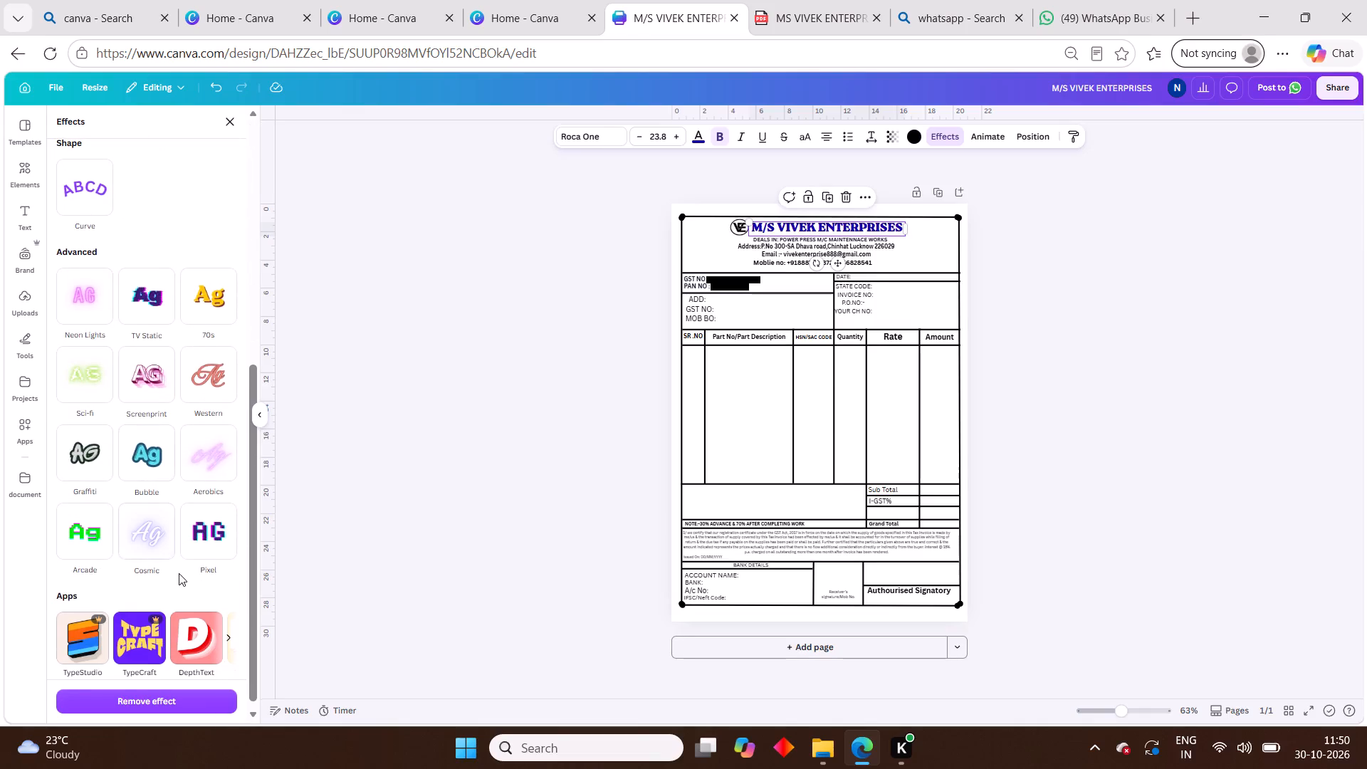
pyautogui.scroll(-3, 174, 427)
pyautogui.scroll(2, 167, 342)
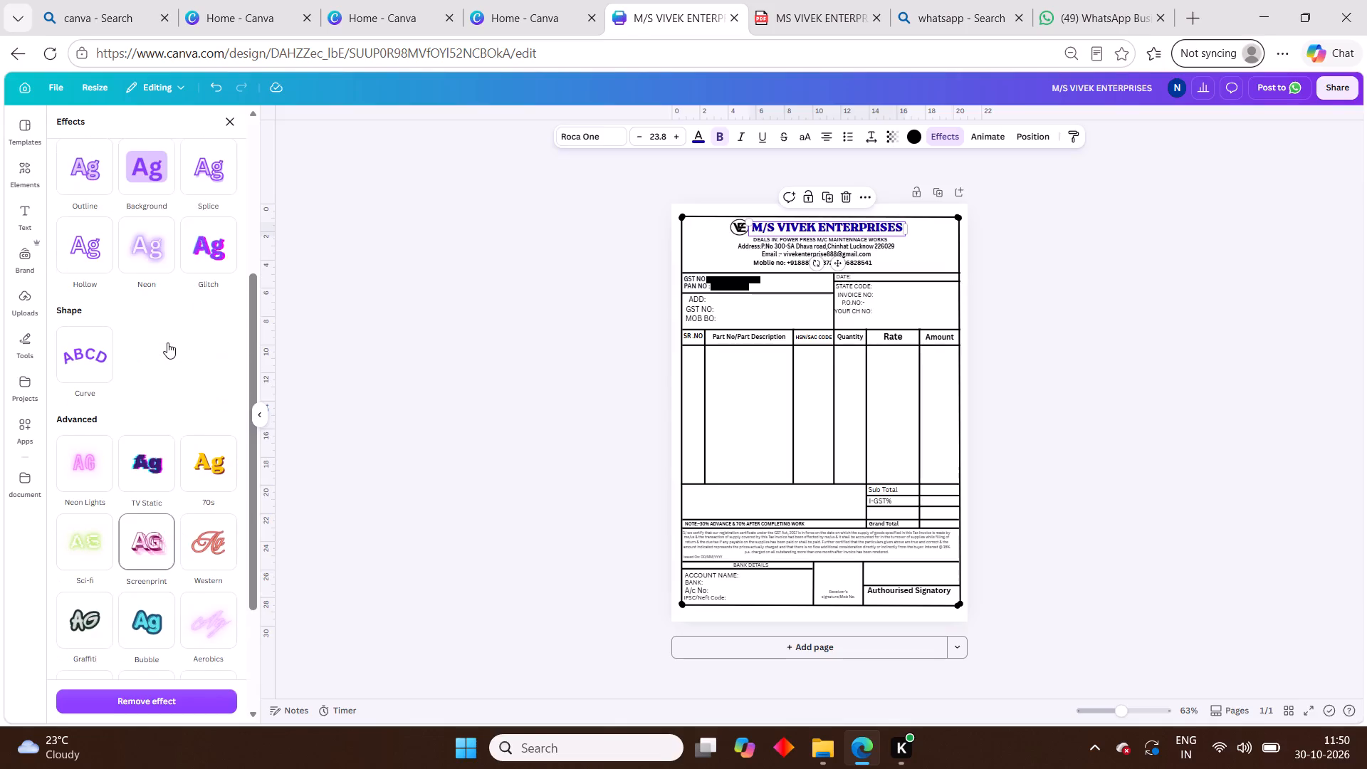
pyautogui.scroll(1, 167, 342)
pyautogui.click(483, 453)
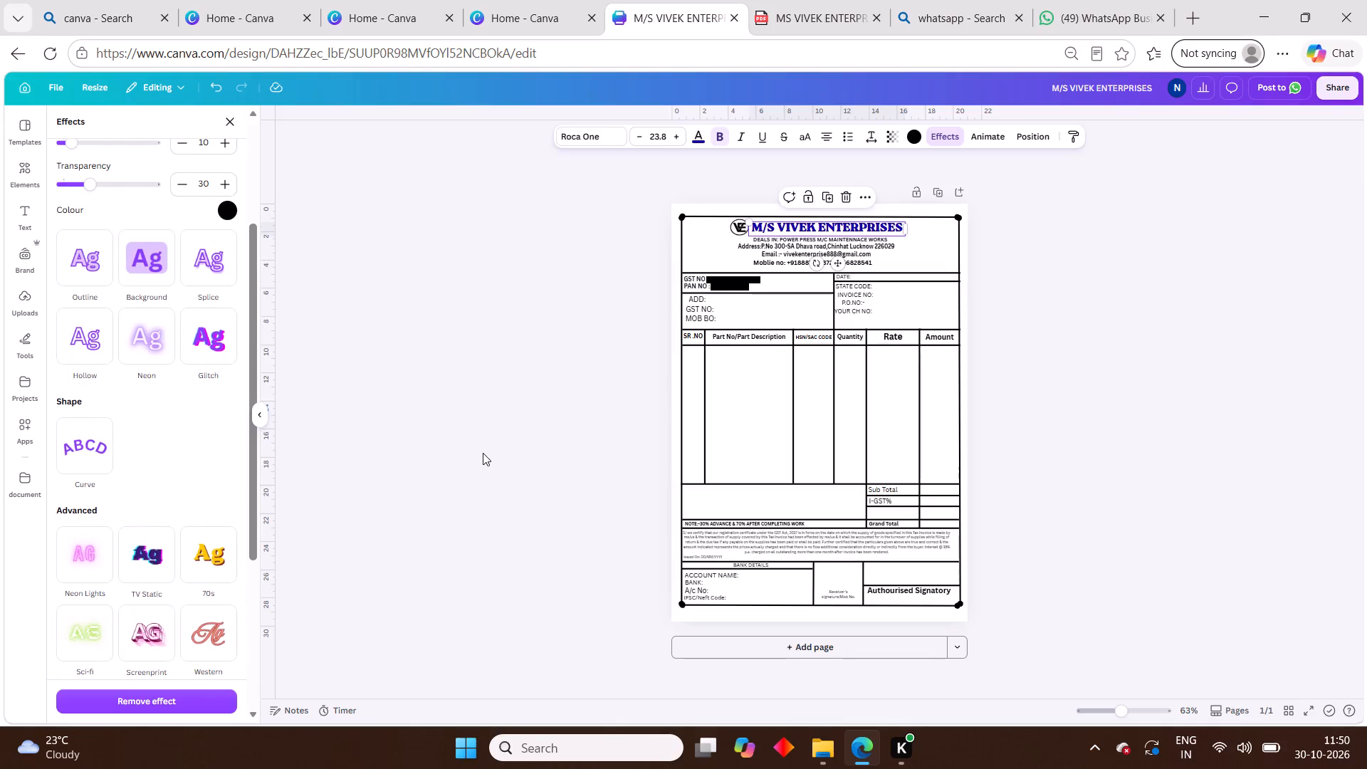
pyautogui.click(1241, 434)
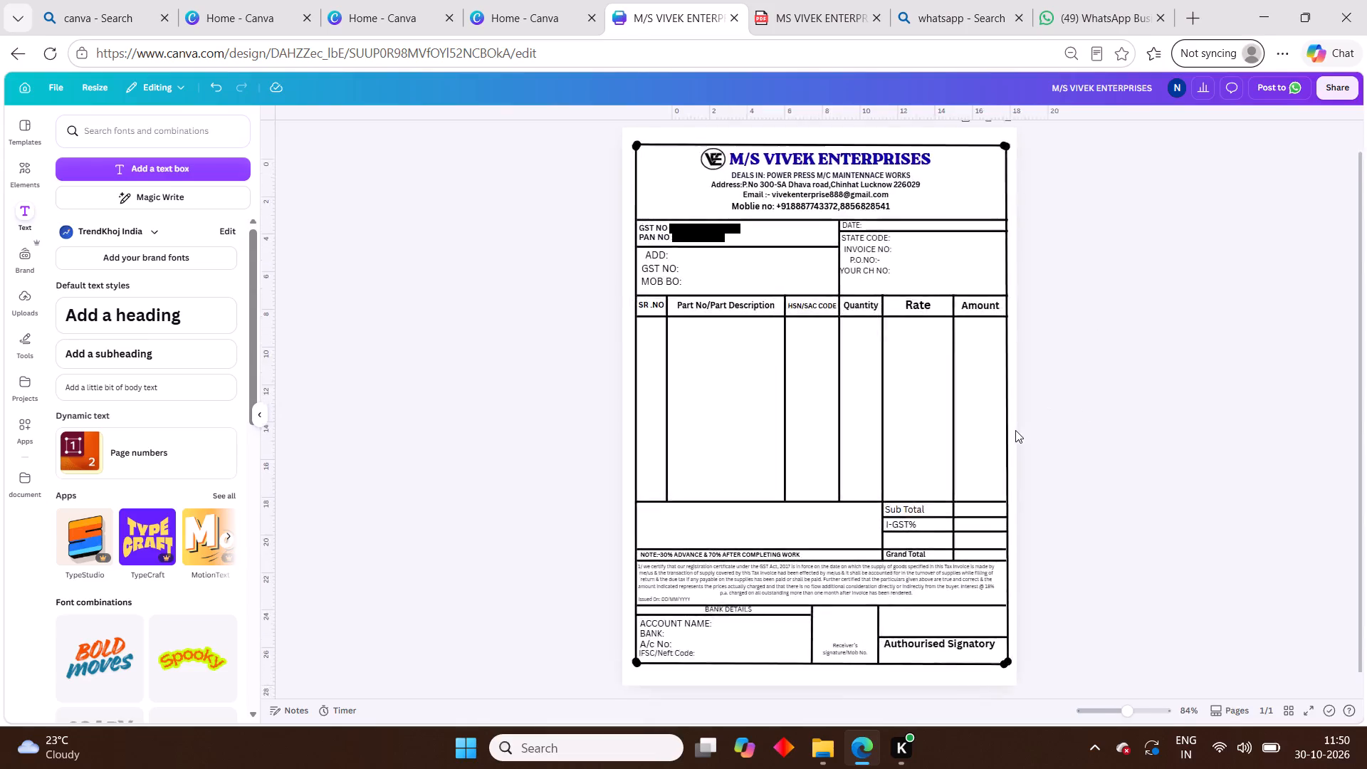
# Check the enlarged invoice from the restyled heading down to the bank details and Authourised Signatory boxes.
pyautogui.scroll(1, 1014, 431)
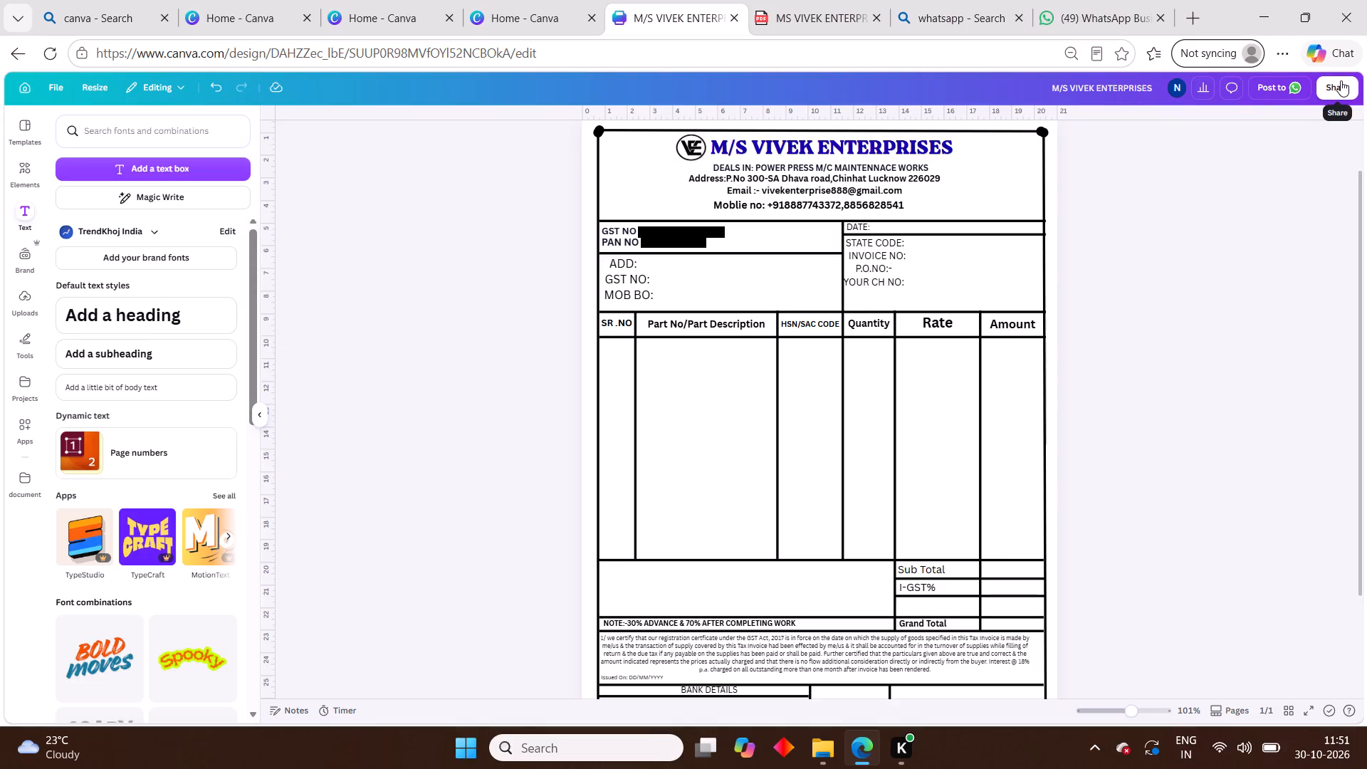
pyautogui.scroll(-3, 1341, 80)
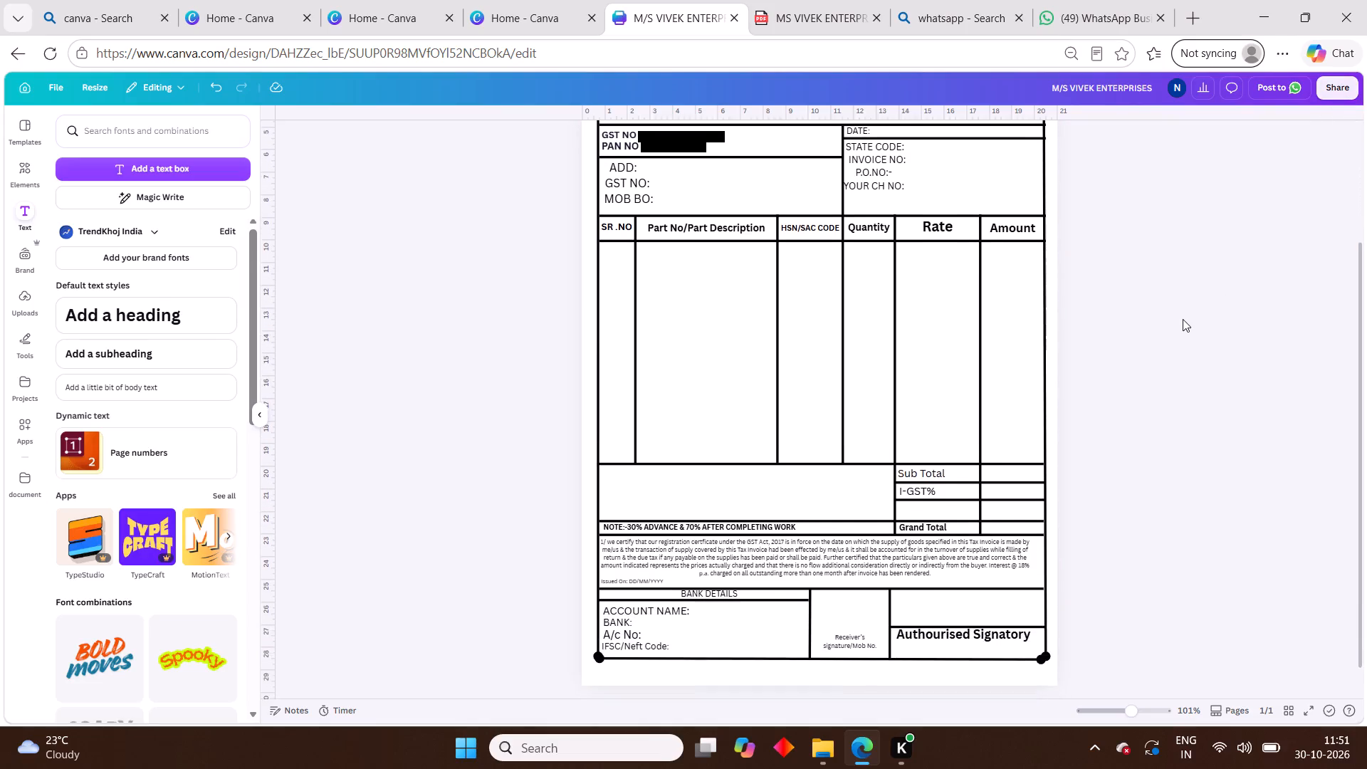
pyautogui.scroll(-1, 1193, 300)
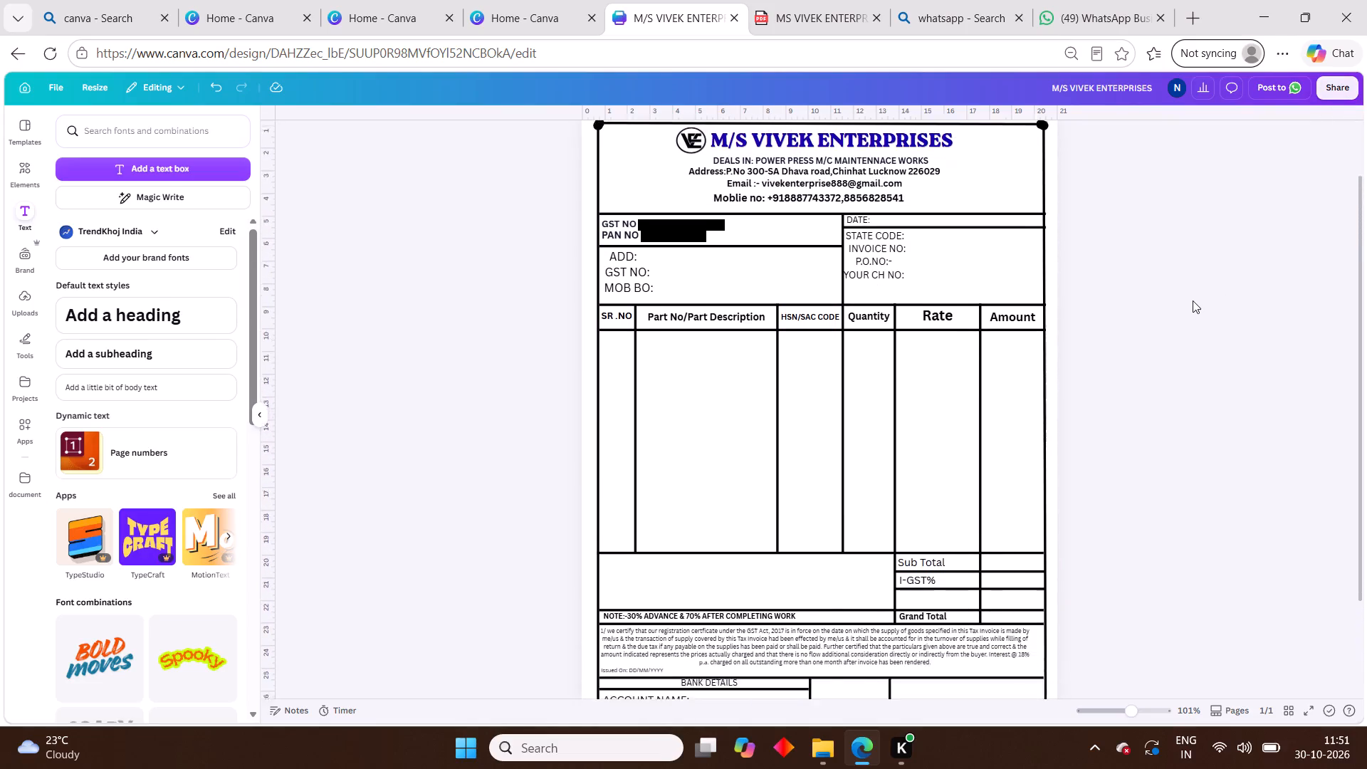
pyautogui.scroll(-2, 1193, 300)
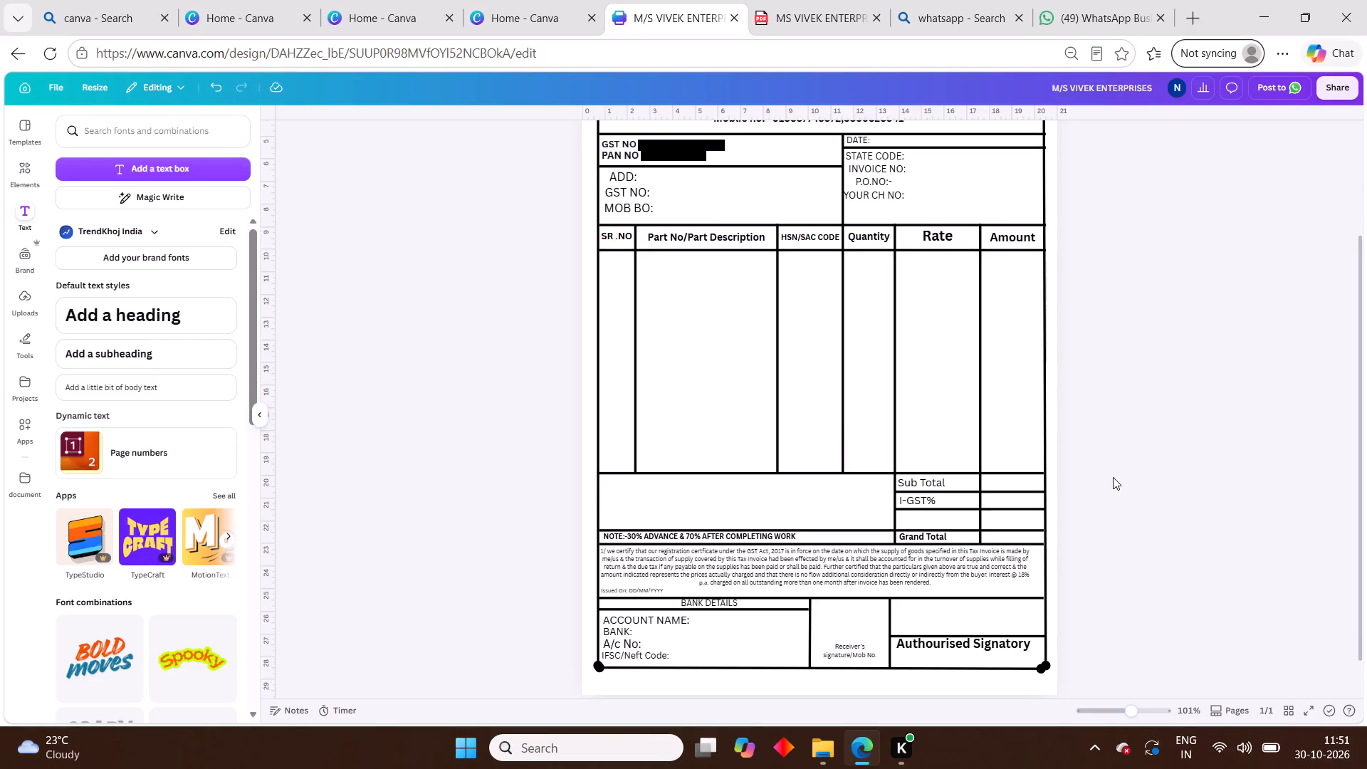
pyautogui.scroll(4, 1116, 464)
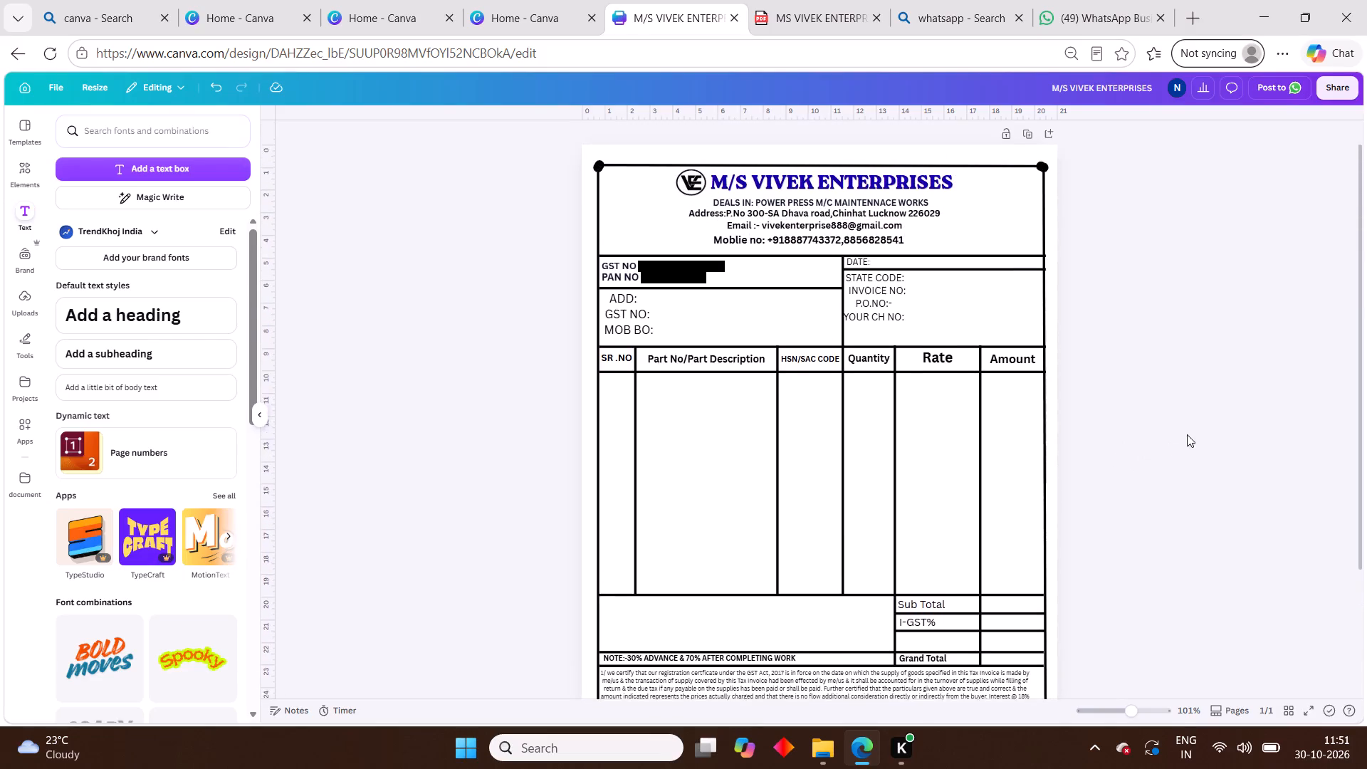
pyautogui.scroll(1, 1187, 434)
# Download the M/S VIVEK ENTERPRISES invoice as a PDF using the Digital preset with compression on.
pyautogui.click(1351, 90)
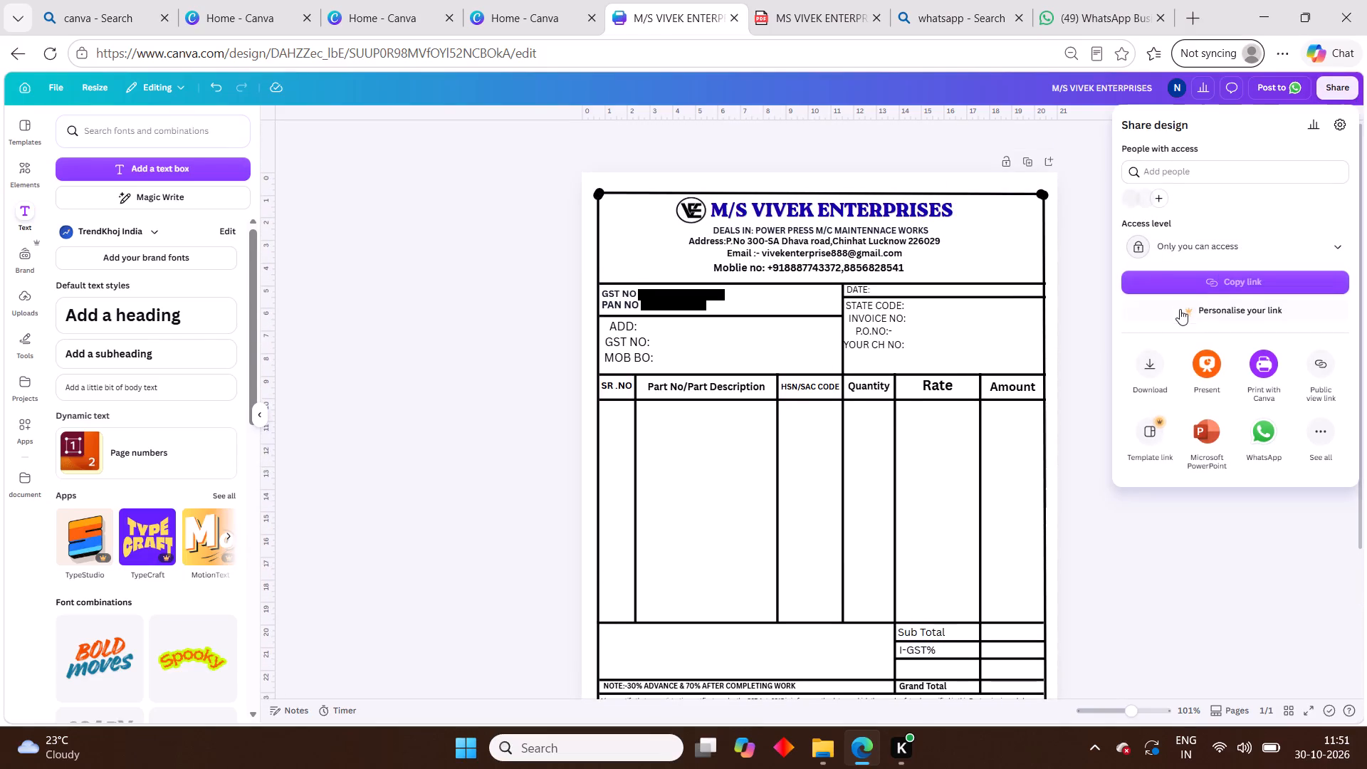
pyautogui.click(1160, 367)
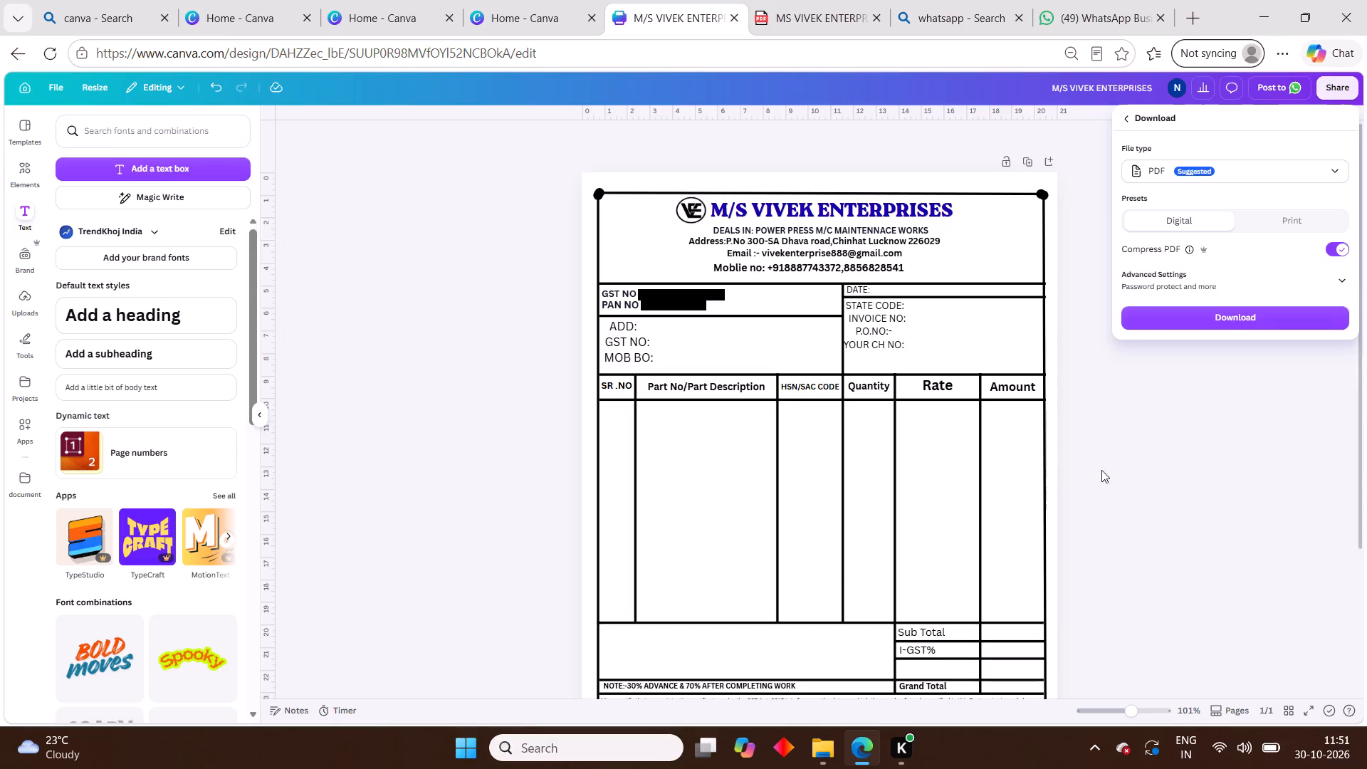
pyautogui.click(1199, 315)
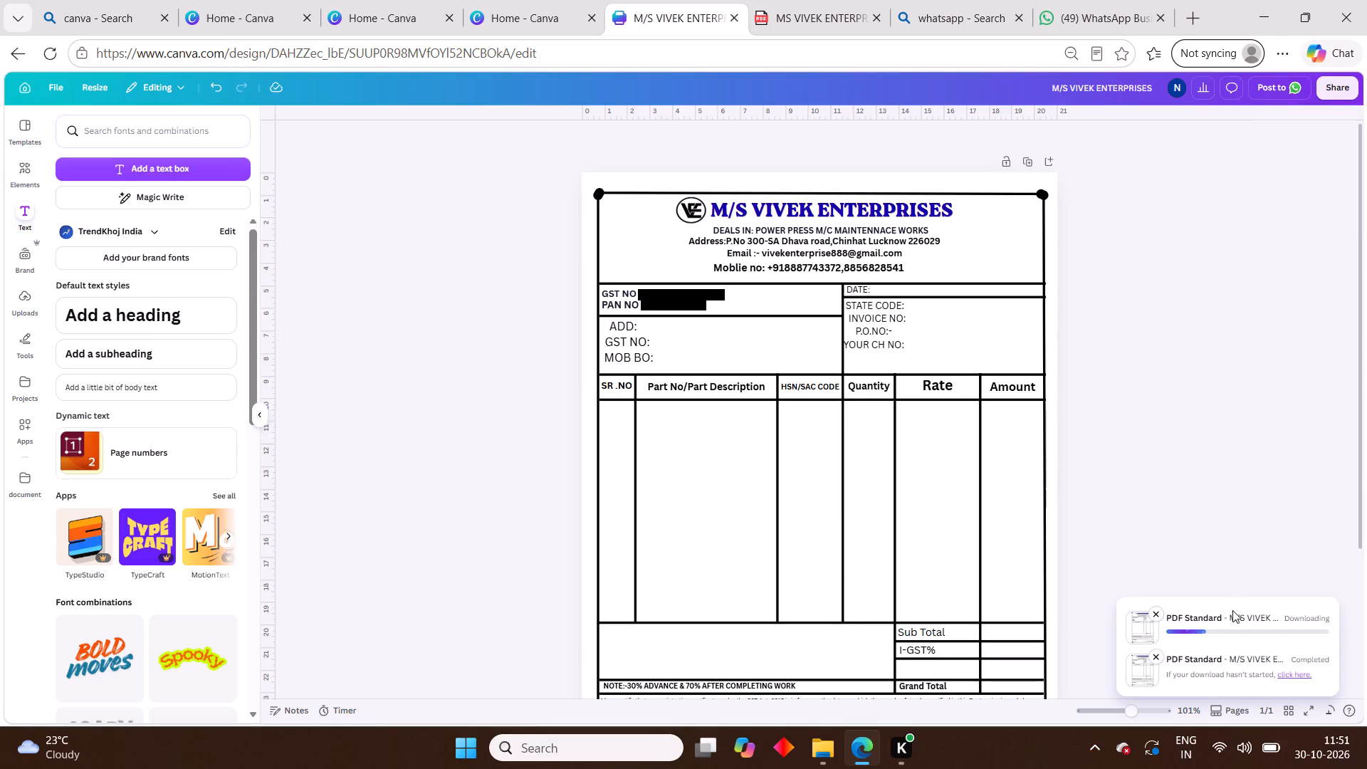
# Open the downloaded MS VIVEK ENTERPRISES (1).pdf and check the invoice from the heading down to the bank details and signatory boxes.
pyautogui.click(1216, 624)
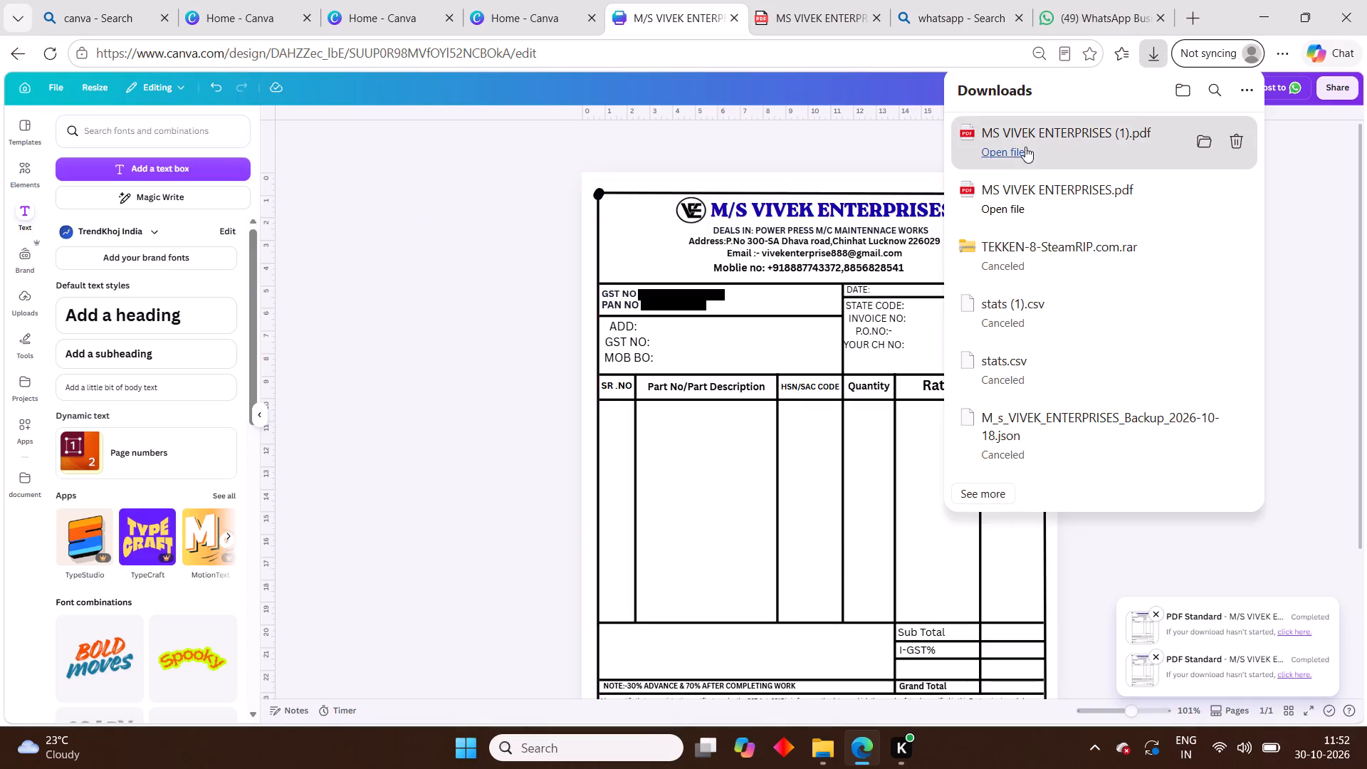
pyautogui.click(1020, 149)
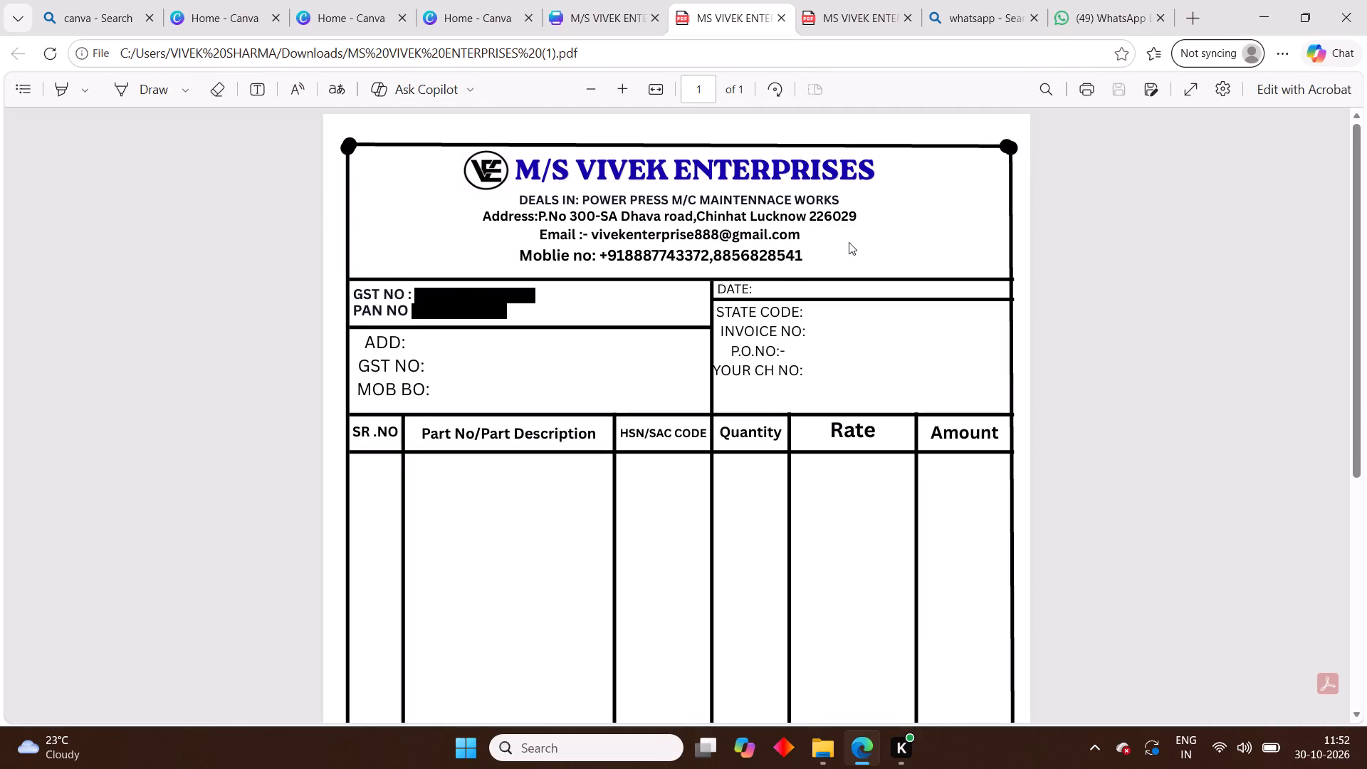
pyautogui.scroll(-9, 783, 285)
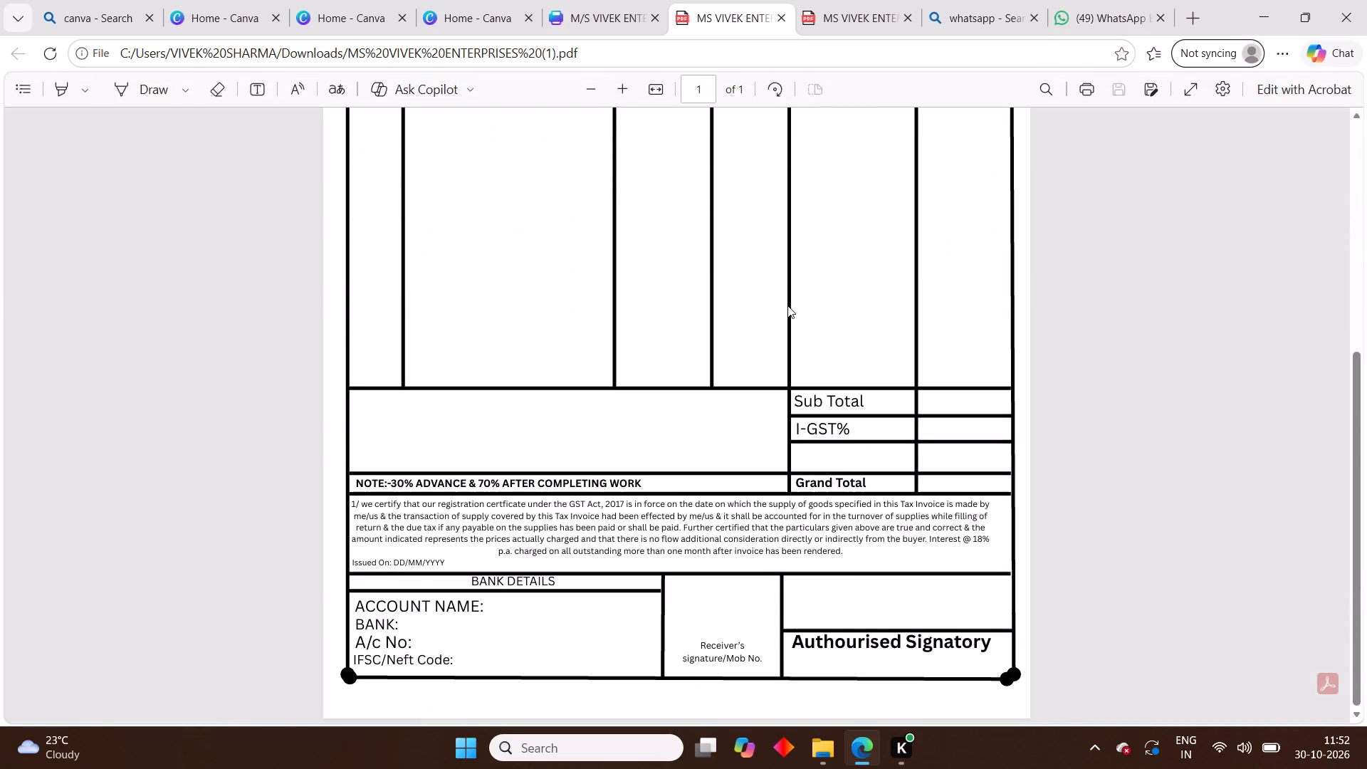
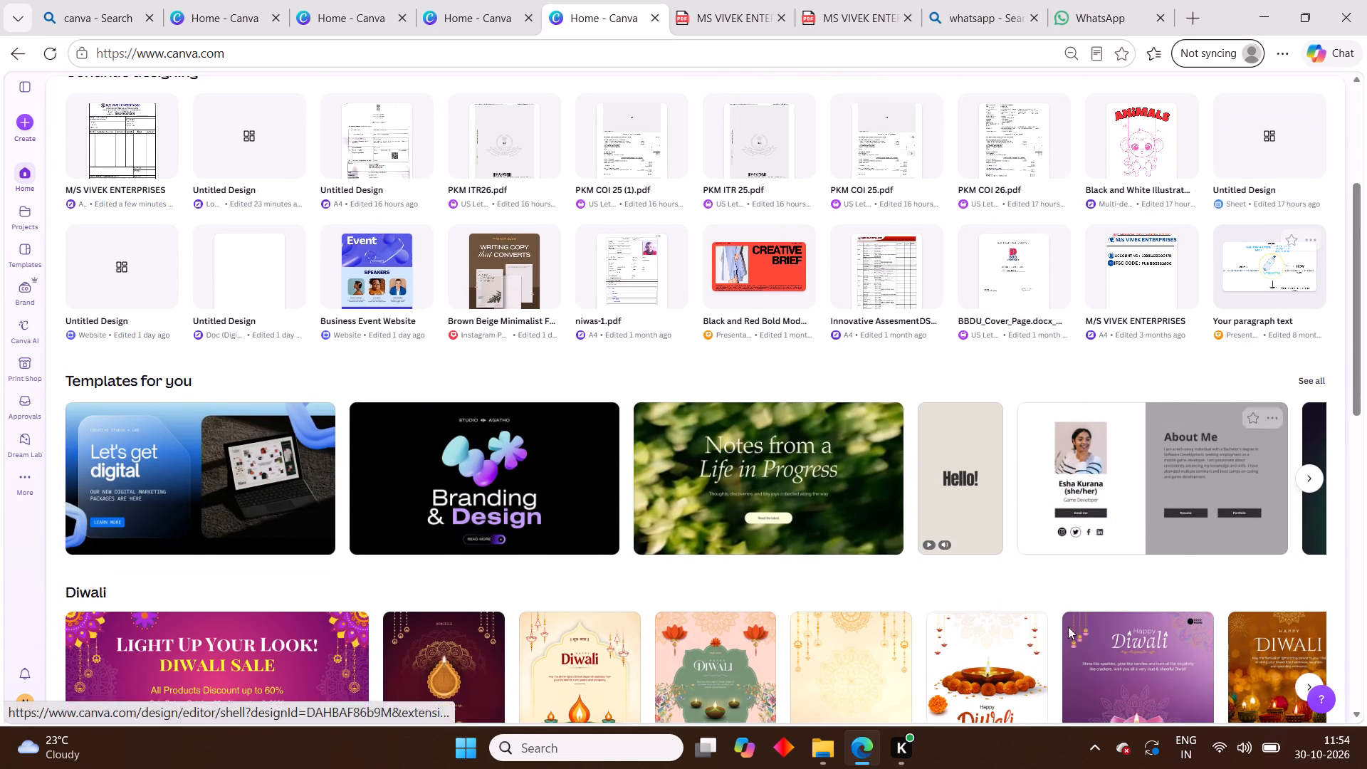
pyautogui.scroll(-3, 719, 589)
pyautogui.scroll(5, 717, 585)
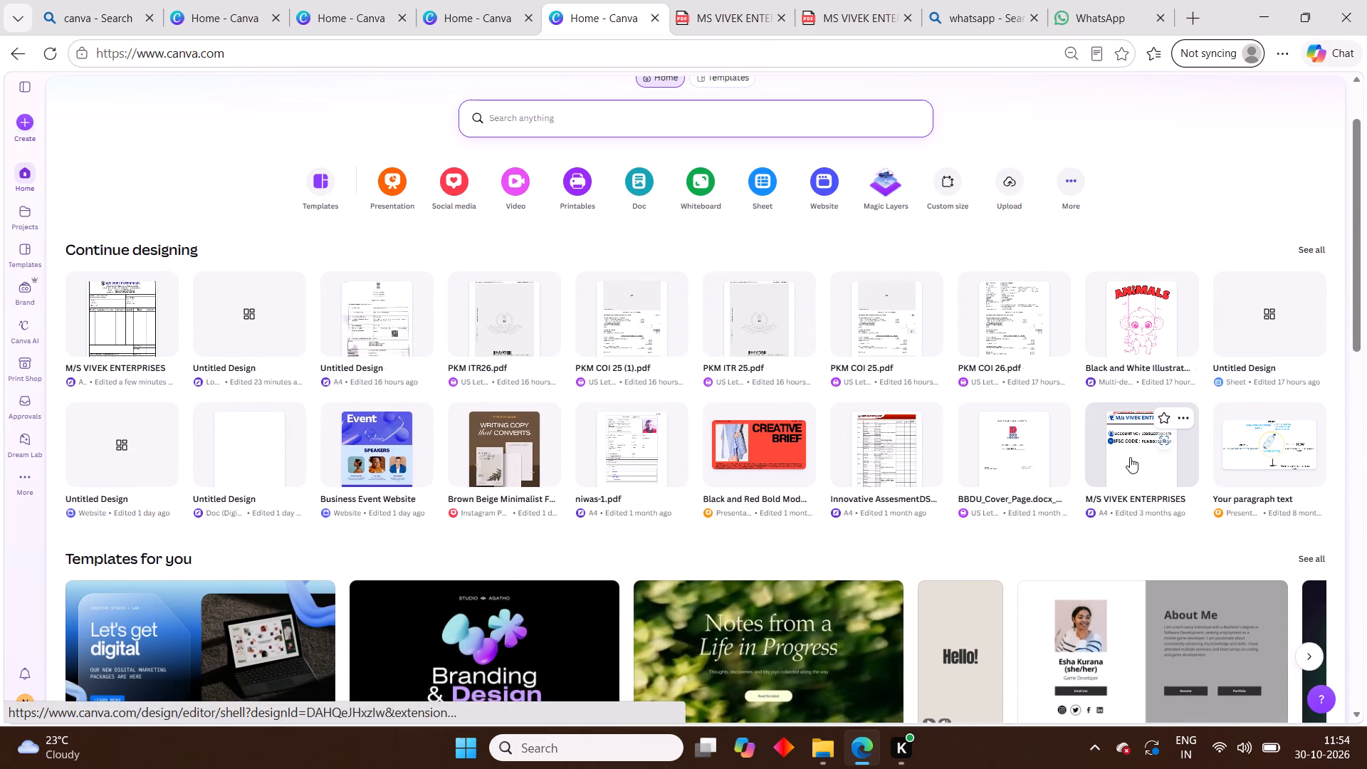
# Reopen the M/S VIVEK ENTERPRISES invoice from the recent designs to view it, and return to the home page.
pyautogui.click(109, 305)
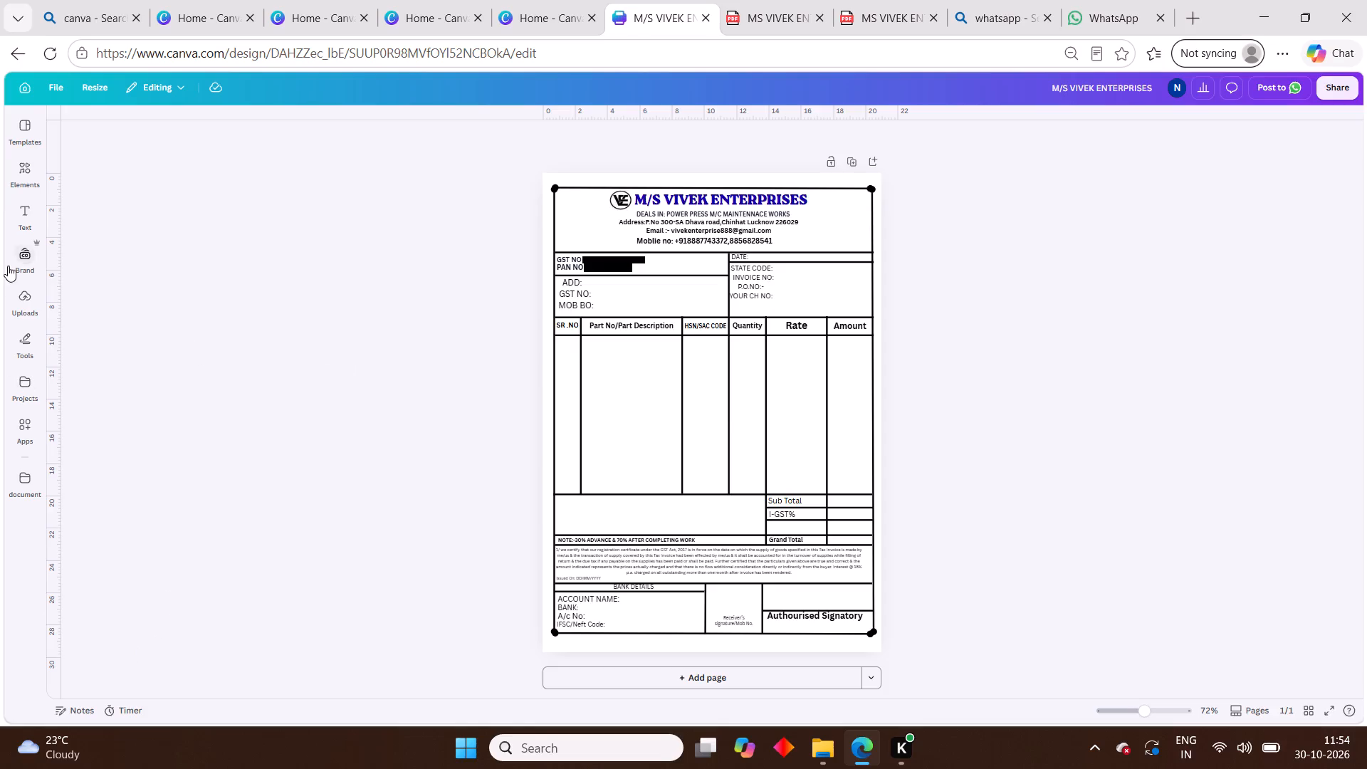
pyautogui.click(19, 58)
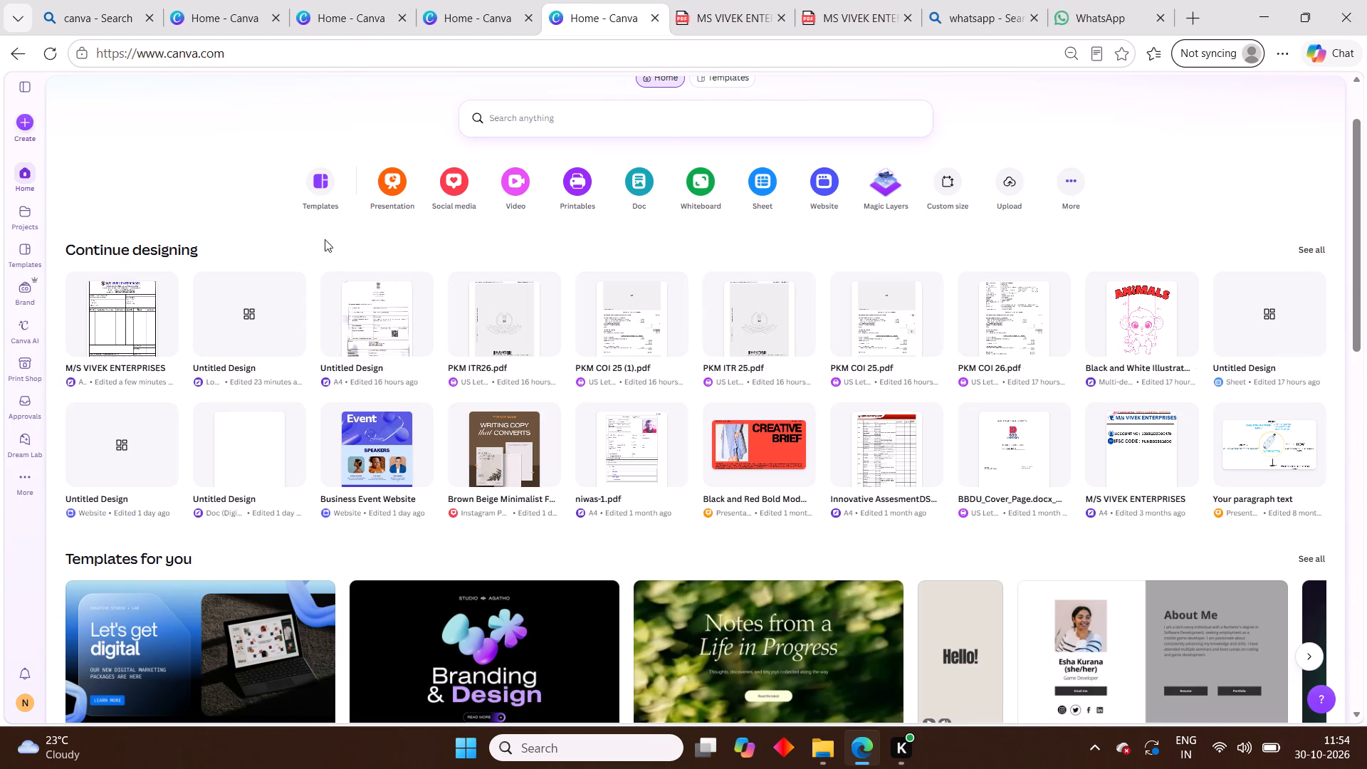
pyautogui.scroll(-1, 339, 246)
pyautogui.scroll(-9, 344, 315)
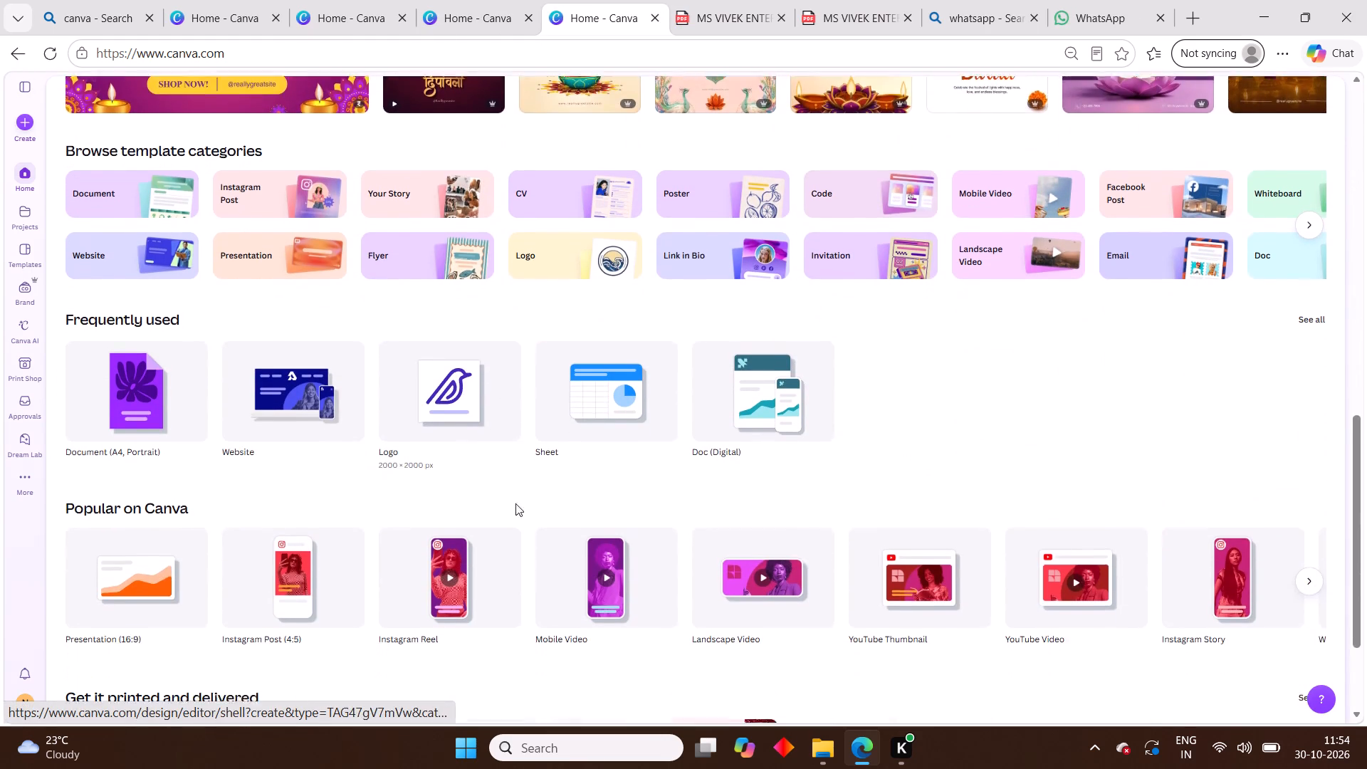
# Minimize the browser to get back to the Downloads folder in File Explorer.
pyautogui.click(1259, 10)
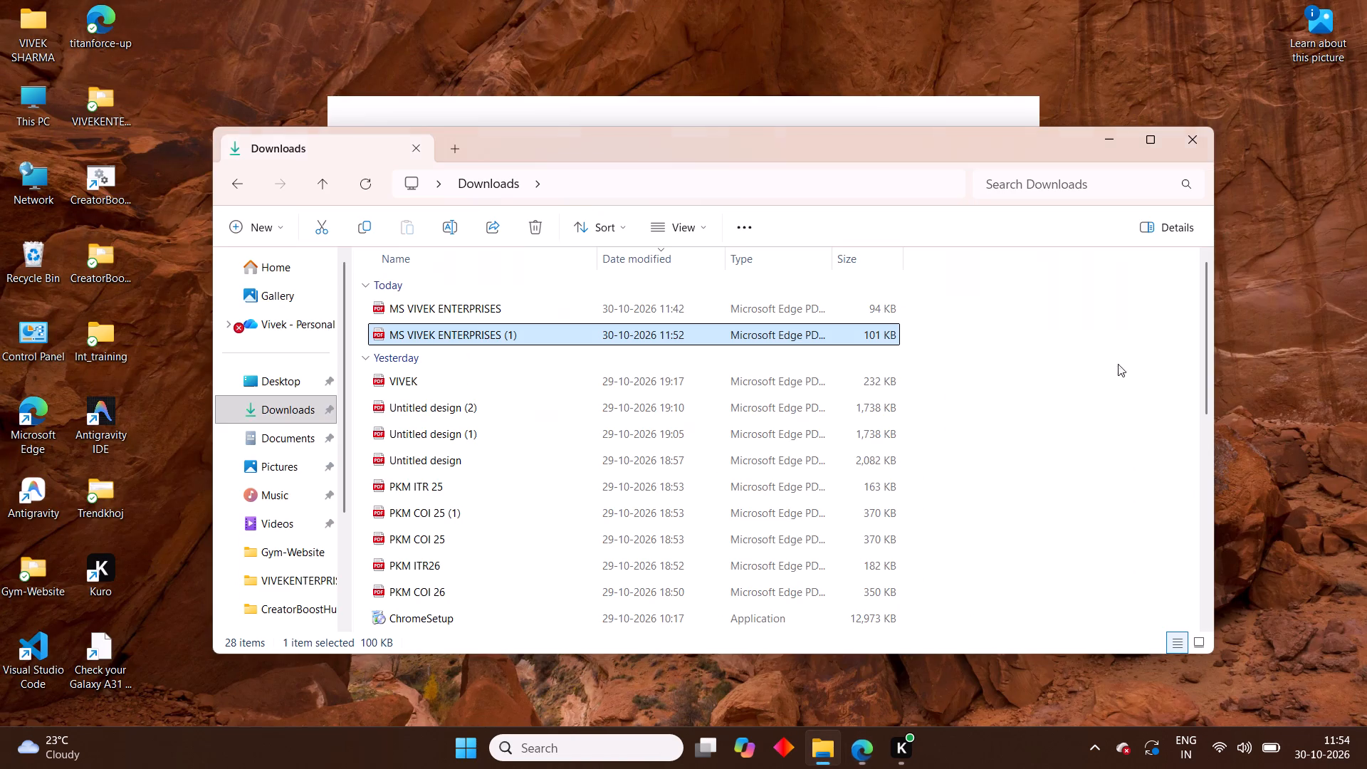
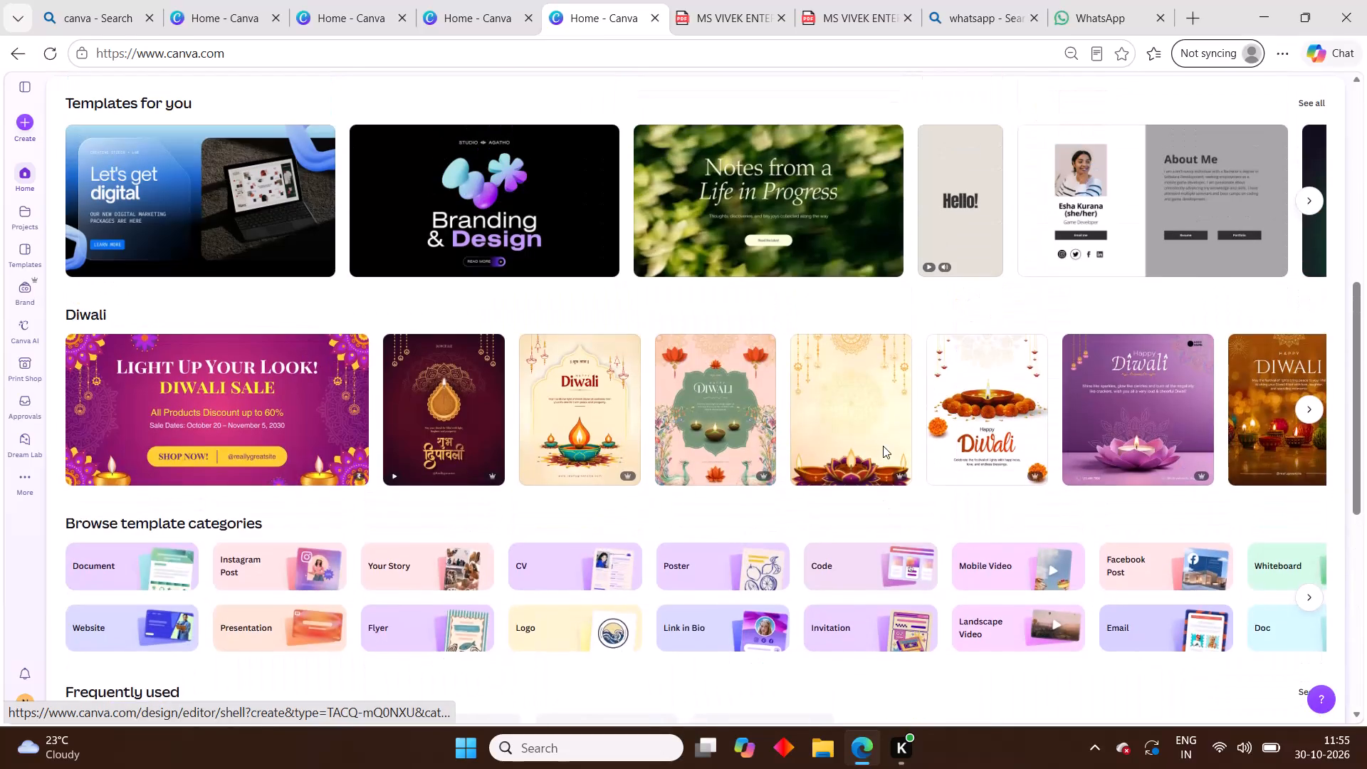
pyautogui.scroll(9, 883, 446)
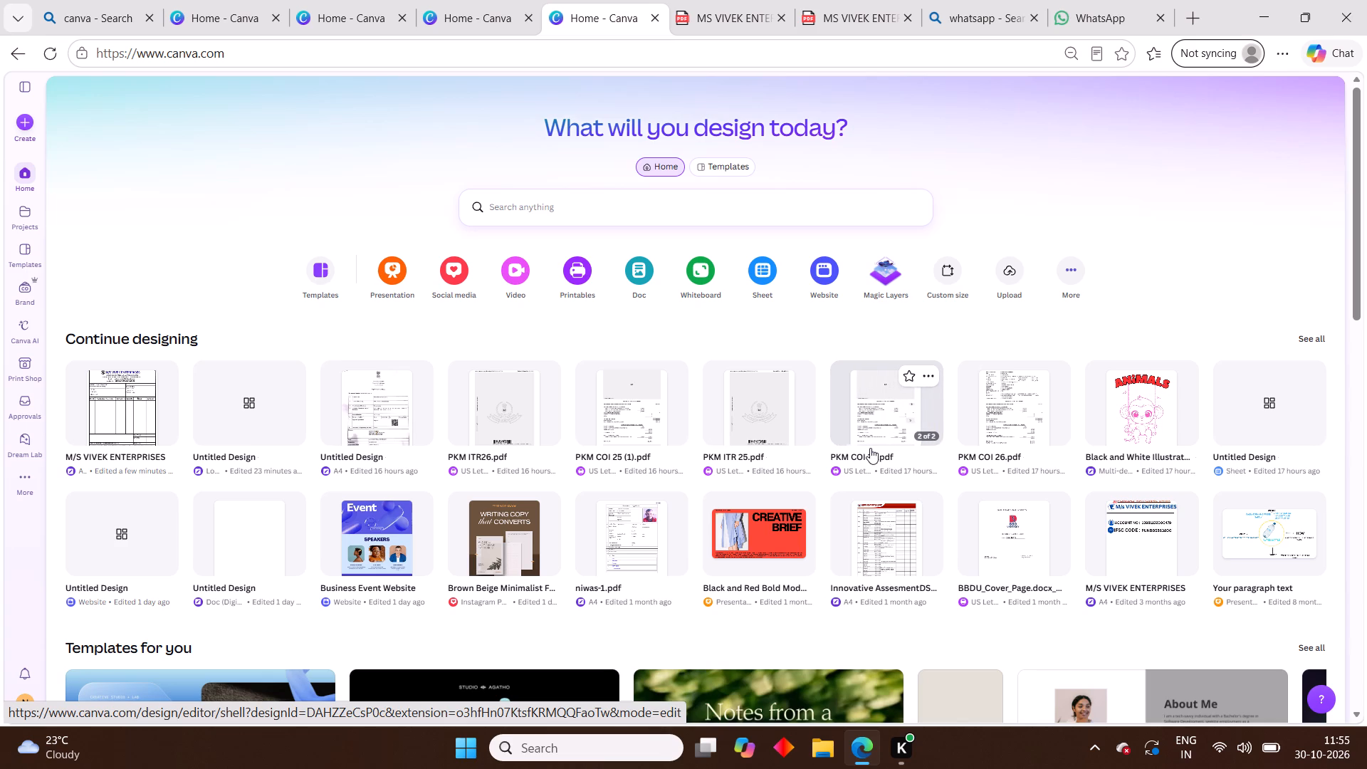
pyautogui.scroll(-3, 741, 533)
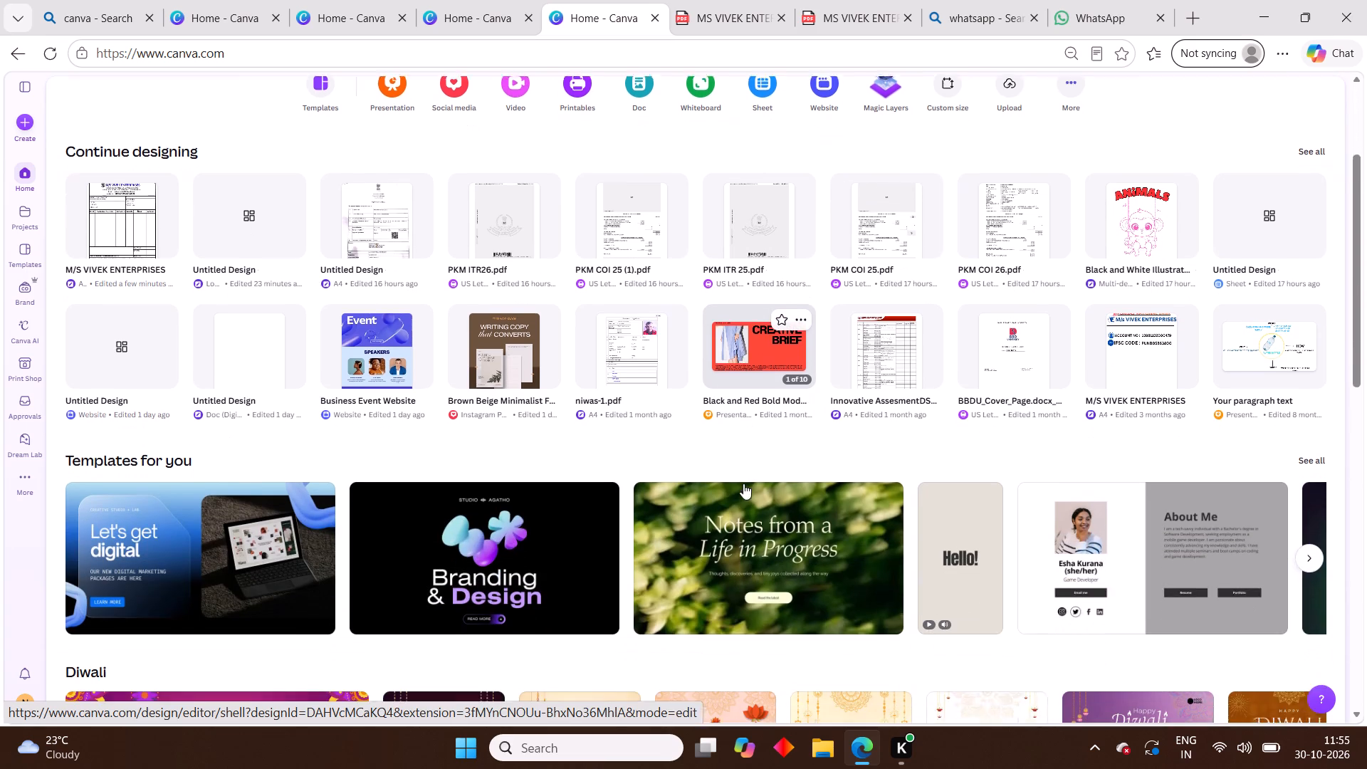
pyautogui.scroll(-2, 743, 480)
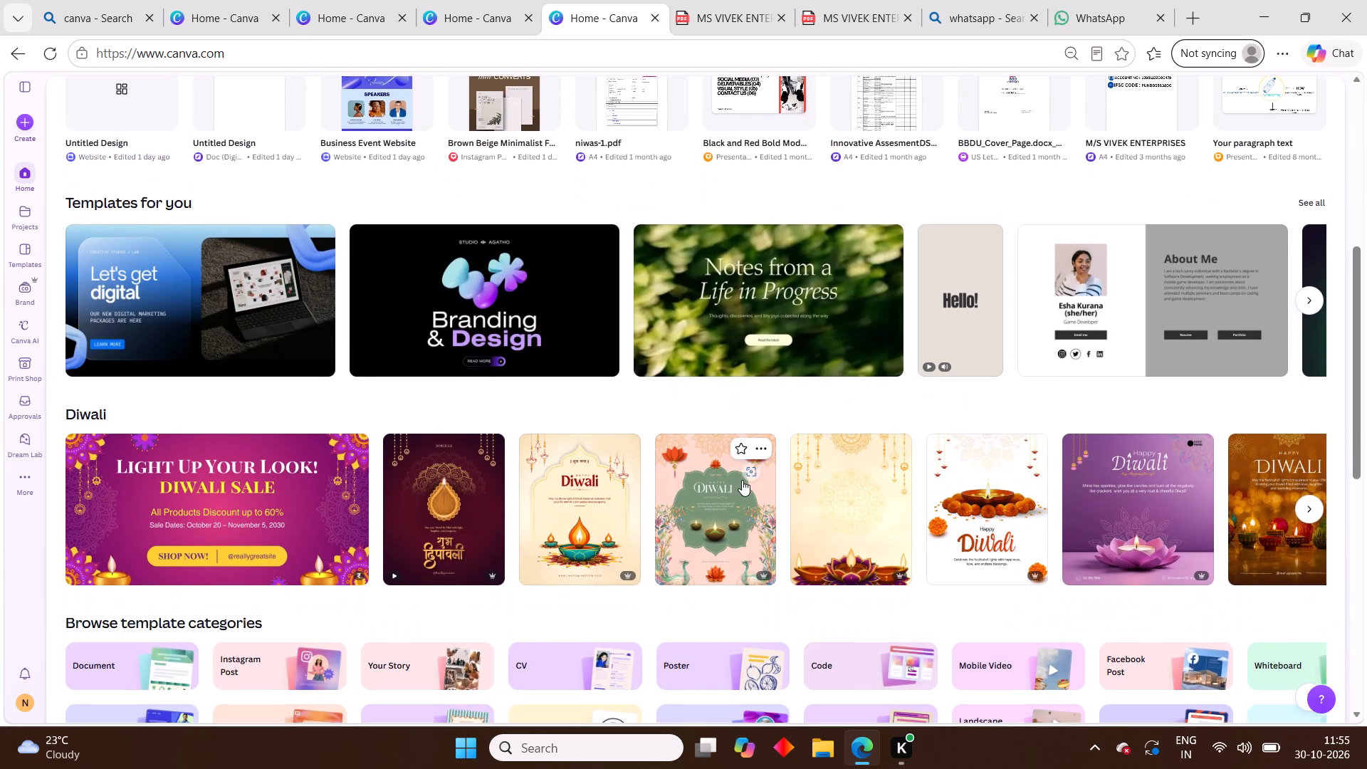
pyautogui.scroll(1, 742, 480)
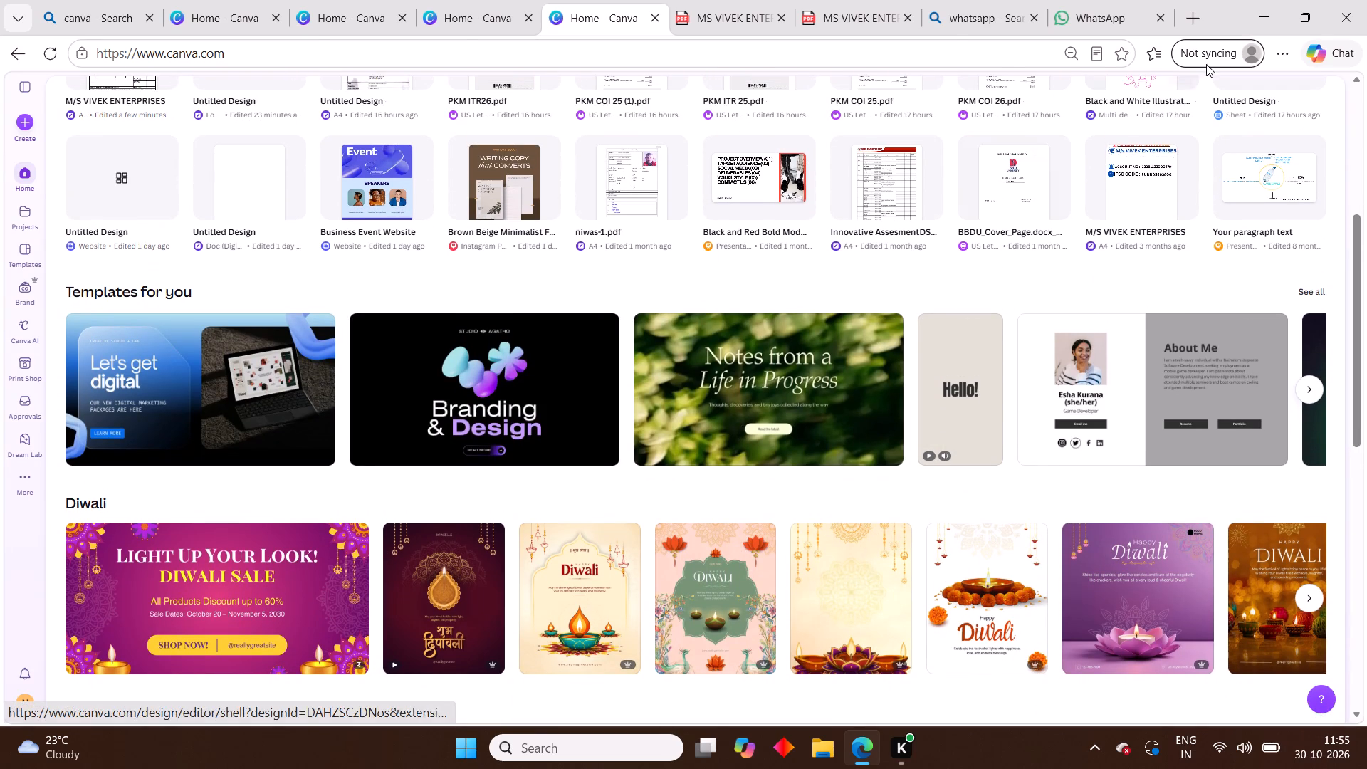
# Search the web for youtube in a new browser tab, open the YouTube site and browse its home feed.
pyautogui.click(1198, 20)
pyautogui.click(1074, 48)
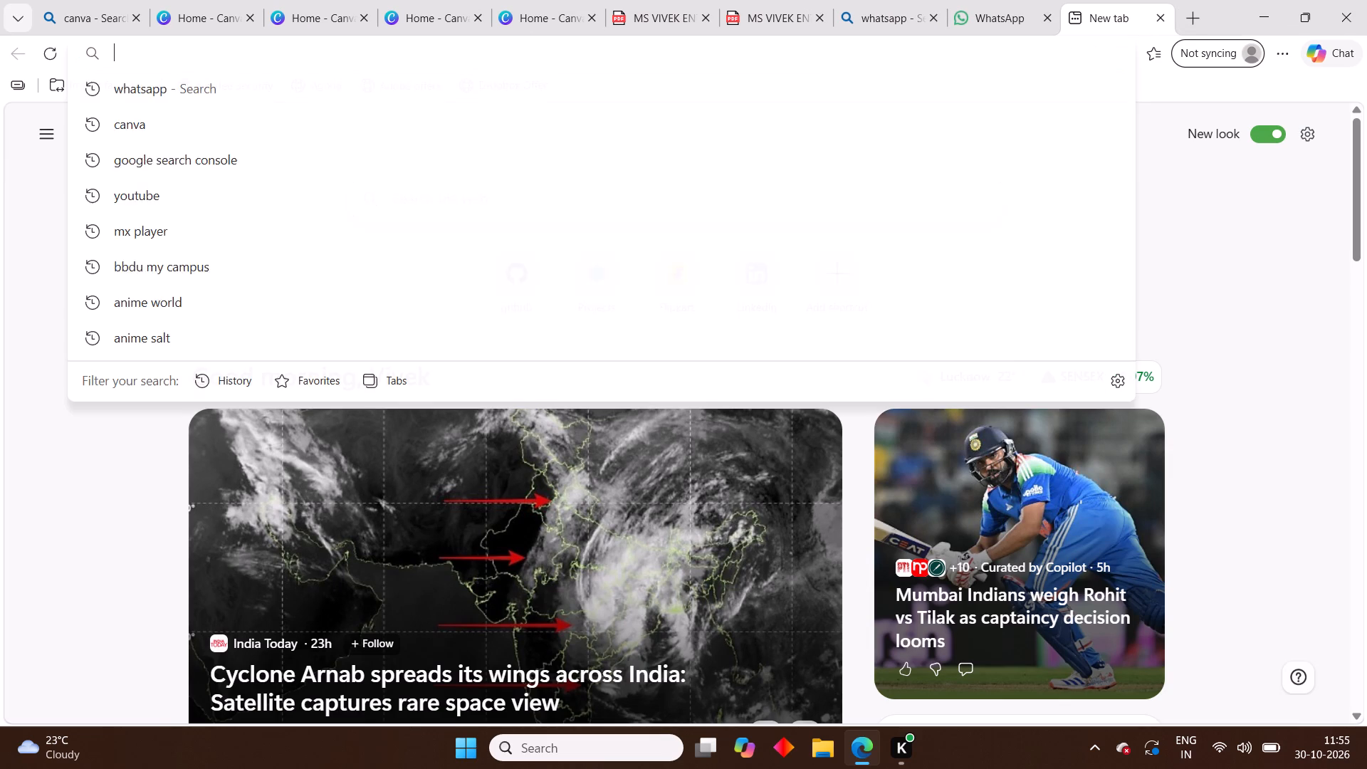
pyautogui.click(926, 249)
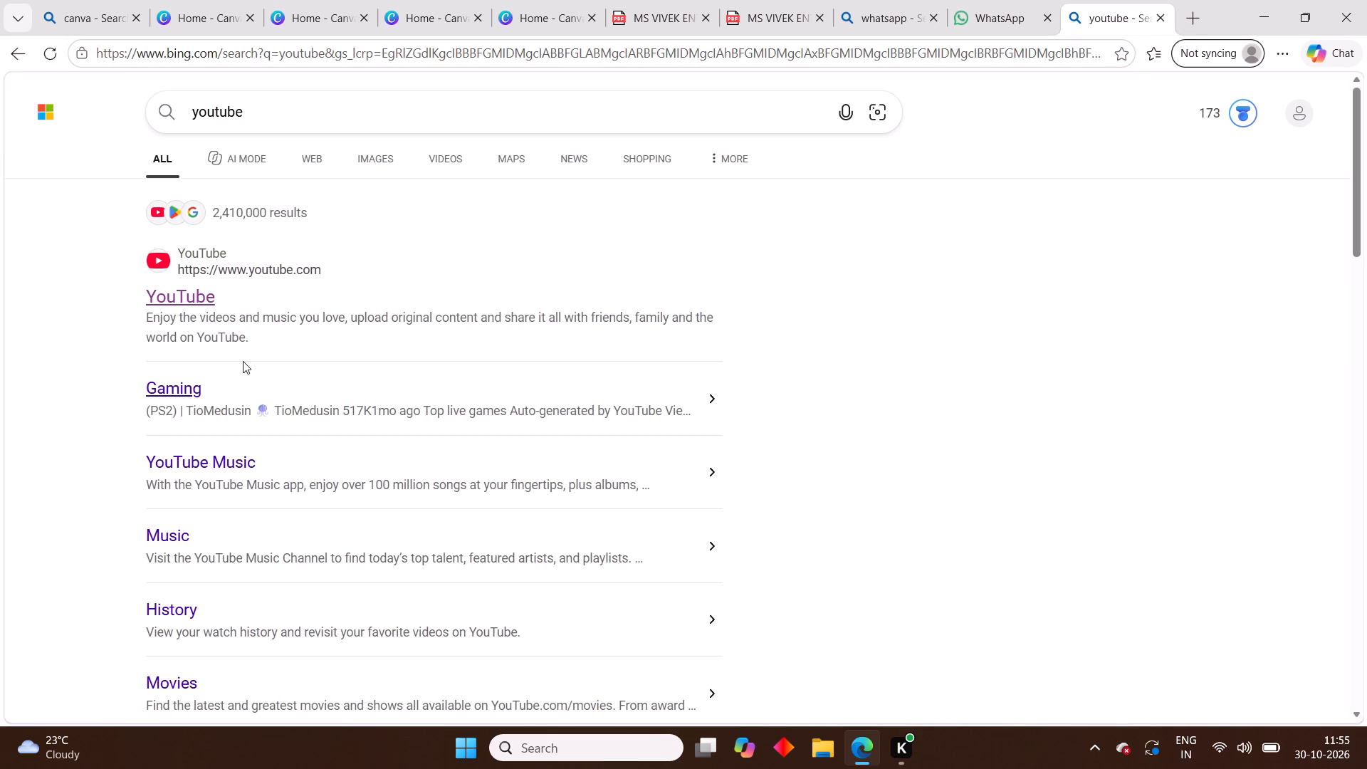
pyautogui.click(206, 300)
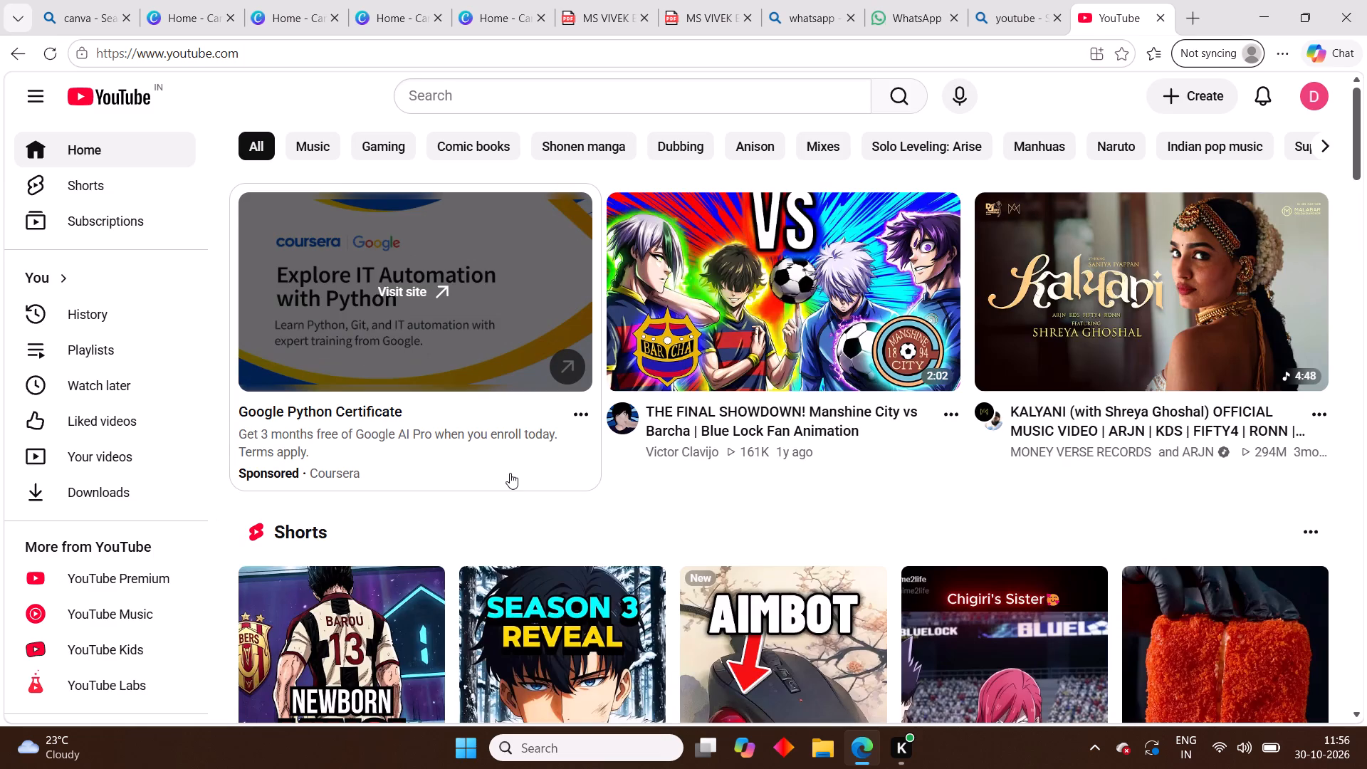
pyautogui.click(492, 97)
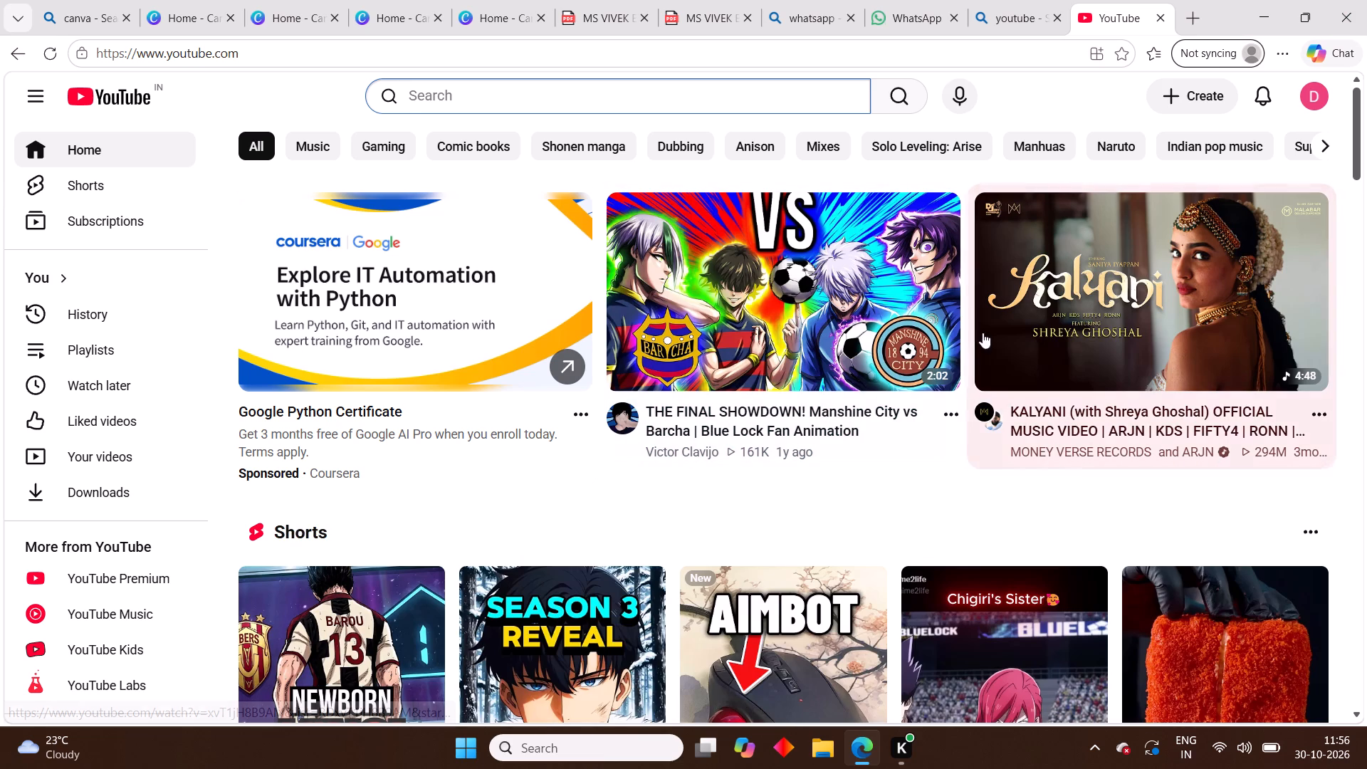
pyautogui.scroll(-1, 980, 446)
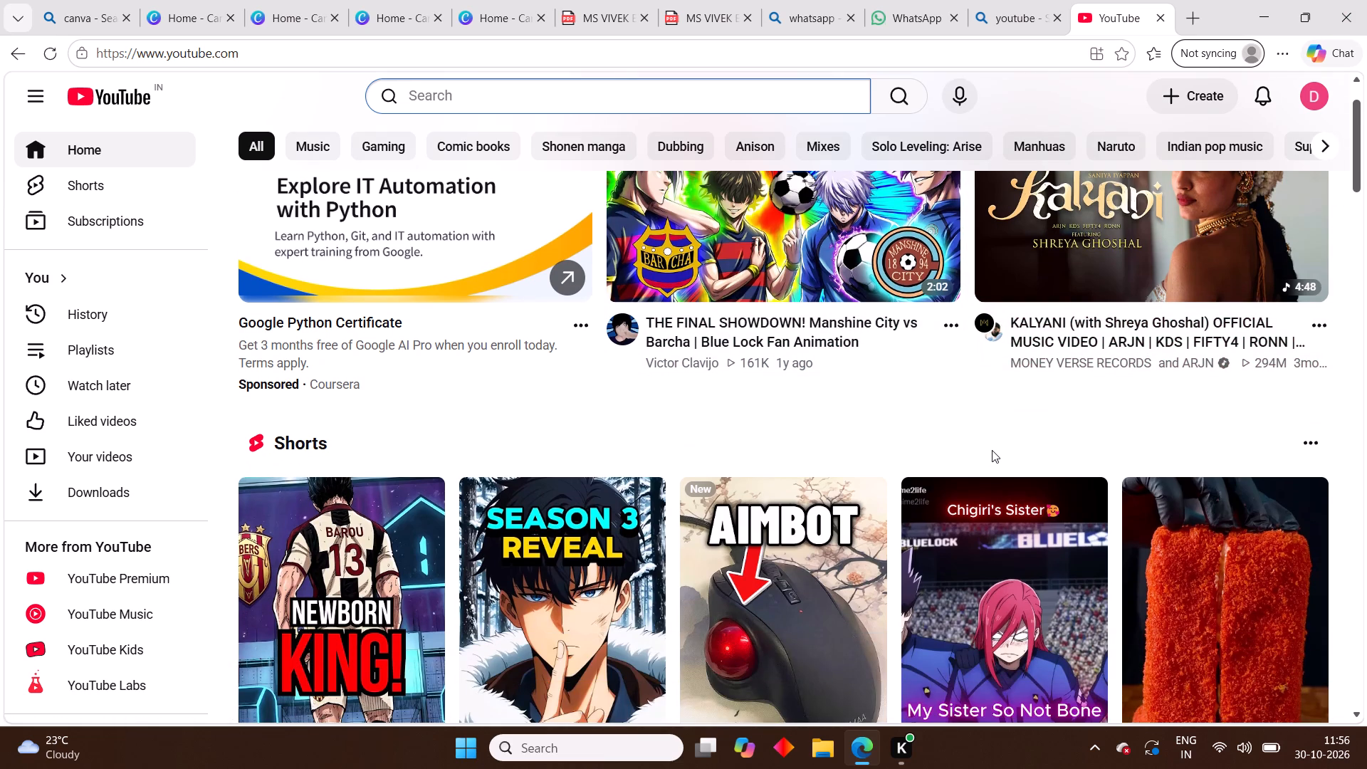